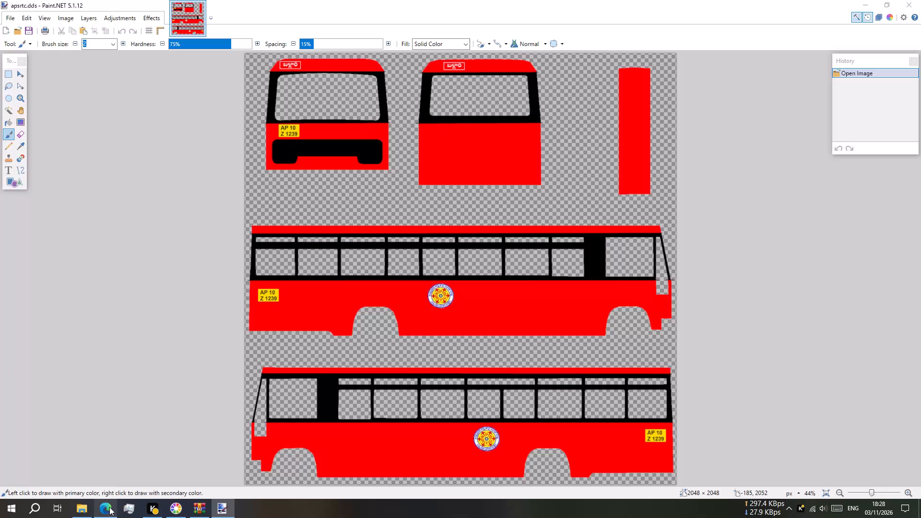
# Arrange the Microsoft Edge search page and the apsrtc.dds bus skin in Paint.NET side by side, each filling half the screen.
pyautogui.moveTo(667, 12); pyautogui.dragTo(920, 133)
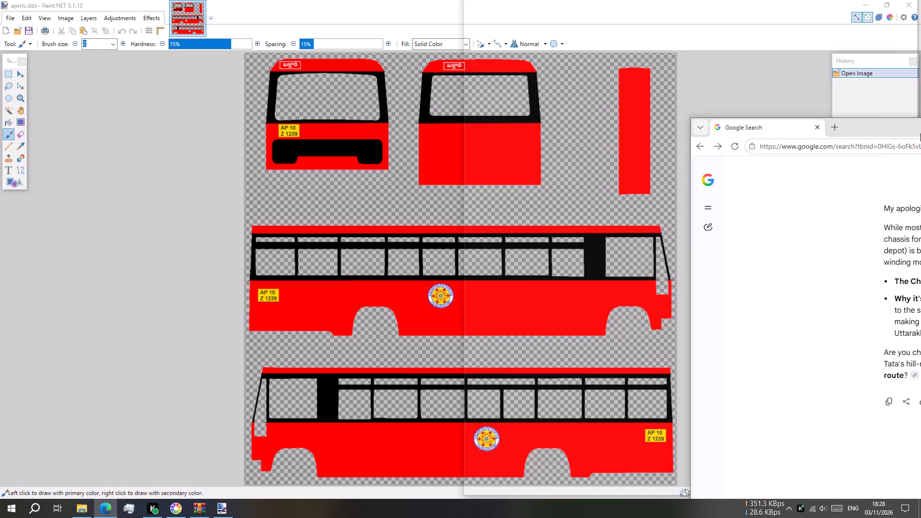
pyautogui.moveTo(241, 5); pyautogui.dragTo(0, 134)
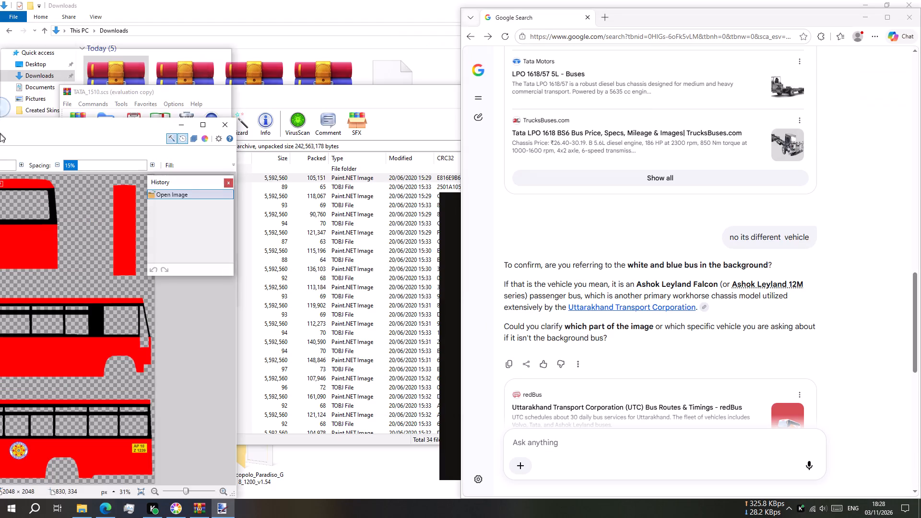
pyautogui.moveTo(0, 134); pyautogui.dragTo(0, 178)
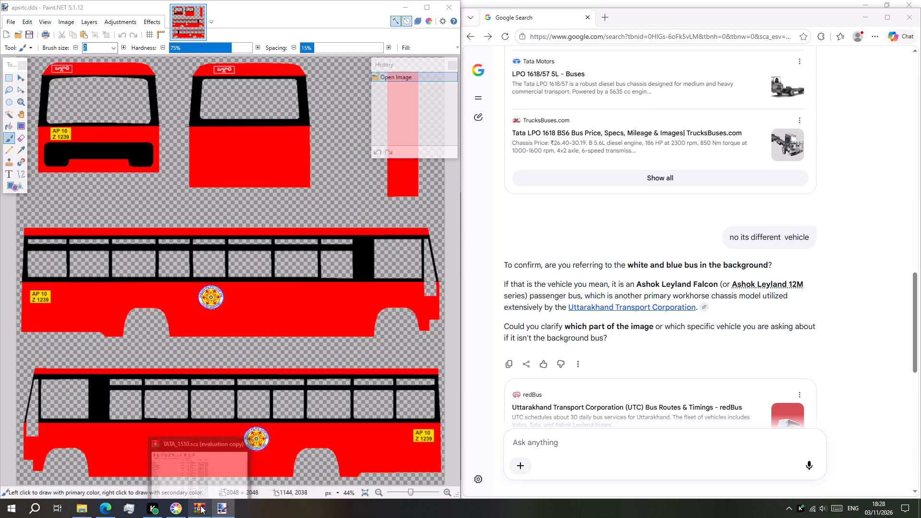
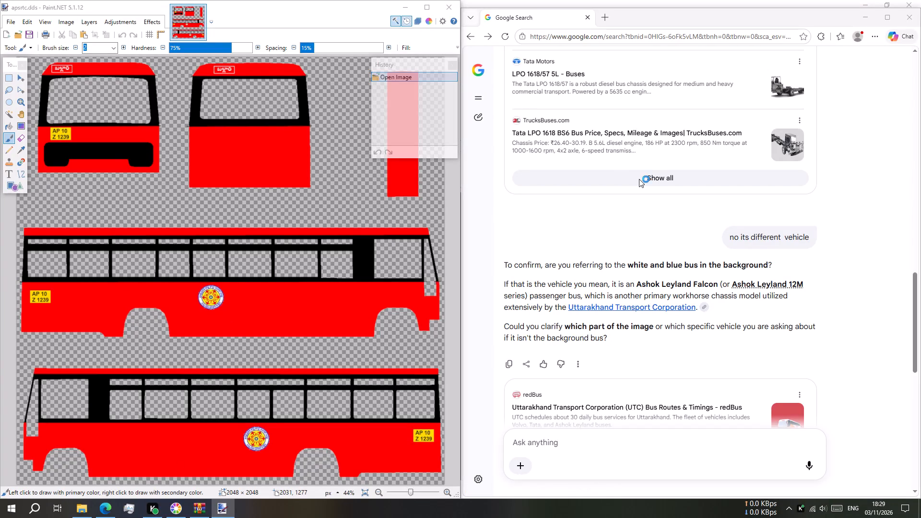
# Search Google Images for "UTTArakhand parivahan bus OLD" and browse the results for a livery reference photo.
pyautogui.scroll(16, 621, 155)
pyautogui.scroll(11, 617, 121)
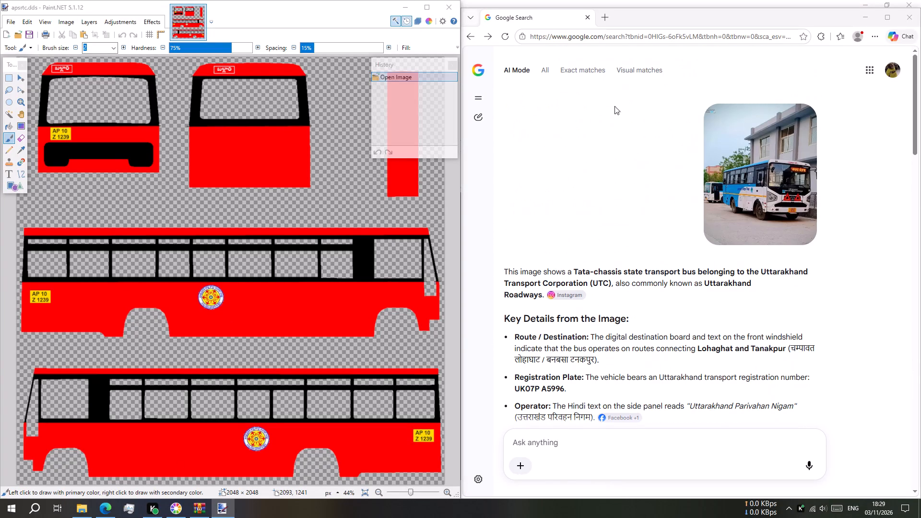
pyautogui.scroll(5, 614, 106)
pyautogui.click(613, 35)
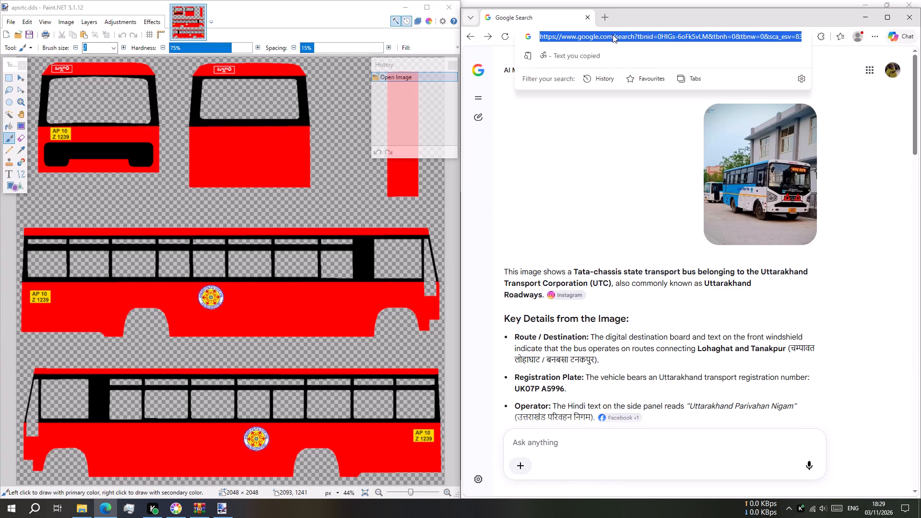
pyautogui.write('UTTA')
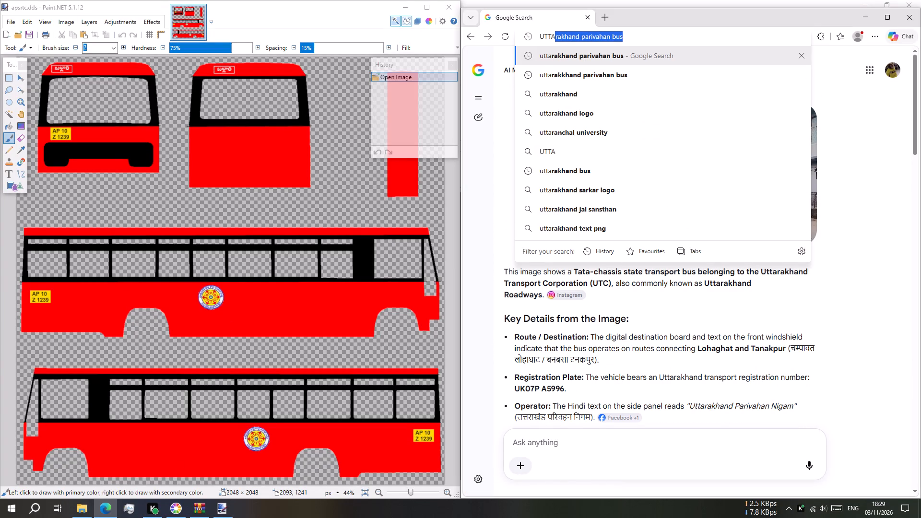
pyautogui.press('Right')
pyautogui.press('space')
pyautogui.write('OLD')
pyautogui.press('Return')
pyautogui.click(567, 100)
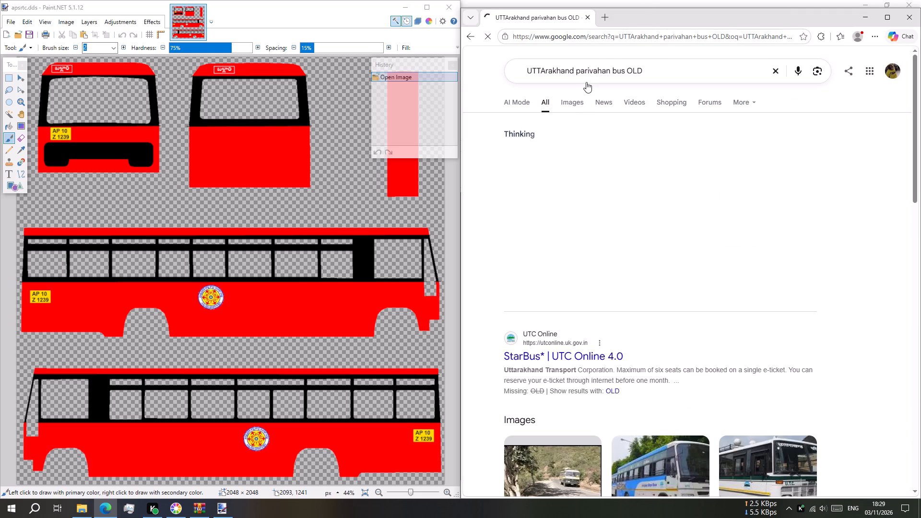
pyautogui.click(567, 100)
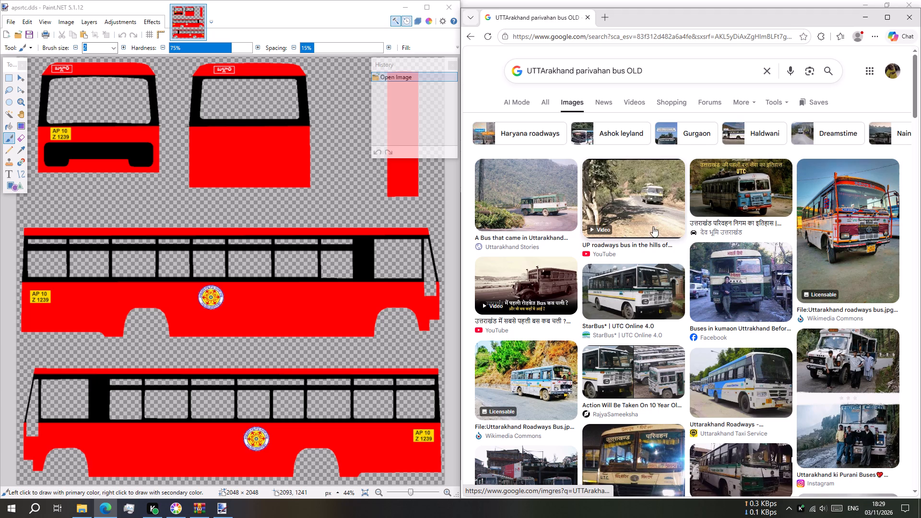
pyautogui.scroll(-1, 725, 270)
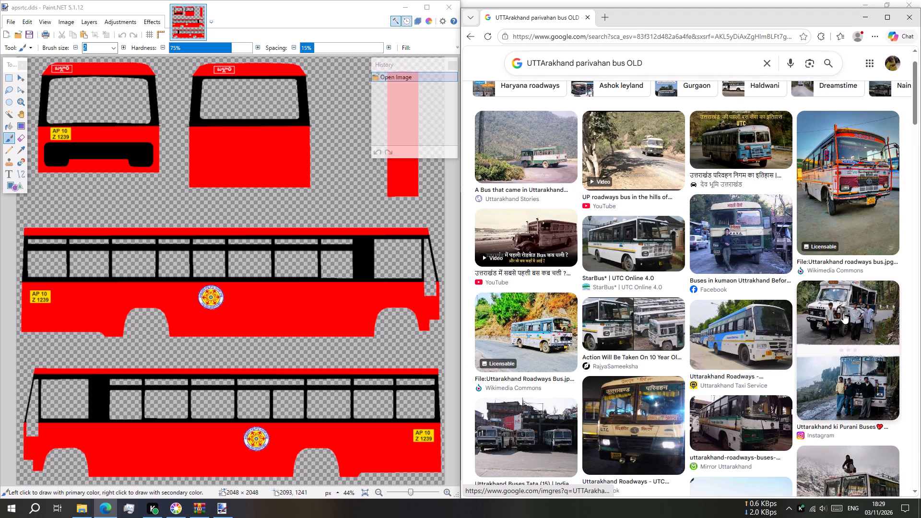
pyautogui.scroll(-1, 634, 324)
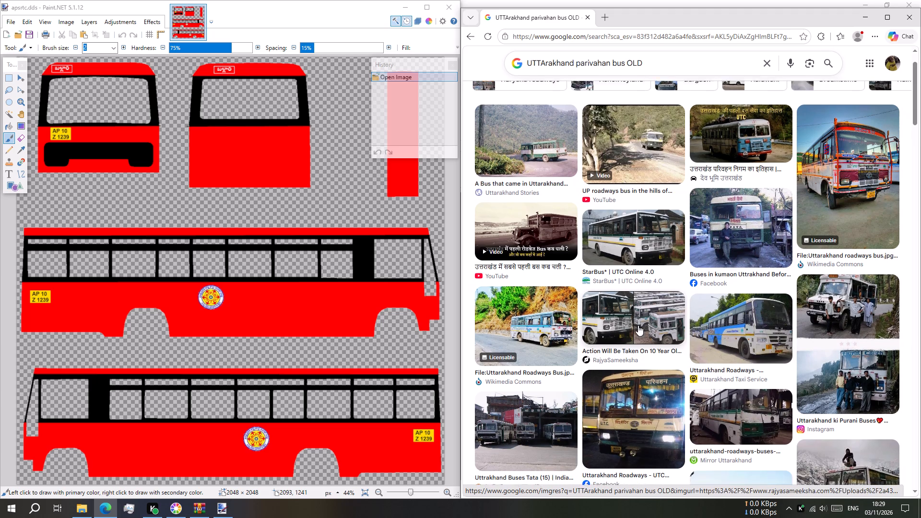
pyautogui.scroll(-3, 778, 279)
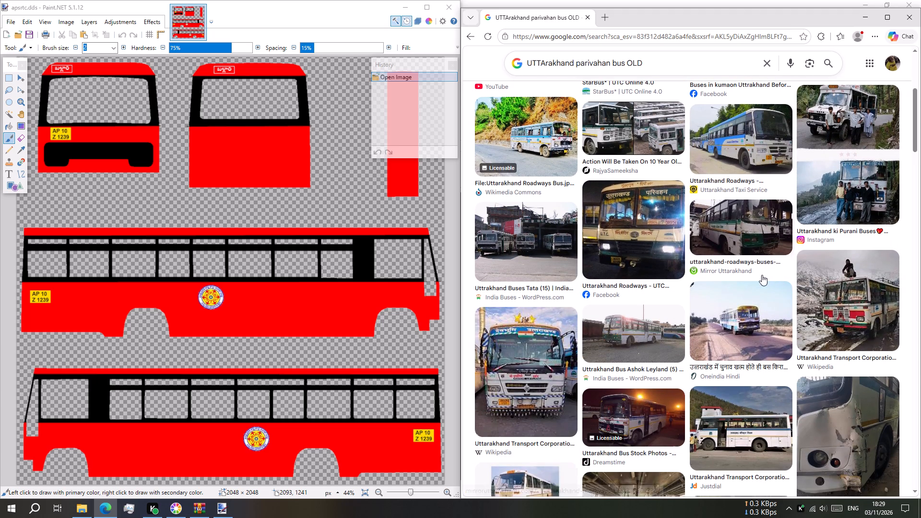
pyautogui.scroll(-2, 752, 325)
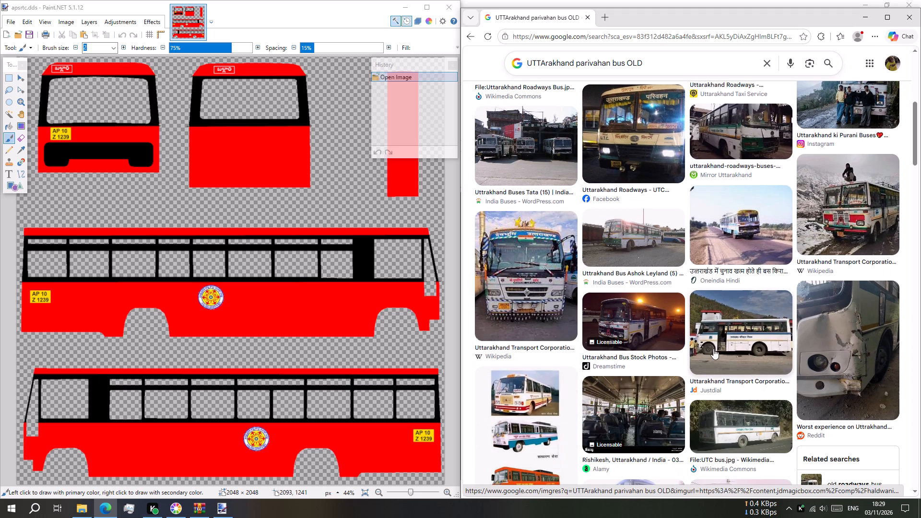
pyautogui.scroll(-2, 710, 352)
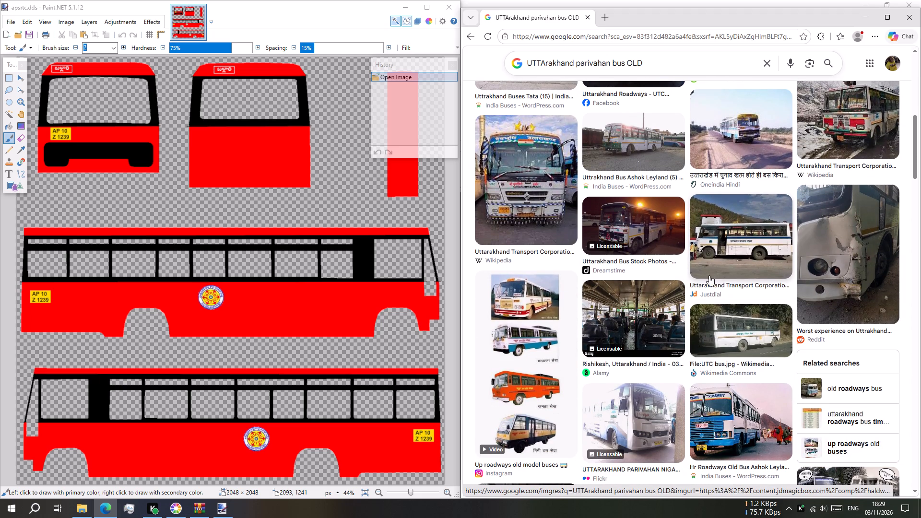
# Browse the old Uttarakhand bus image results and preview the Instagram photo of the white bus on a cliffside road as livery reference.
pyautogui.scroll(-2, 704, 289)
pyautogui.scroll(-2, 723, 343)
pyautogui.scroll(-3, 607, 366)
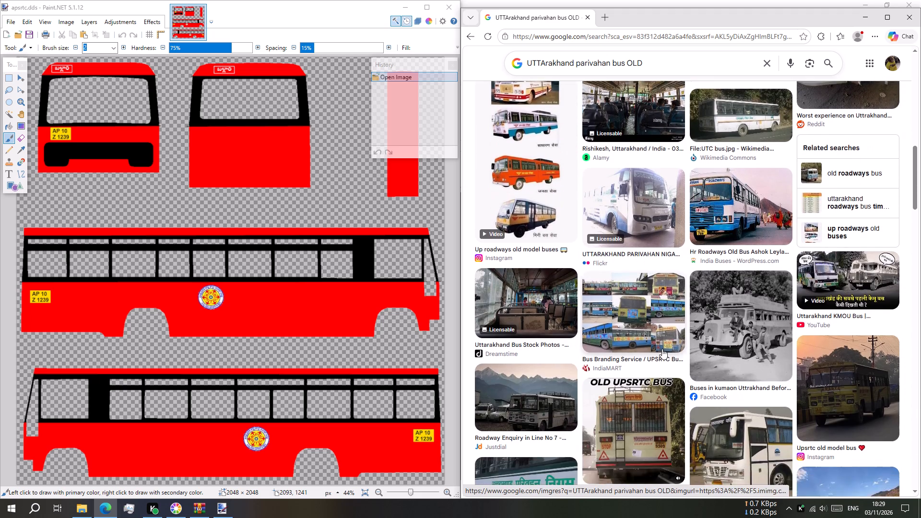
pyautogui.scroll(-3, 689, 306)
pyautogui.scroll(2, 689, 306)
pyautogui.click(842, 364)
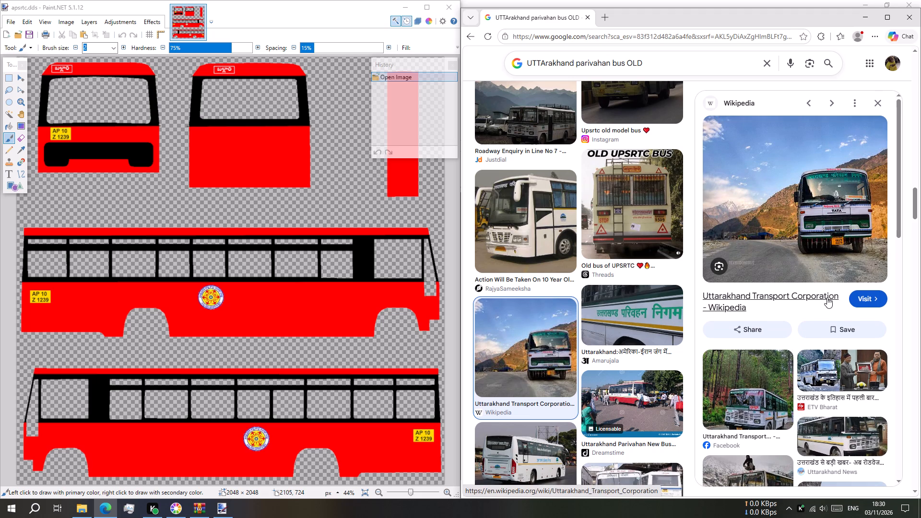
pyautogui.scroll(-2, 829, 298)
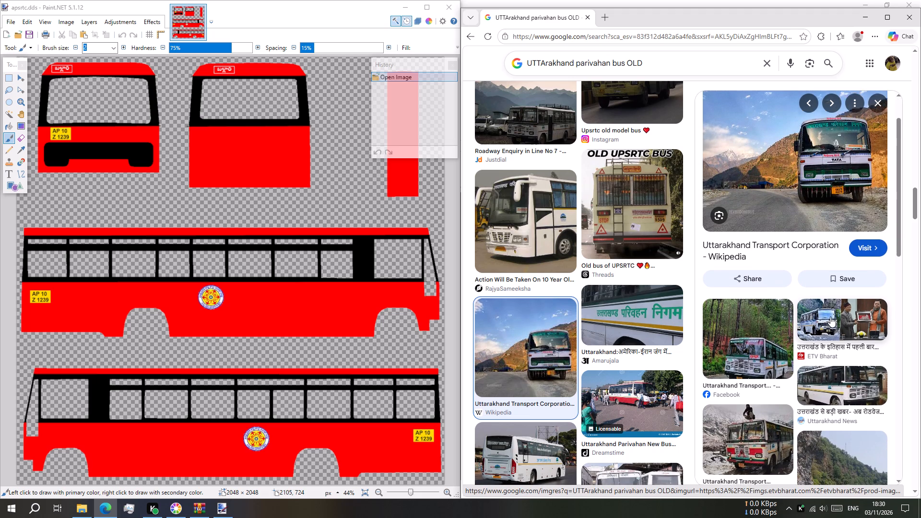
pyautogui.scroll(-1, 827, 311)
pyautogui.click(875, 403)
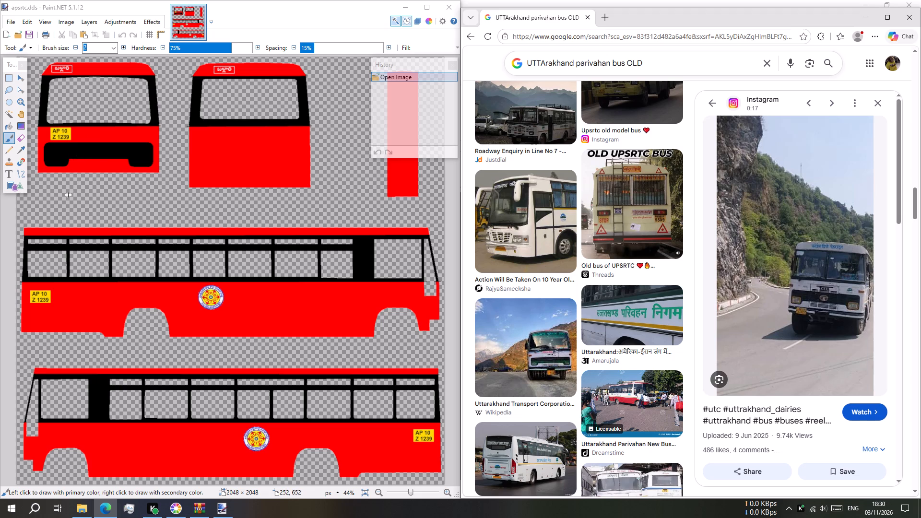
pyautogui.scroll(1, 114, 184)
# Fill the red lower body of the bus's front view, around the number plate, with white (FFFFFF) using the Paint Bucket in Paint.NET.
pyautogui.click(7, 126)
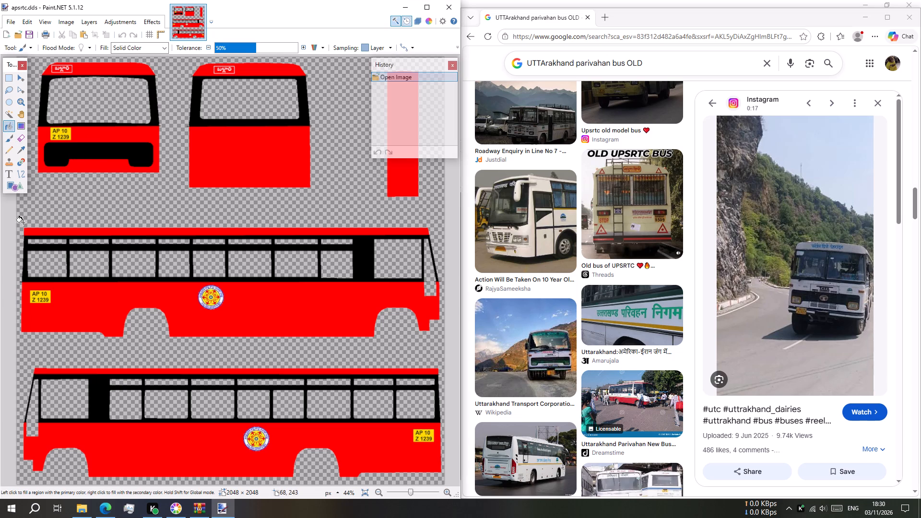
pyautogui.click(423, 21)
pyautogui.click(429, 23)
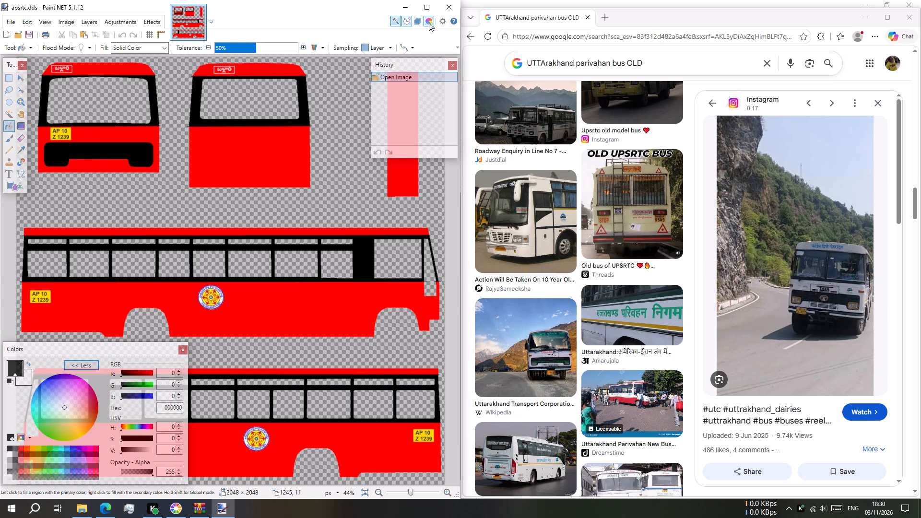
pyautogui.click(28, 363)
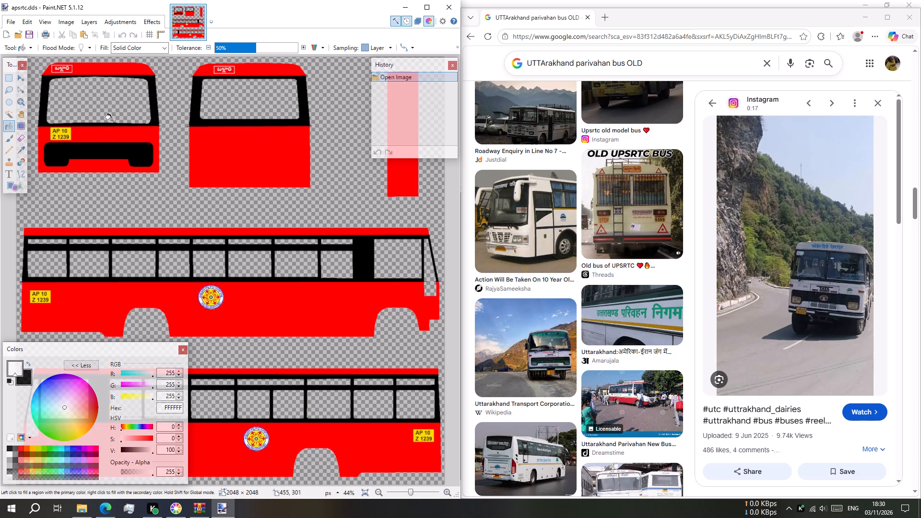
pyautogui.click(104, 140)
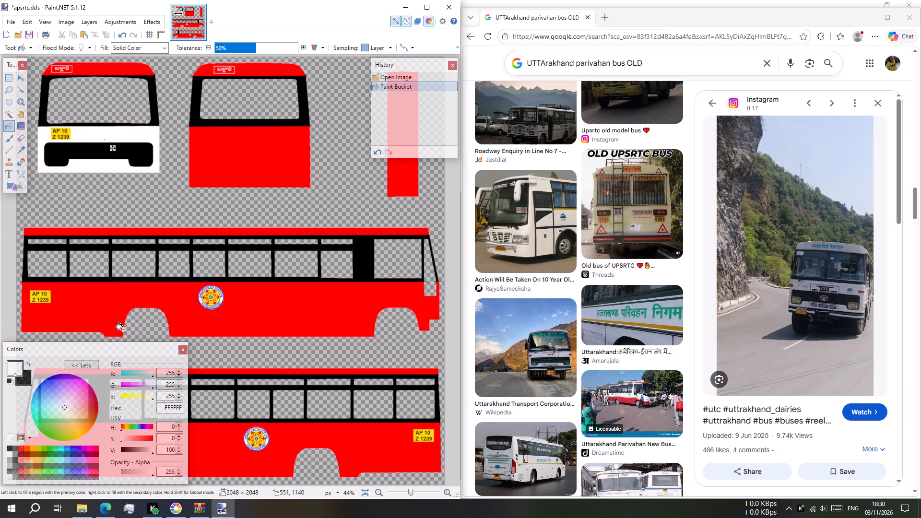
# Fill the front view's lower body with the pale blue-grey colour ECF0F8.
pyautogui.click(150, 375)
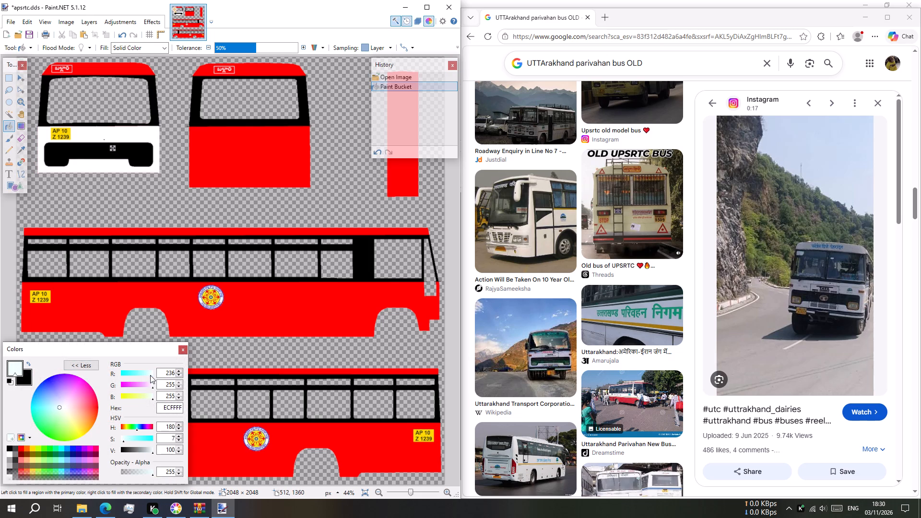
pyautogui.click(151, 387)
pyautogui.click(152, 398)
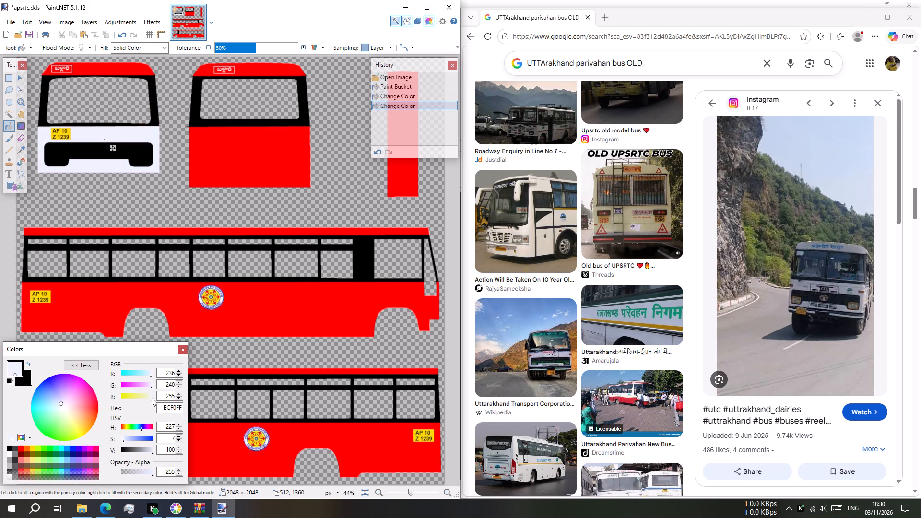
pyautogui.click(93, 137)
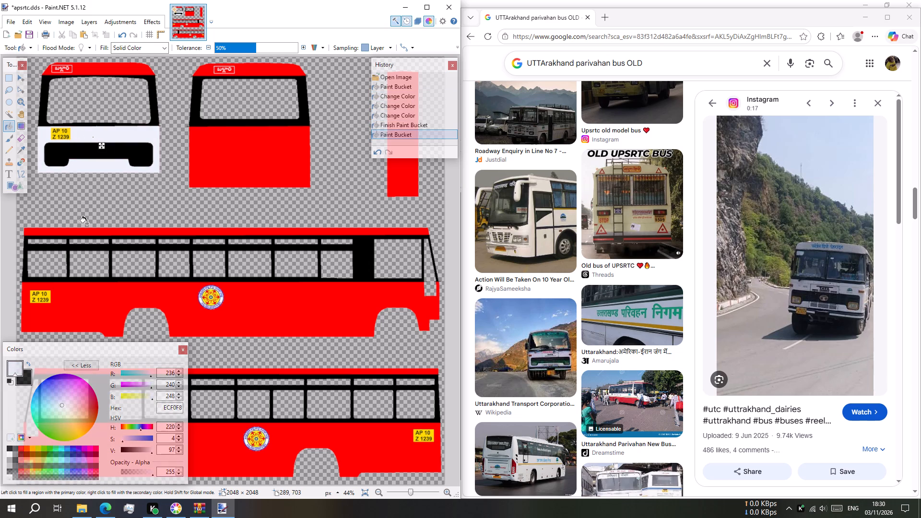
# Neutralise the front view's fill colour to F0F0F0 by setting red and blue to 240.
pyautogui.keyDown('ctrl'); pyautogui.scroll(4, 120, 347); pyautogui.keyUp('ctrl')
pyautogui.keyDown('ctrl'); pyautogui.scroll(2, 150, 419); pyautogui.keyUp('ctrl')
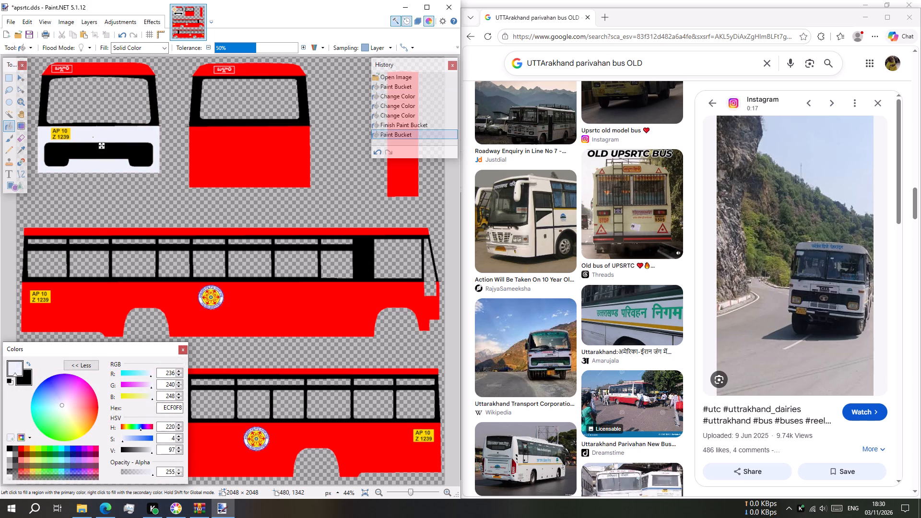
pyautogui.tripleClick(177, 371)
pyautogui.click(177, 371)
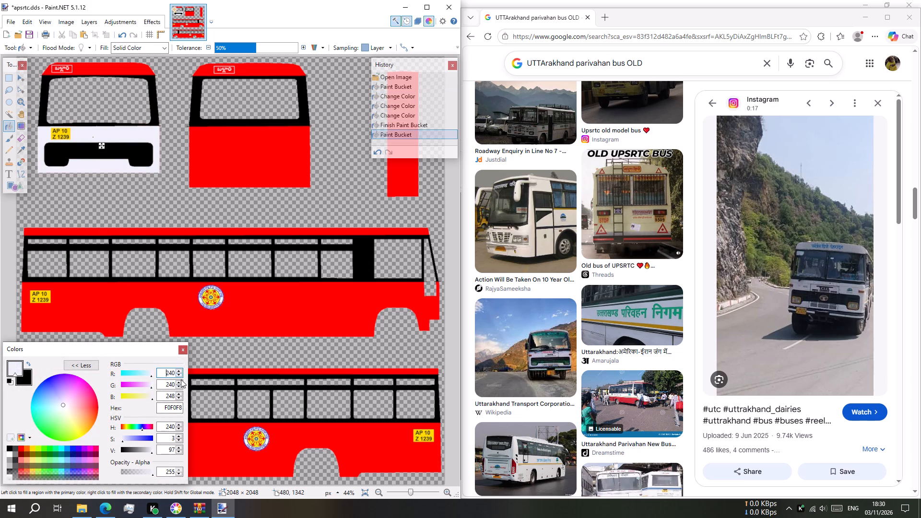
pyautogui.tripleClick(178, 397)
pyautogui.tripleClick(178, 397)
pyautogui.doubleClick(178, 397)
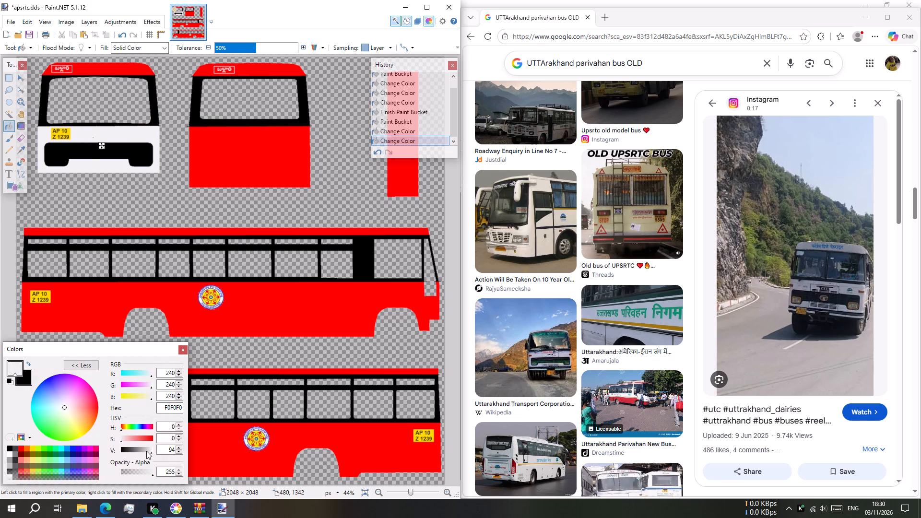
# Darken the front view's fill colour to light grey EAEAEA, with an HSV value of 92.
pyautogui.tripleClick(179, 452)
pyautogui.tripleClick(179, 452)
pyautogui.tripleClick(179, 452)
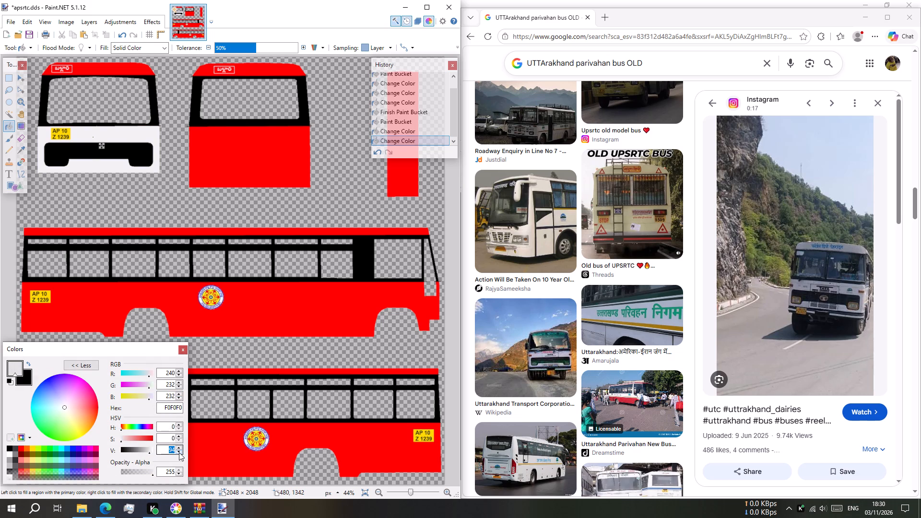
pyautogui.click(179, 452)
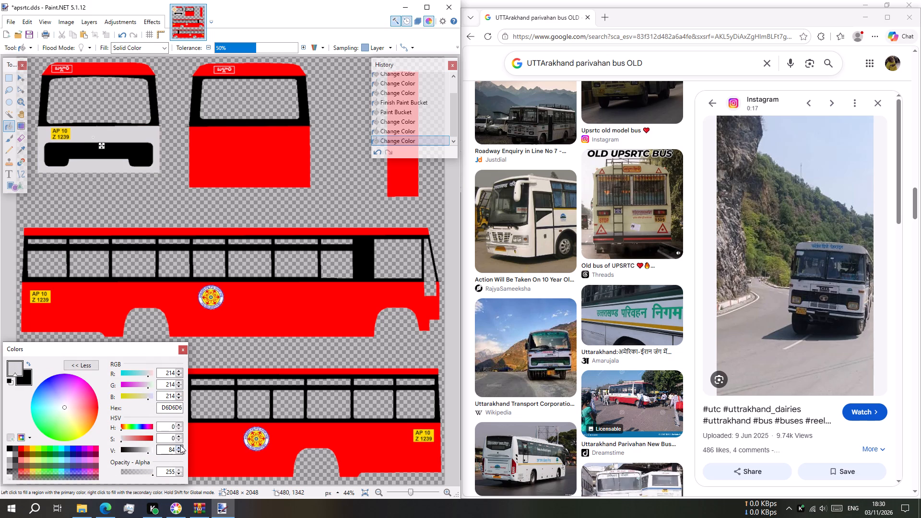
pyautogui.tripleClick(180, 445)
pyautogui.click(180, 445)
pyautogui.click(180, 445)
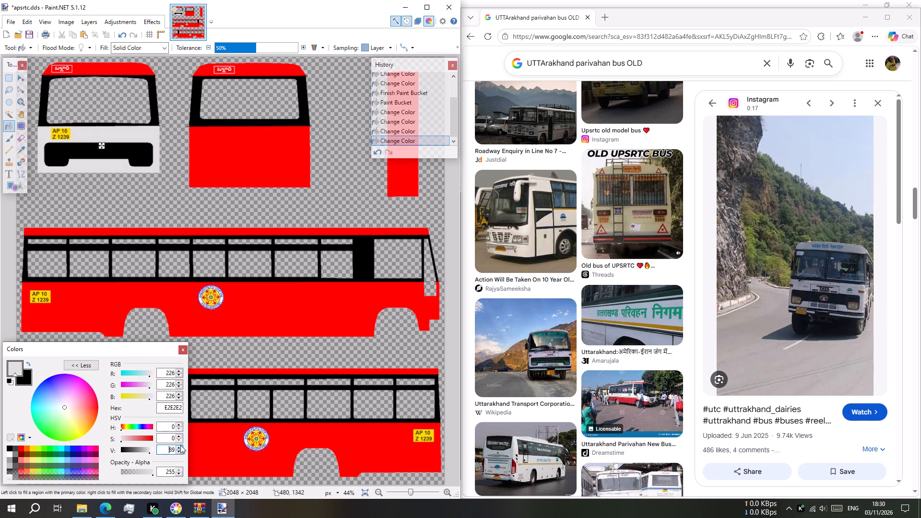
pyautogui.click(180, 445)
pyautogui.click(180, 445)
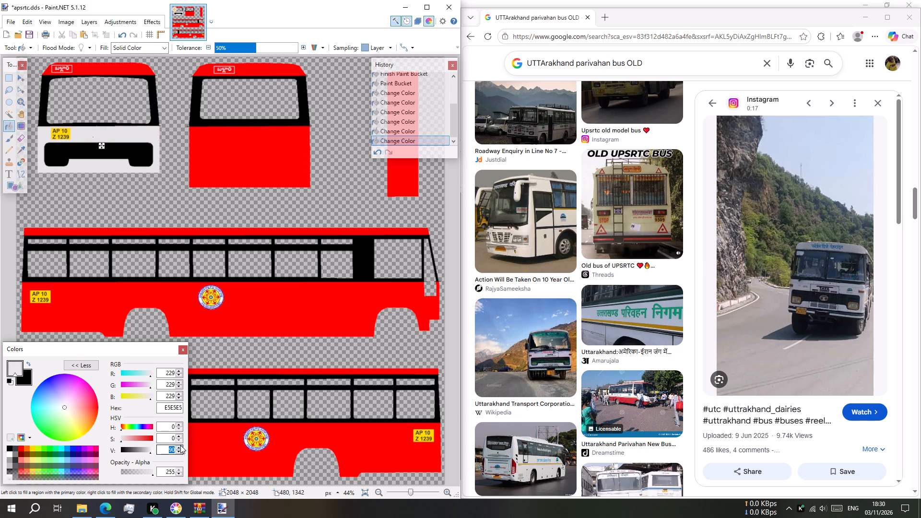
pyautogui.doubleClick(180, 445)
pyautogui.click(179, 452)
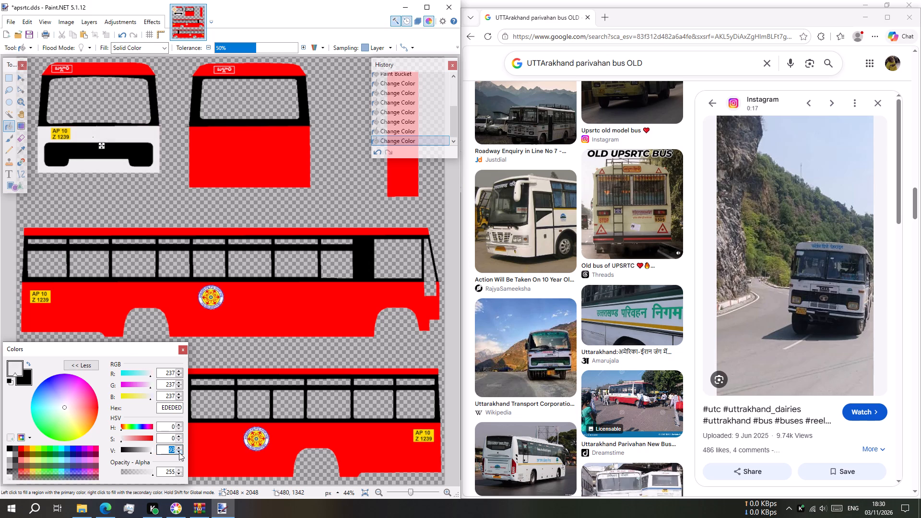
pyautogui.scroll(2, 104, 135)
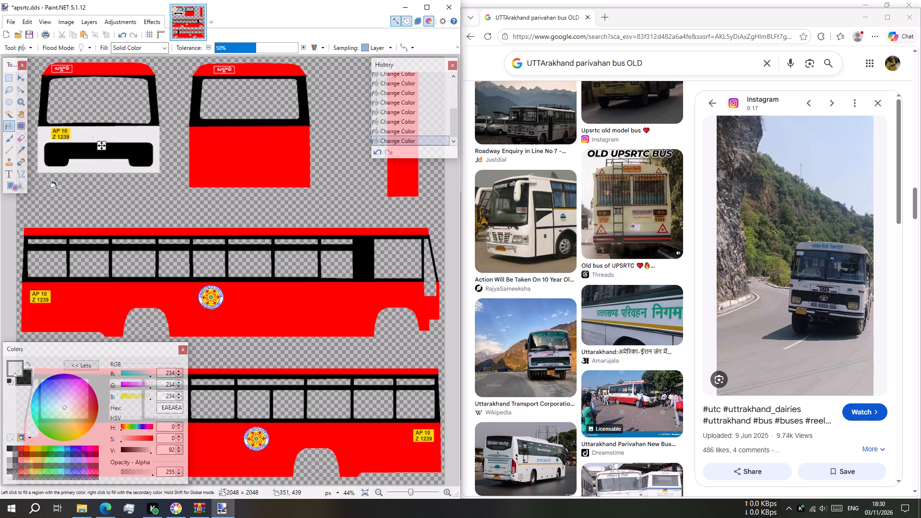
# Fill the front view's roof, the rear view's roof and lower body, and the separate vertical red strip with EAEAEA.
pyautogui.click(82, 66)
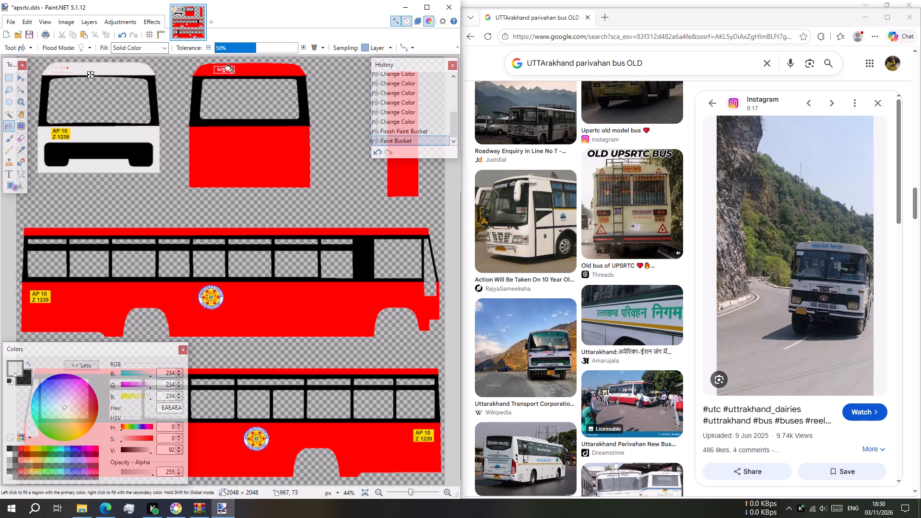
pyautogui.click(243, 71)
pyautogui.click(240, 152)
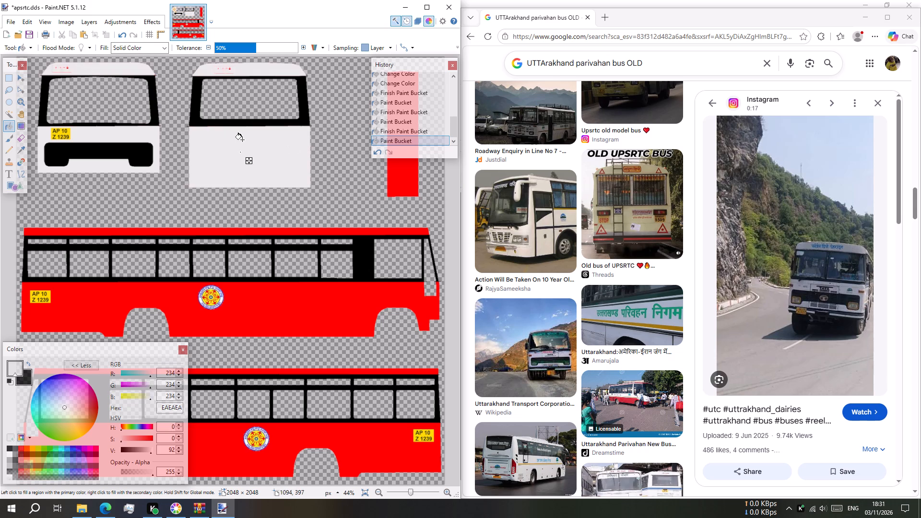
pyautogui.keyDown('shift'); pyautogui.scroll(-3, 239, 139); pyautogui.keyUp('shift')
pyautogui.keyDown('ctrl'); pyautogui.scroll(-2, 246, 145); pyautogui.keyUp('ctrl')
pyautogui.keyDown('shift'); pyautogui.scroll(-1, 246, 145); pyautogui.keyUp('shift')
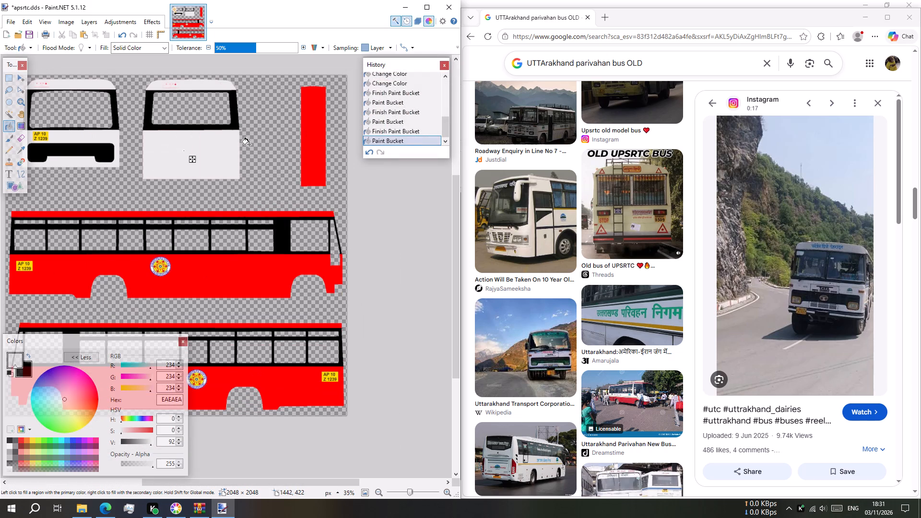
pyautogui.click(307, 126)
# Fill the red roof bands and lower bodies of both side views with EAEAEA.
pyautogui.keyDown('shift'); pyautogui.scroll(1, 221, 173); pyautogui.keyUp('shift')
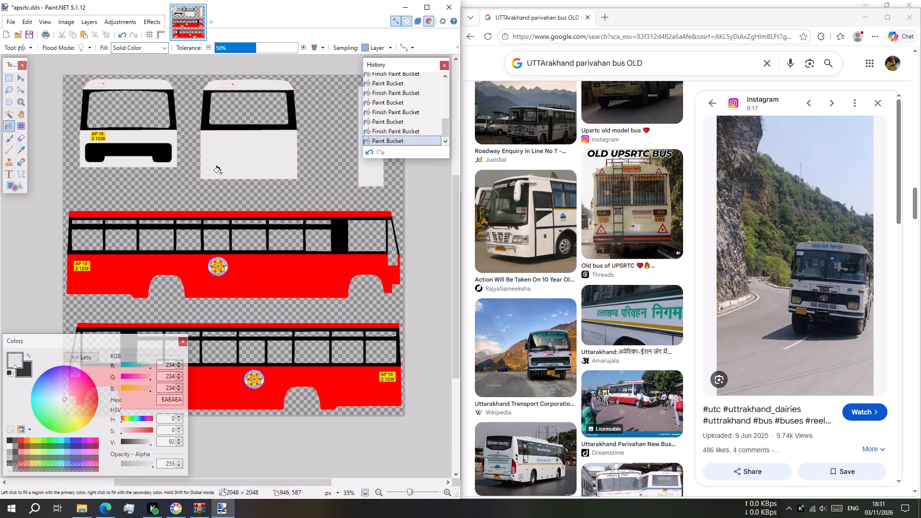
pyautogui.click(232, 213)
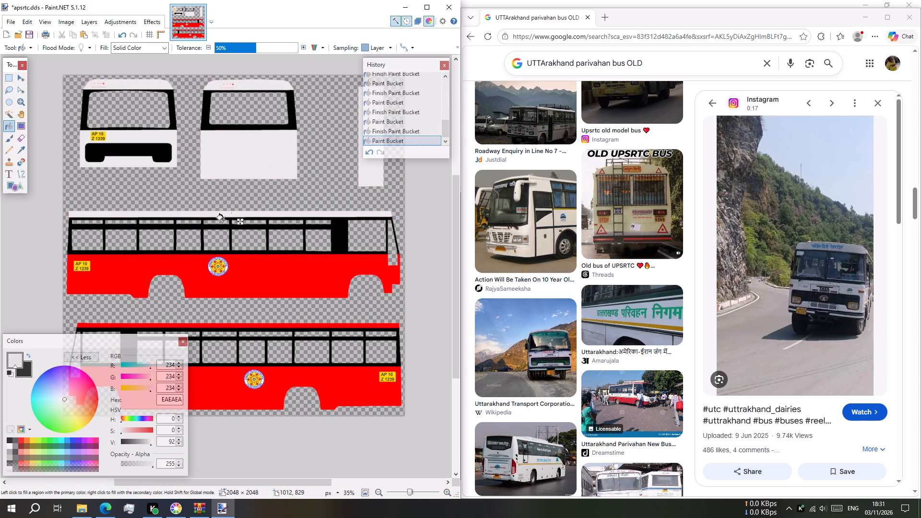
pyautogui.click(247, 261)
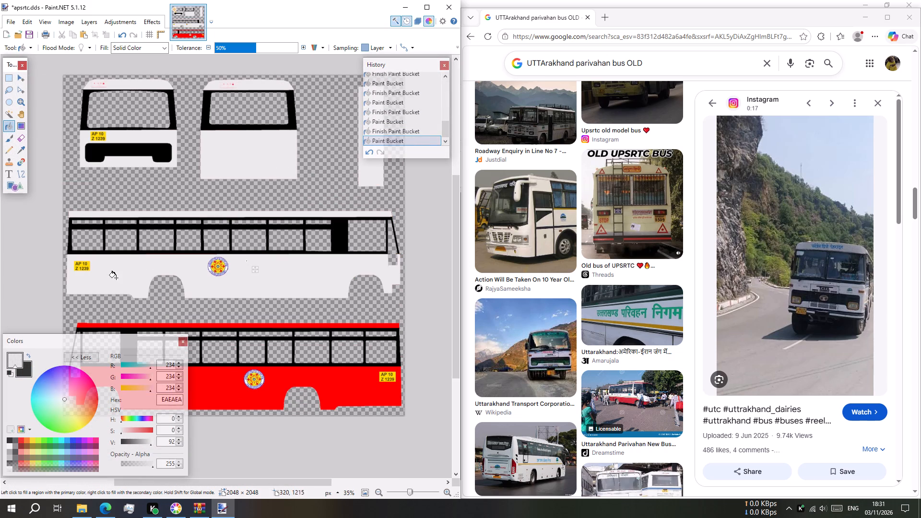
pyautogui.scroll(-2, 187, 279)
pyautogui.click(194, 266)
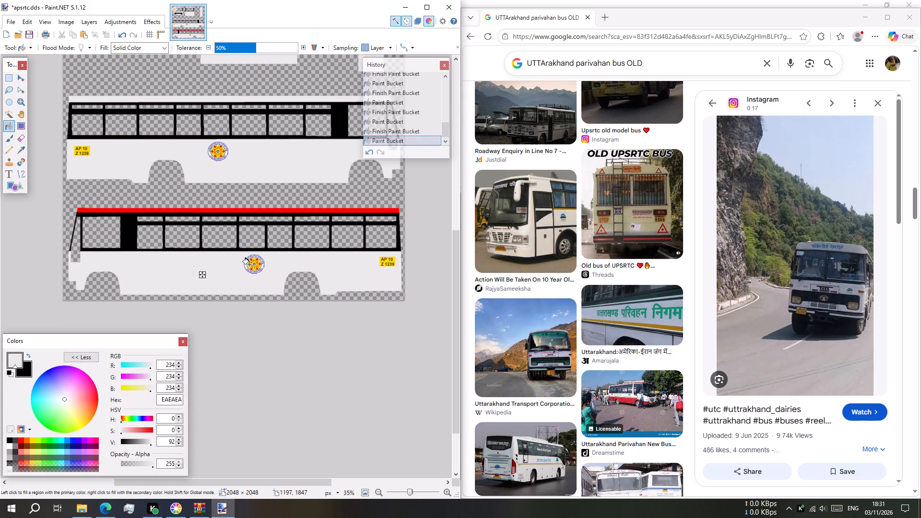
pyautogui.scroll(2, 146, 221)
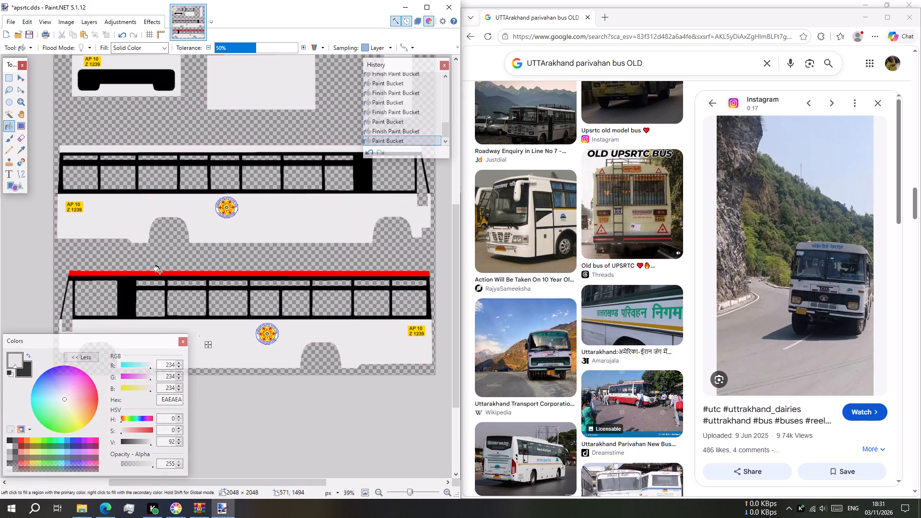
pyautogui.click(160, 273)
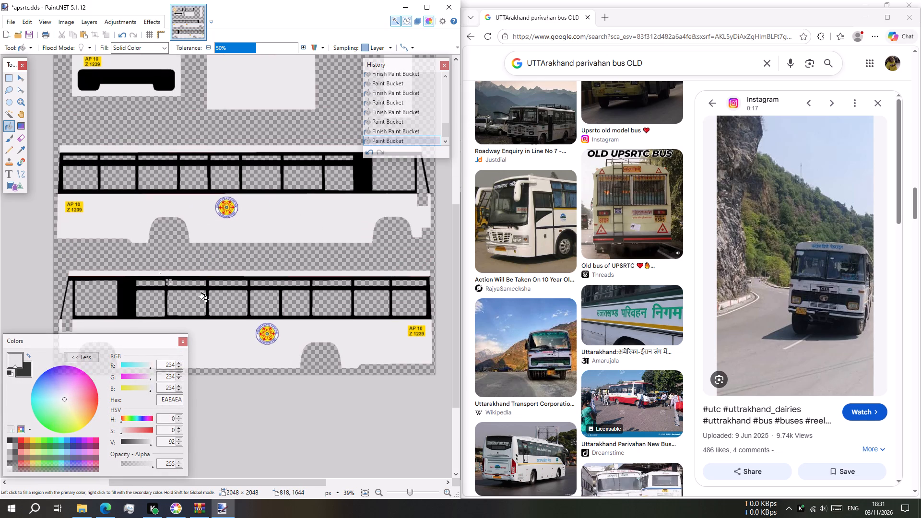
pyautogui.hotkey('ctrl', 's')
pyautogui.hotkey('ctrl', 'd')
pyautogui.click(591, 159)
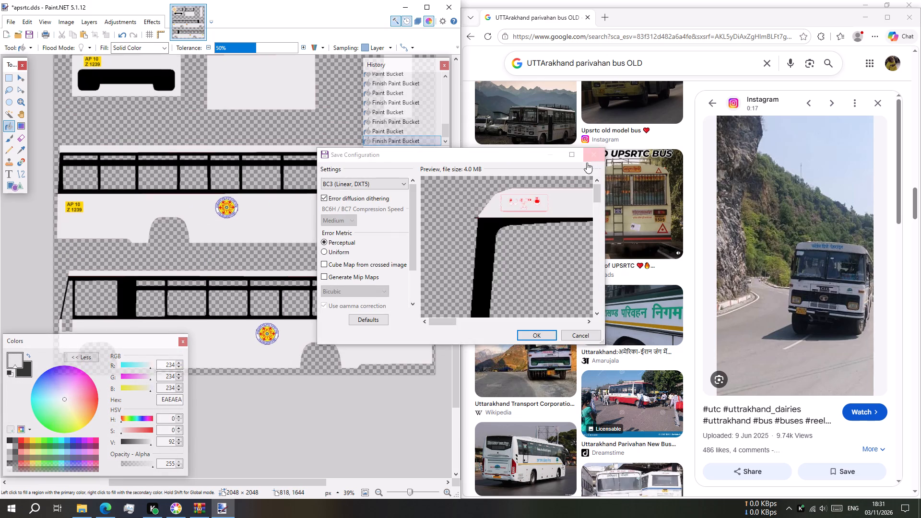
# Show the Layers window.
pyautogui.click(417, 20)
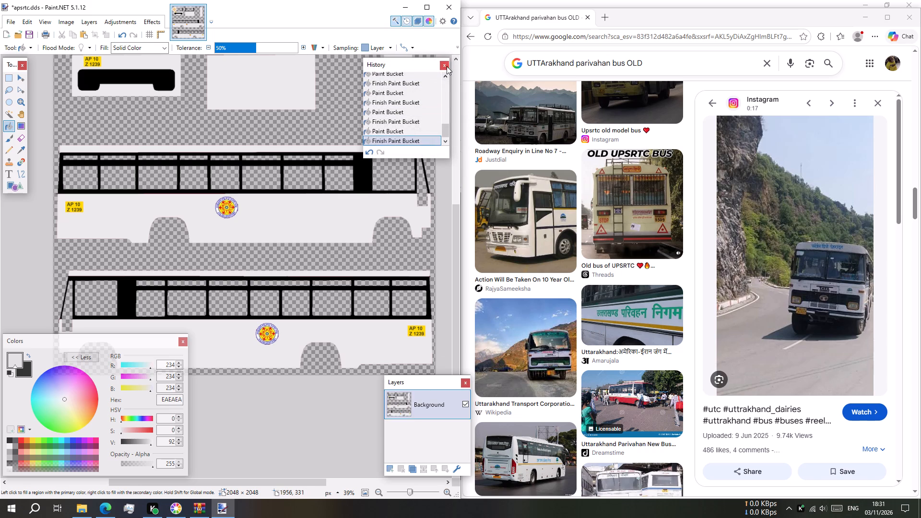
# Save the skin as apsrtc in DDS format, BC3 (Linear, DXT5), in the Created Skins folder.
pyautogui.hotkey('ctrl', 's')
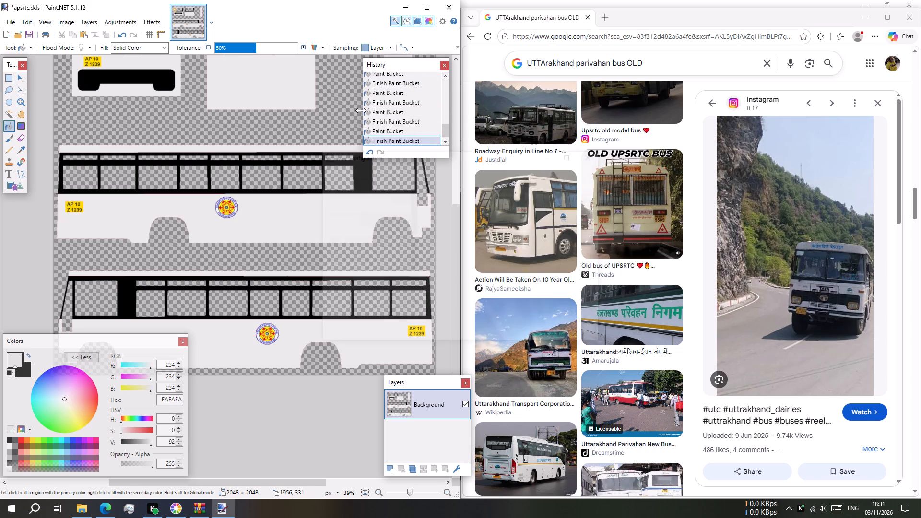
pyautogui.click(577, 333)
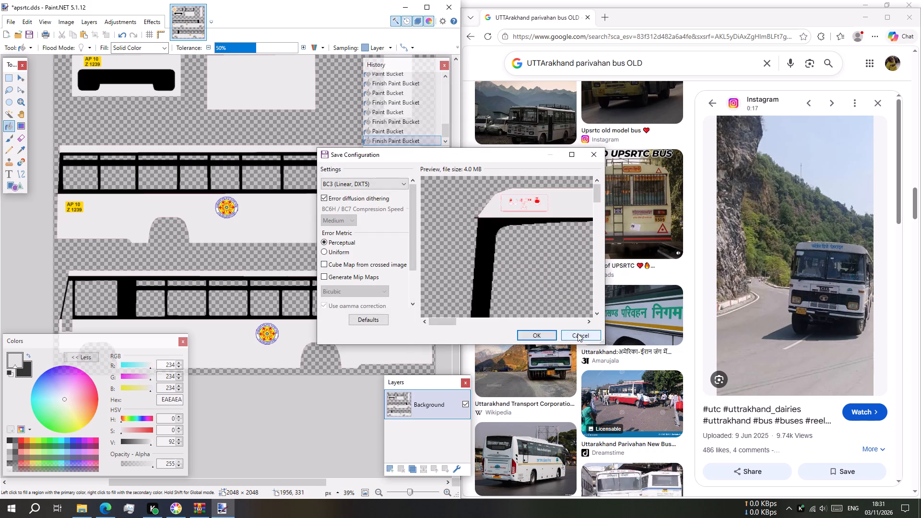
pyautogui.hotkey('ctrl', 'shift', 's')
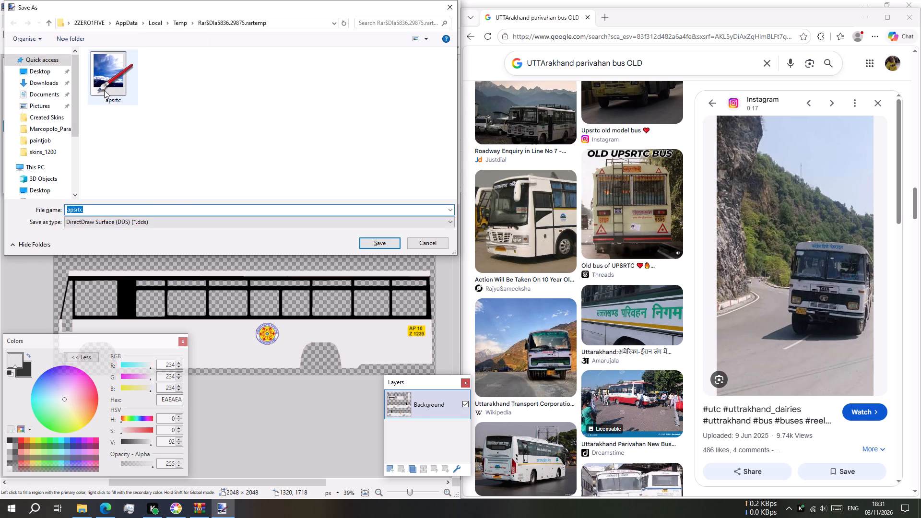
pyautogui.click(51, 117)
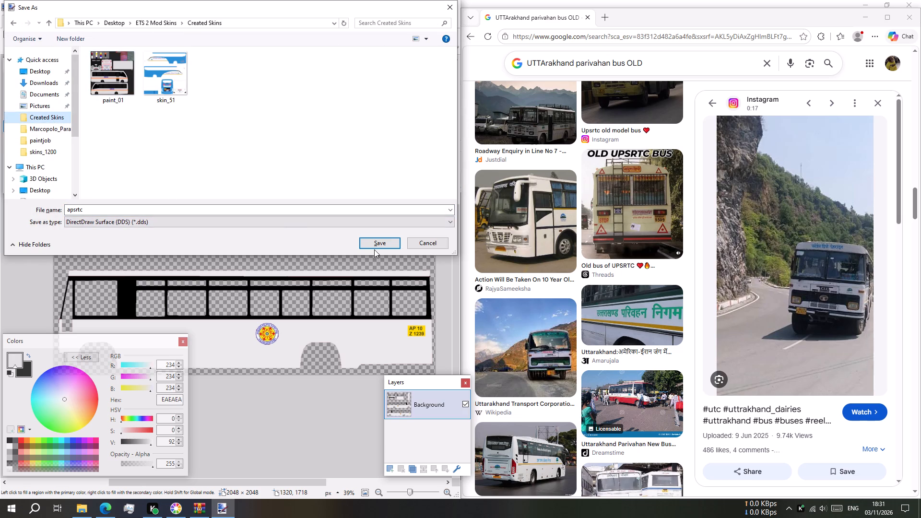
pyautogui.click(374, 243)
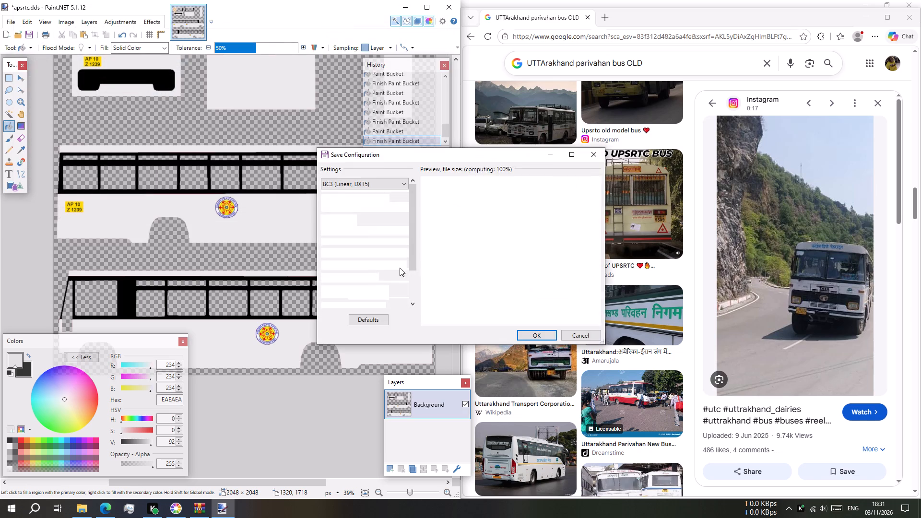
pyautogui.click(530, 334)
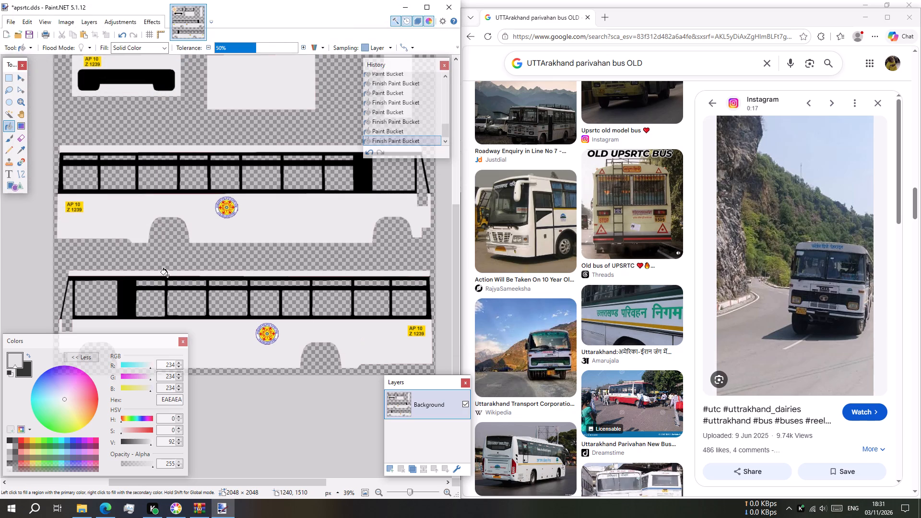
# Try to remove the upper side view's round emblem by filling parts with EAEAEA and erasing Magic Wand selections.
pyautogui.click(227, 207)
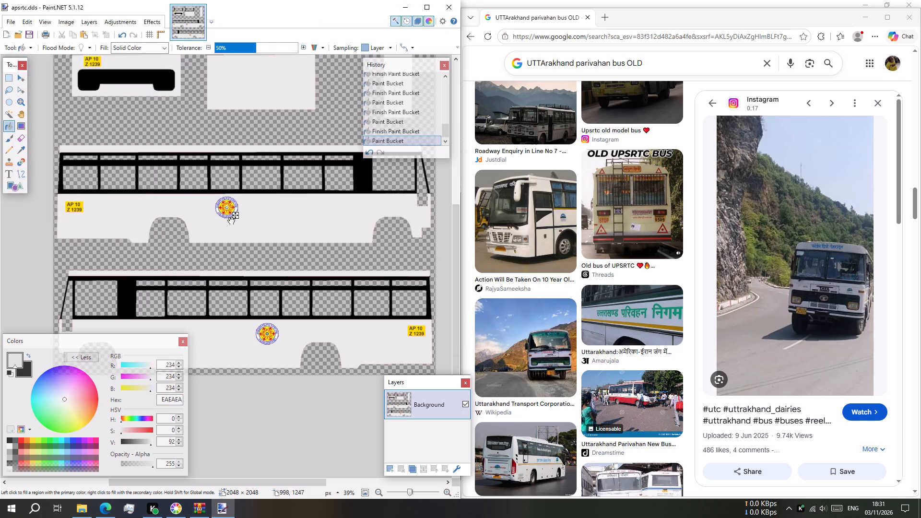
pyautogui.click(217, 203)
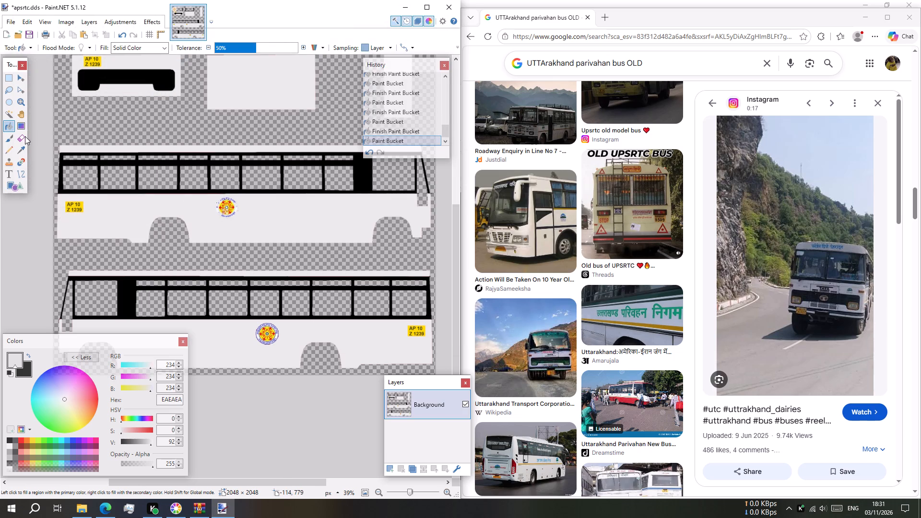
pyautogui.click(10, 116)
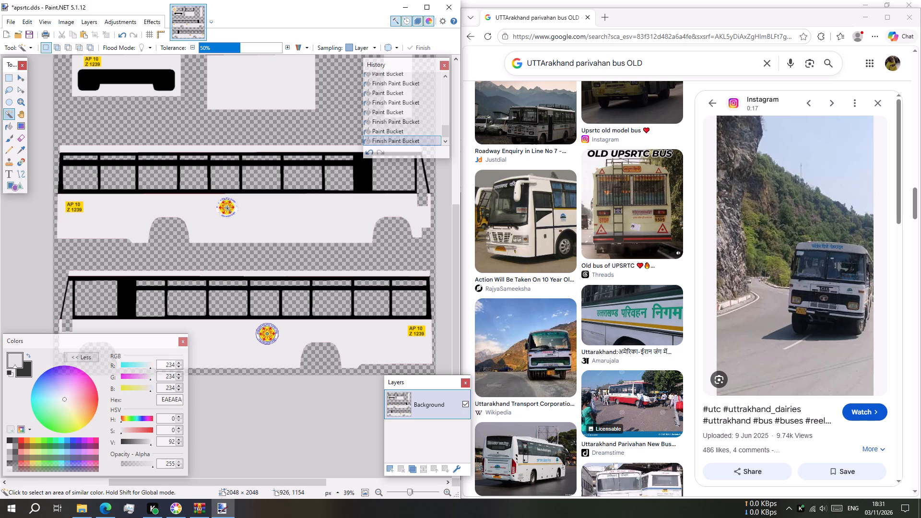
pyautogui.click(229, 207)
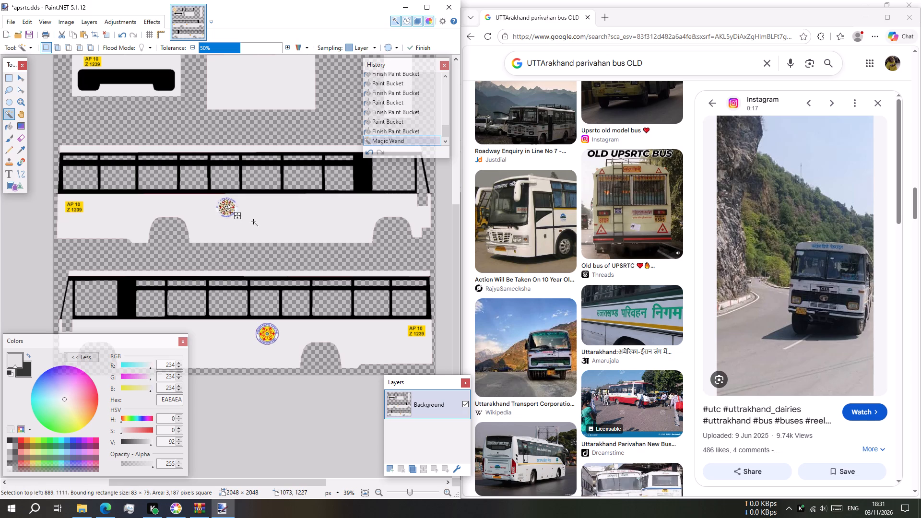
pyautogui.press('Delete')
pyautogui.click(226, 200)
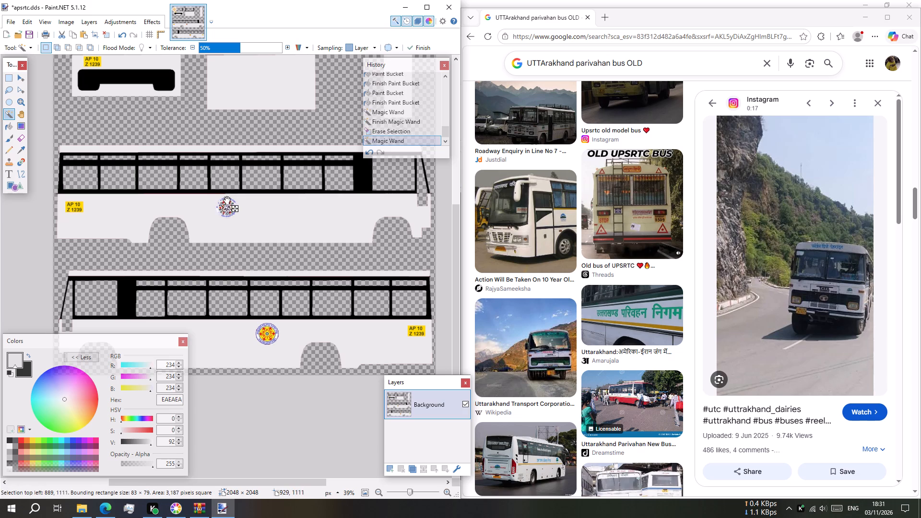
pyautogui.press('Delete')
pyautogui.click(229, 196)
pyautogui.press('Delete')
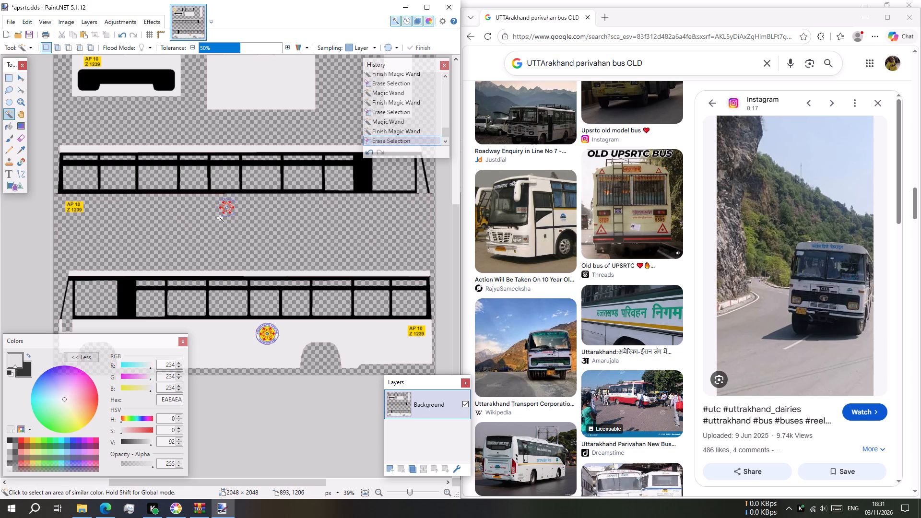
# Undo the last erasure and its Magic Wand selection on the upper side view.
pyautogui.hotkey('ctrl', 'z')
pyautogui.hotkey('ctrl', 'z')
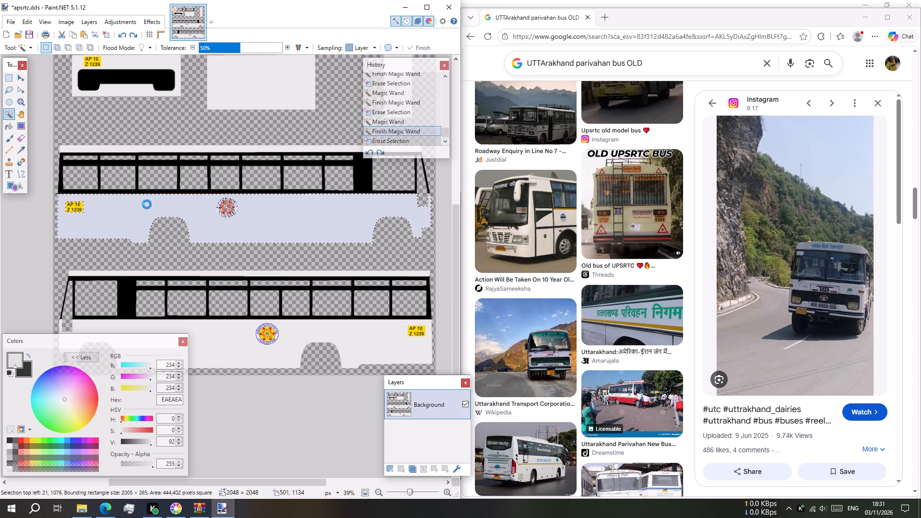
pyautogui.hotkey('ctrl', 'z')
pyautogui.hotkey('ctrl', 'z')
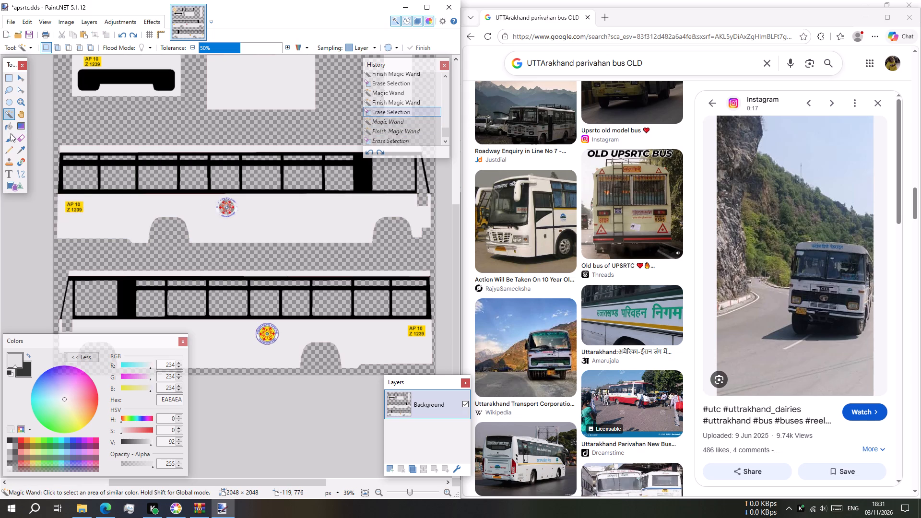
# Paint over the upper side view's round emblem in EAEAEA with the Paintbrush at size 50.
pyautogui.click(9, 135)
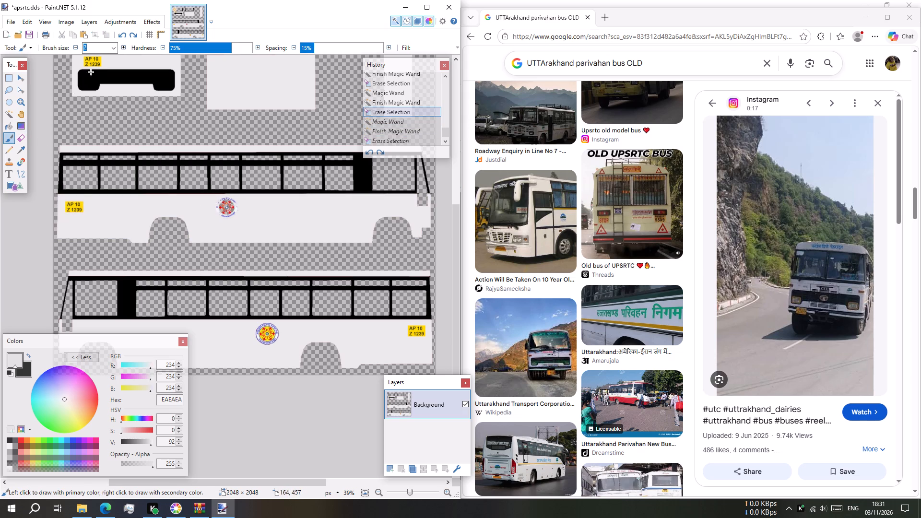
pyautogui.tripleClick(125, 46)
pyautogui.tripleClick(125, 46)
pyautogui.tripleClick(125, 46)
pyautogui.tripleClick(125, 46)
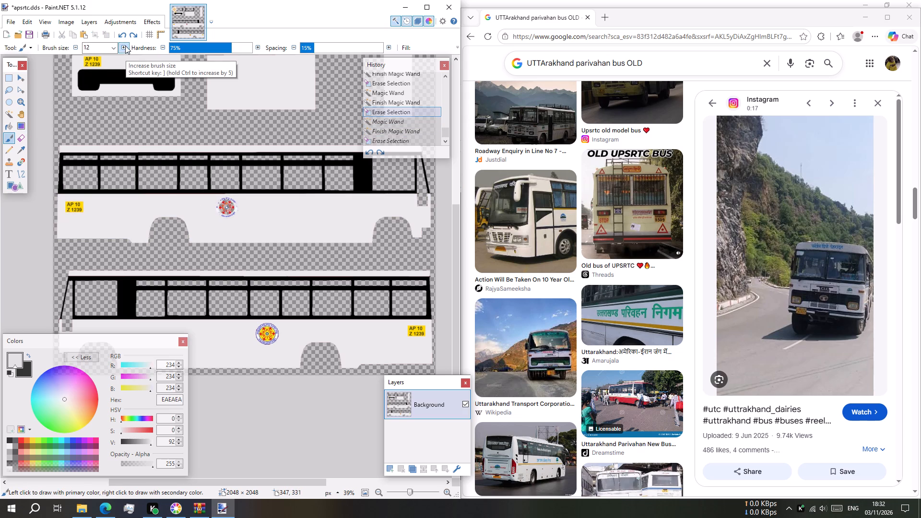
pyautogui.doubleClick(125, 46)
pyautogui.tripleClick(125, 46)
pyautogui.click(125, 46)
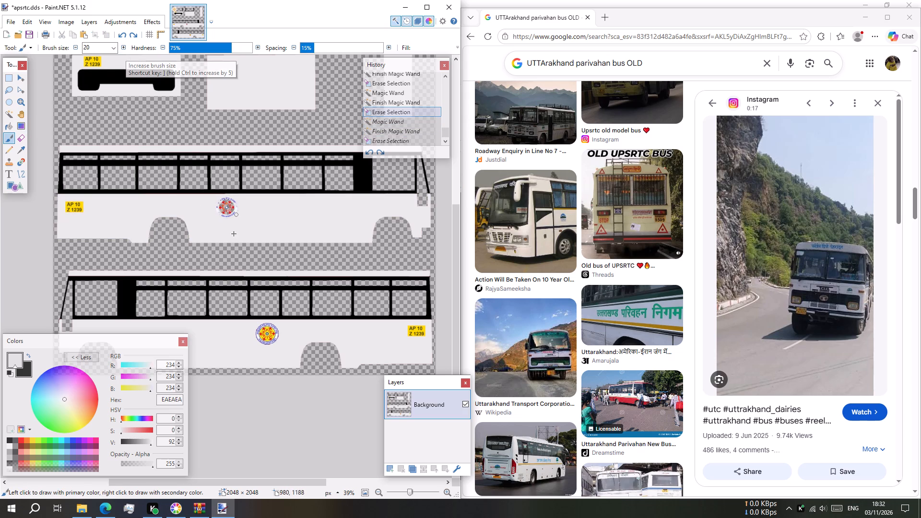
pyautogui.tripleClick(125, 48)
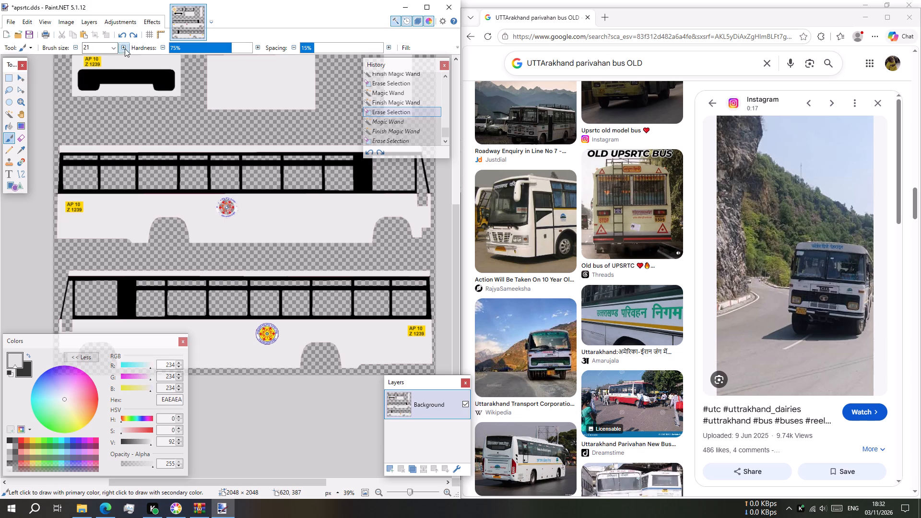
pyautogui.tripleClick(125, 48)
pyautogui.tripleClick(125, 48)
pyautogui.tripleClick(125, 48)
pyautogui.tripleClick(125, 48)
pyautogui.tripleClick(125, 48)
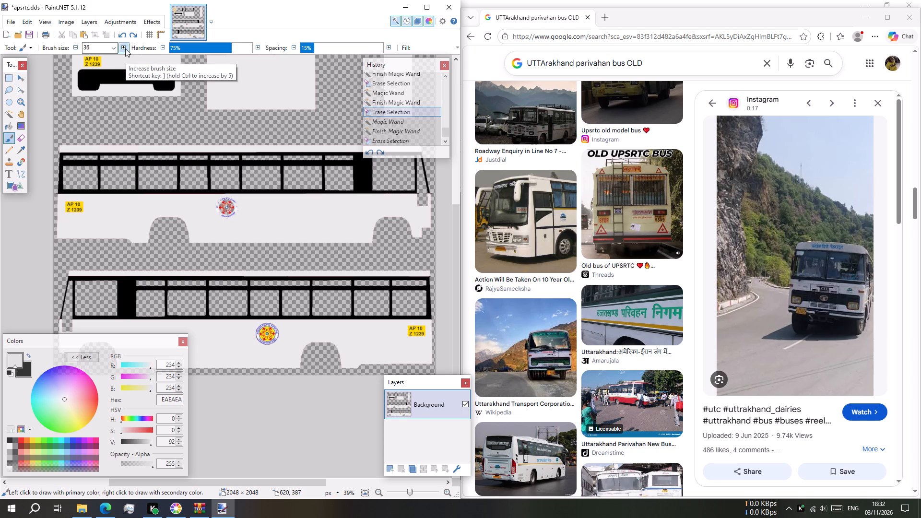
pyautogui.tripleClick(125, 48)
pyautogui.tripleClick(125, 48)
pyautogui.tripleClick(125, 48)
pyautogui.tripleClick(125, 48)
pyautogui.moveTo(222, 205); pyautogui.dragTo(220, 199)
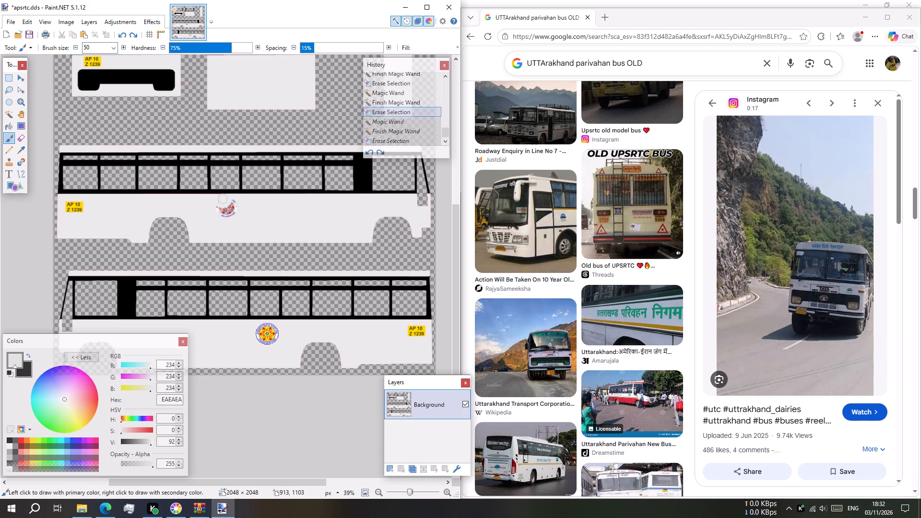
pyautogui.moveTo(220, 199); pyautogui.dragTo(228, 207)
pyautogui.moveTo(228, 207); pyautogui.dragTo(236, 205)
# Paint over the round emblem on the lower side view's body in EAEAEA.
pyautogui.scroll(-2, 259, 327)
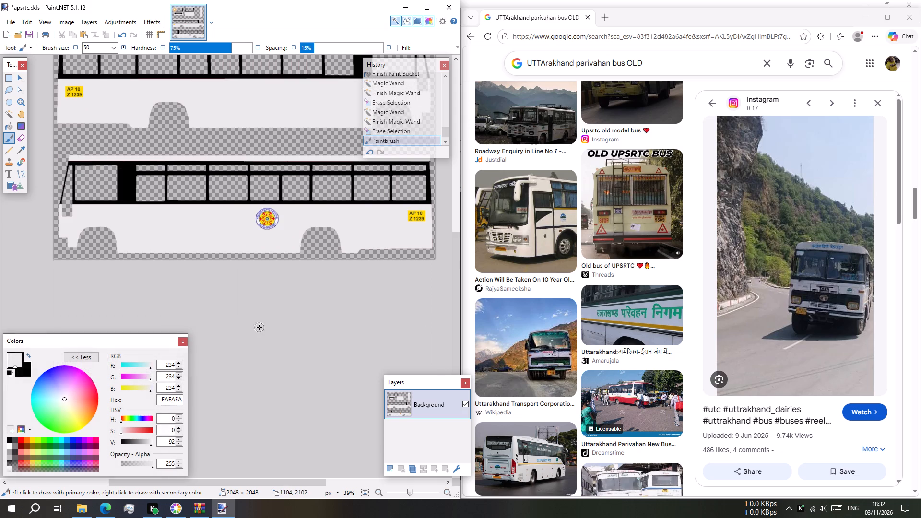
pyautogui.moveTo(278, 219); pyautogui.dragTo(272, 213)
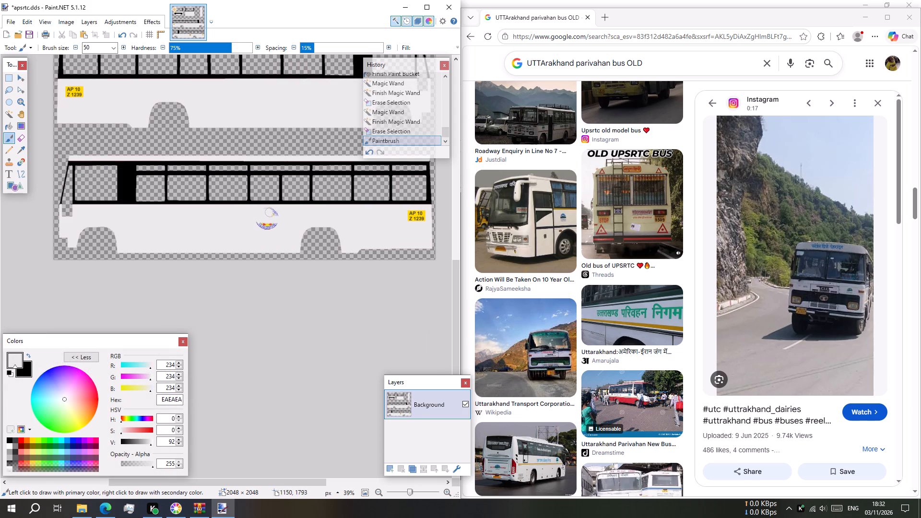
pyautogui.moveTo(272, 213); pyautogui.dragTo(261, 222)
pyautogui.moveTo(261, 222); pyautogui.dragTo(264, 222)
# Paint over the leftover red sign outline and lettering on the rear view's roof in EAEAEA.
pyautogui.scroll(3, 309, 221)
pyautogui.scroll(1, 402, 231)
pyautogui.scroll(4, 231, 182)
pyautogui.keyDown('ctrl'); pyautogui.scroll(9, 262, 290); pyautogui.keyUp('ctrl')
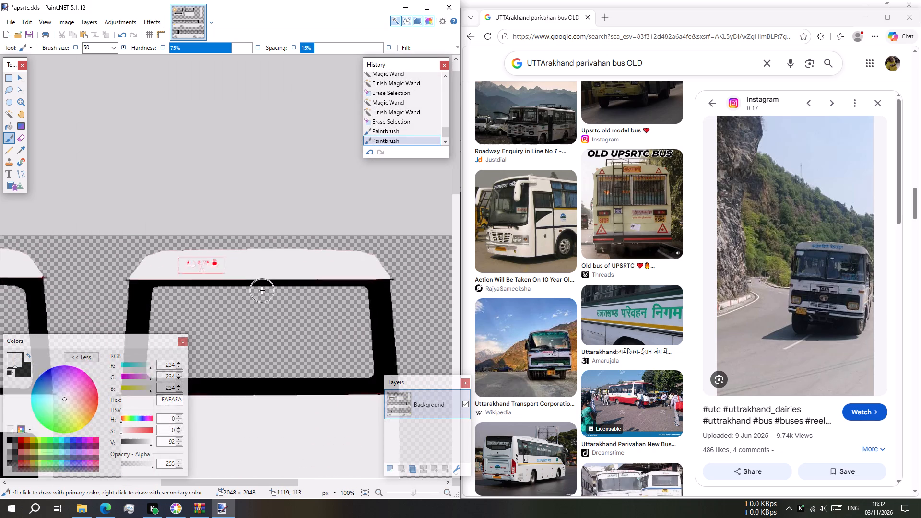
pyautogui.keyDown('ctrl'); pyautogui.scroll(1, 262, 290); pyautogui.keyUp('ctrl')
pyautogui.keyDown('ctrl'); pyautogui.scroll(7, 187, 253); pyautogui.keyUp('ctrl')
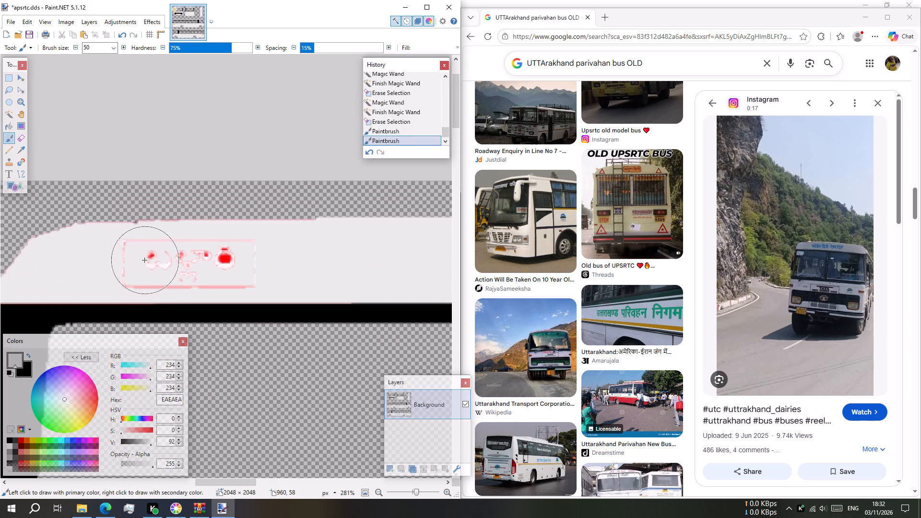
pyautogui.moveTo(143, 260); pyautogui.dragTo(176, 267)
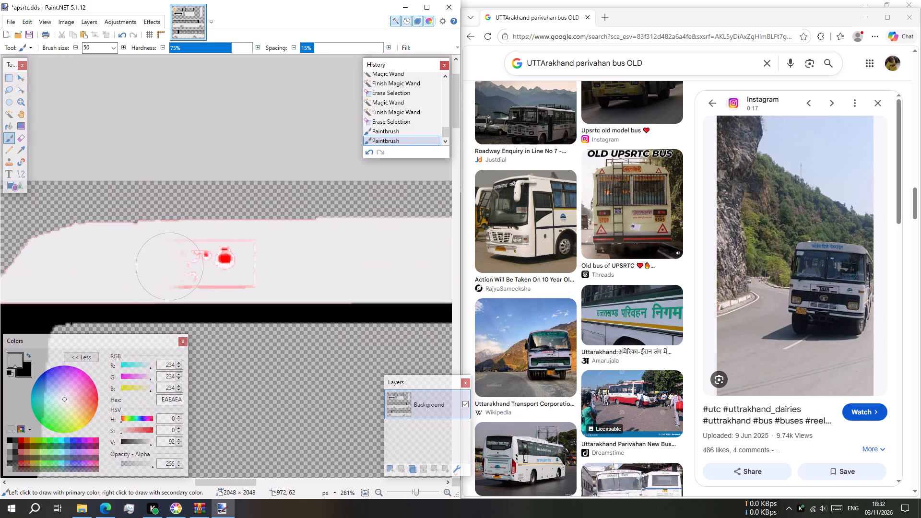
pyautogui.moveTo(176, 267); pyautogui.dragTo(188, 258)
# Paint over the leftover red sign outline and lettering on the front view's roof in EAEAEA with the Paintbrush at size 50.
pyautogui.keyDown('ctrl'); pyautogui.scroll(-3, 203, 253); pyautogui.keyUp('ctrl')
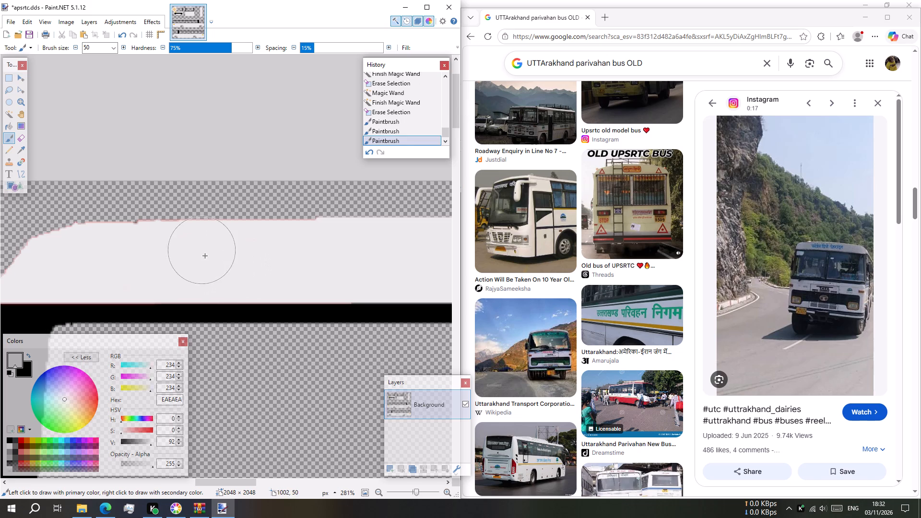
pyautogui.keyDown('ctrl'); pyautogui.scroll(-7, 205, 256); pyautogui.keyUp('ctrl')
pyautogui.keyDown('ctrl'); pyautogui.scroll(-8, 132, 235); pyautogui.keyUp('ctrl')
pyautogui.keyDown('shift'); pyautogui.scroll(-2, 138, 224); pyautogui.keyUp('shift')
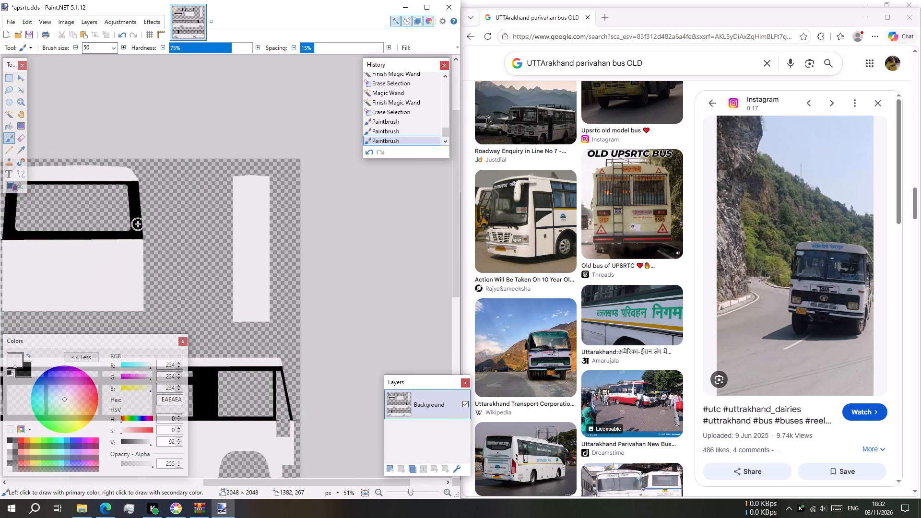
pyautogui.keyDown('shift'); pyautogui.scroll(9, 138, 224); pyautogui.keyUp('shift')
pyautogui.keyDown('ctrl'); pyautogui.scroll(12, 123, 202); pyautogui.keyUp('ctrl')
pyautogui.keyDown('ctrl'); pyautogui.scroll(3, 359, 237); pyautogui.keyUp('ctrl')
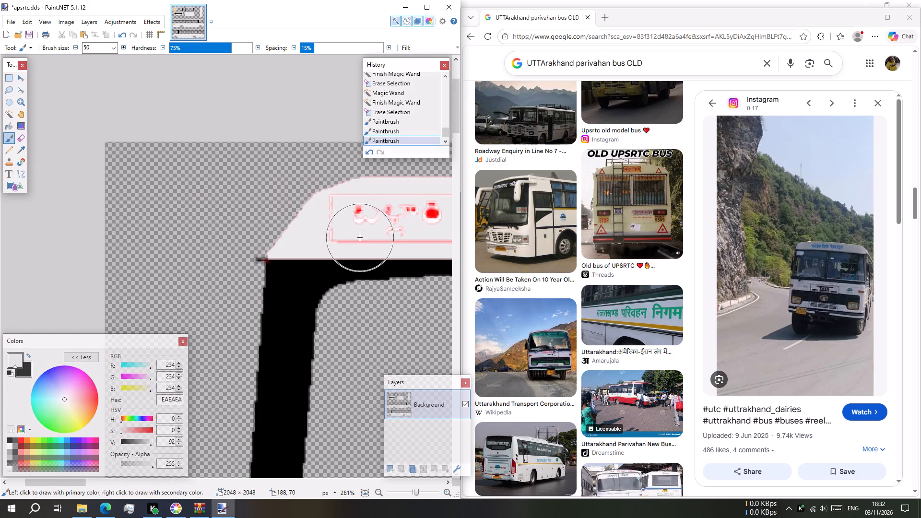
pyautogui.keyDown('ctrl'); pyautogui.scroll(11, 357, 226); pyautogui.keyUp('ctrl')
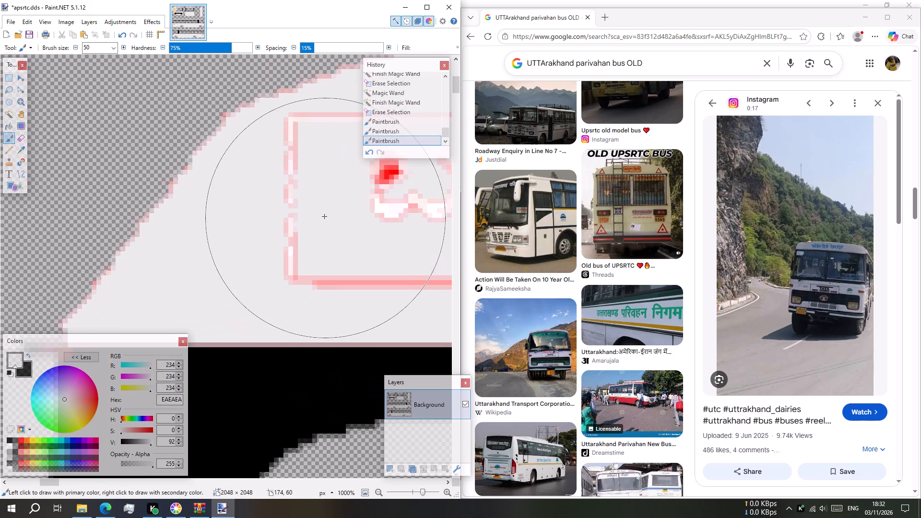
pyautogui.moveTo(323, 215); pyautogui.dragTo(337, 209)
pyautogui.keyDown('ctrl'); pyautogui.scroll(-2, 354, 210); pyautogui.keyUp('ctrl')
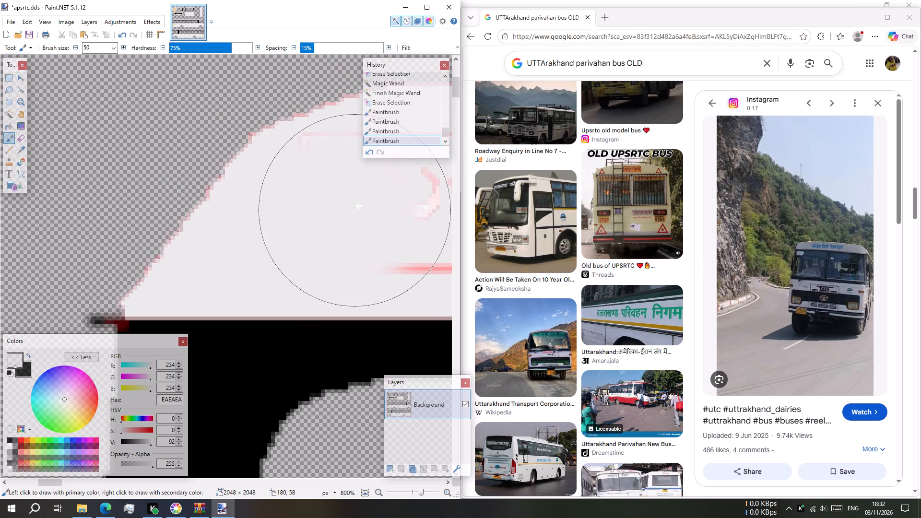
pyautogui.scroll(-4, 359, 205)
pyautogui.keyDown('ctrl'); pyautogui.scroll(-2, 362, 204); pyautogui.keyUp('ctrl')
pyautogui.keyDown('shift'); pyautogui.scroll(-2, 362, 204); pyautogui.keyUp('shift')
pyautogui.keyDown('shift'); pyautogui.scroll(-2, 319, 199); pyautogui.keyUp('shift')
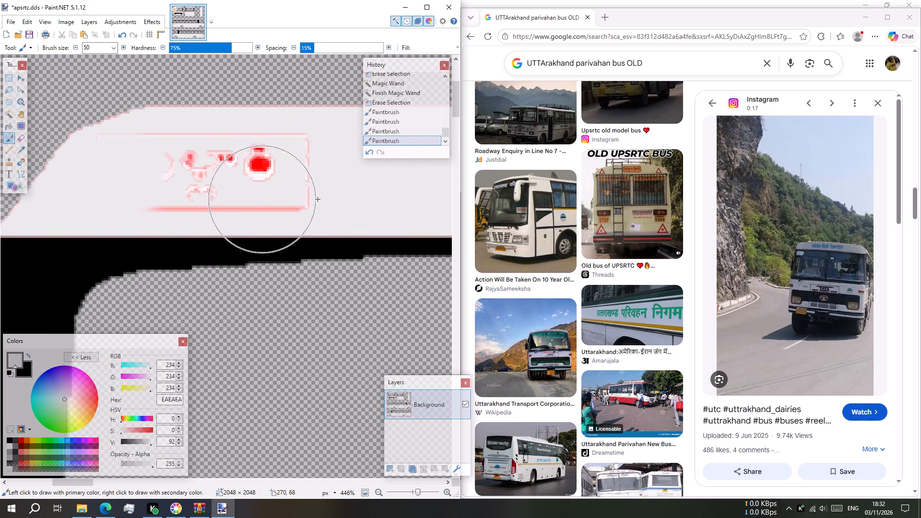
pyautogui.keyDown('ctrl'); pyautogui.scroll(2, 276, 188); pyautogui.keyUp('ctrl')
pyautogui.moveTo(291, 164); pyautogui.dragTo(197, 163)
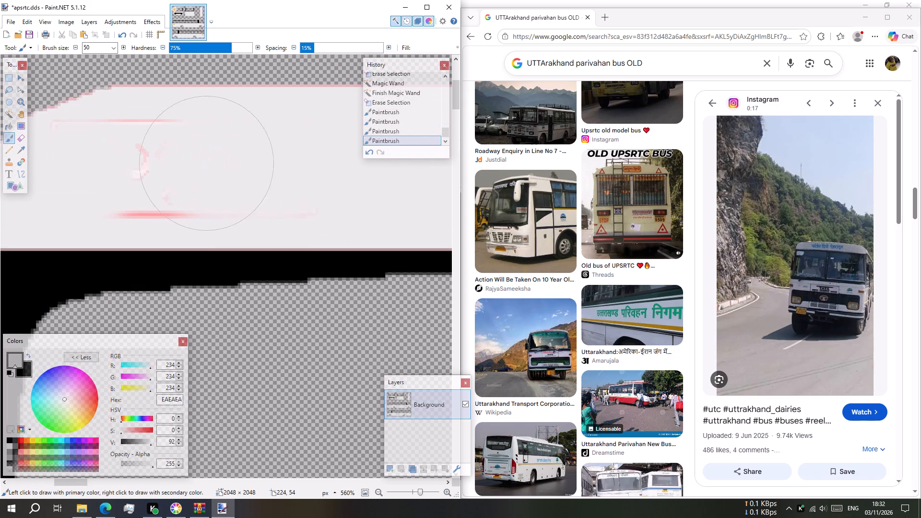
pyautogui.moveTo(197, 163); pyautogui.dragTo(94, 175)
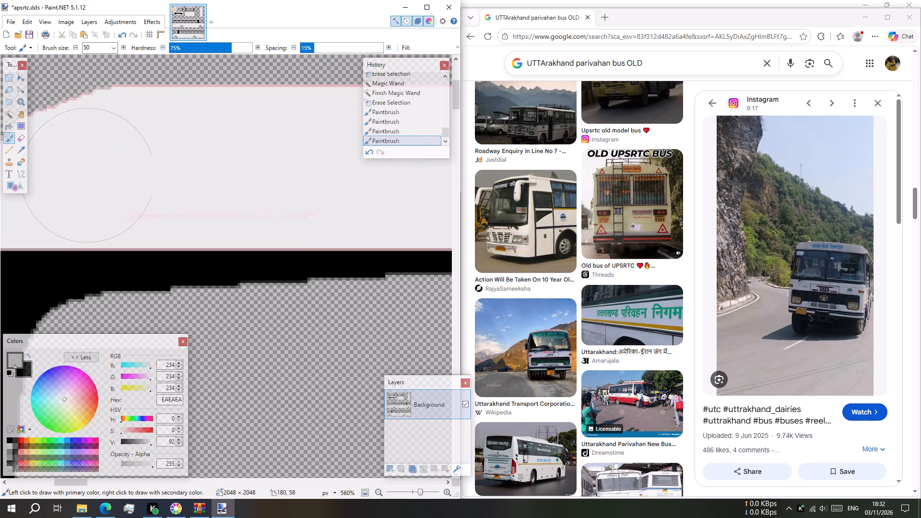
pyautogui.moveTo(94, 175); pyautogui.dragTo(355, 175)
# Paint over the yellow number plate below the front view's windscreen in EAEAEA.
pyautogui.keyDown('ctrl'); pyautogui.scroll(-4, 247, 160); pyautogui.keyUp('ctrl')
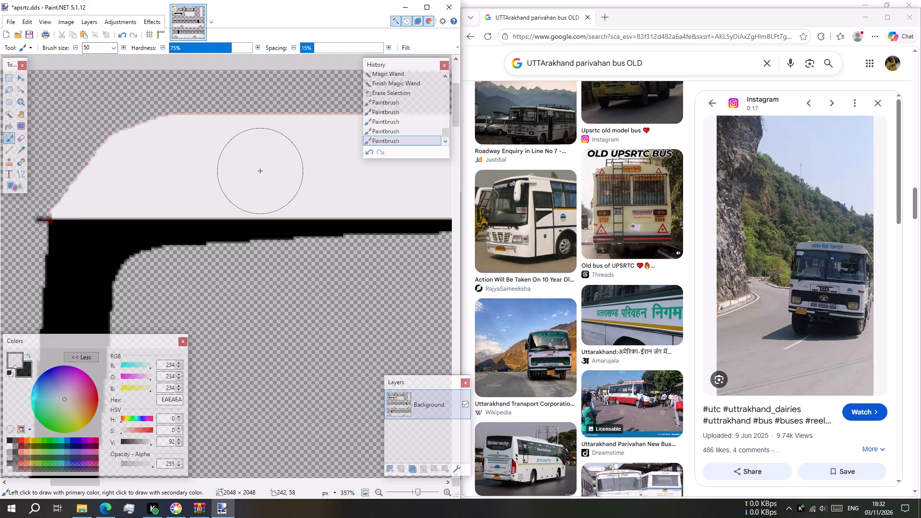
pyautogui.keyDown('ctrl'); pyautogui.scroll(-12, 262, 171); pyautogui.keyUp('ctrl')
pyautogui.keyDown('ctrl'); pyautogui.scroll(-13, 330, 182); pyautogui.keyUp('ctrl')
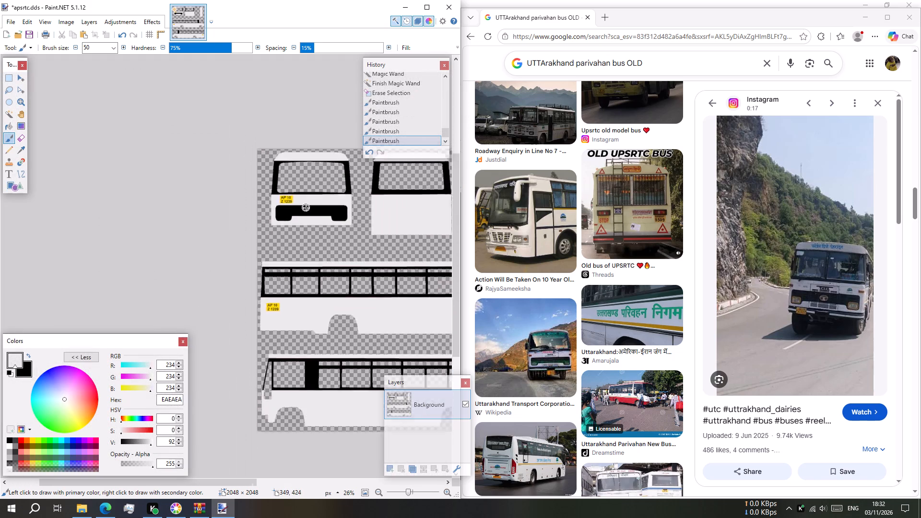
pyautogui.keyDown('ctrl'); pyautogui.scroll(-3, 306, 208); pyautogui.keyUp('ctrl')
pyautogui.keyDown('shift'); pyautogui.scroll(-2, 328, 221); pyautogui.keyUp('shift')
pyautogui.keyDown('ctrl'); pyautogui.scroll(4, 294, 319); pyautogui.keyUp('ctrl')
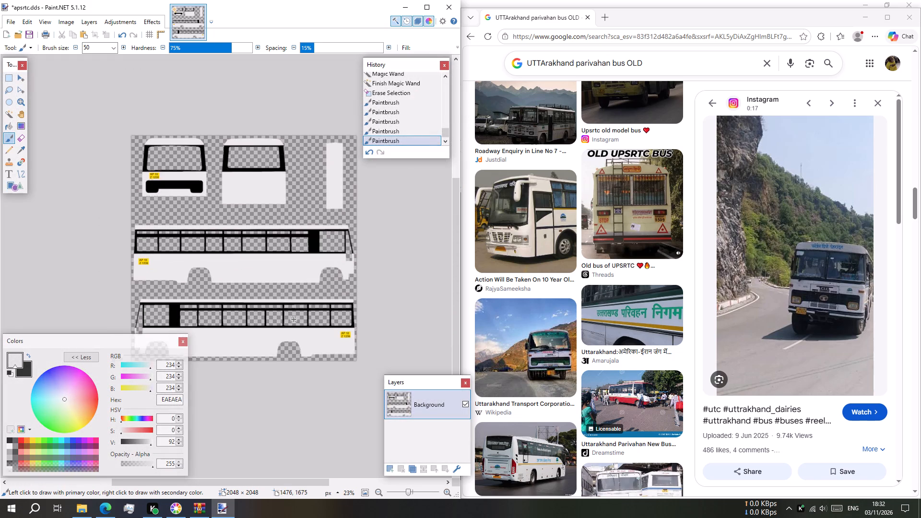
pyautogui.keyDown('ctrl'); pyautogui.scroll(2, 294, 319); pyautogui.keyUp('ctrl')
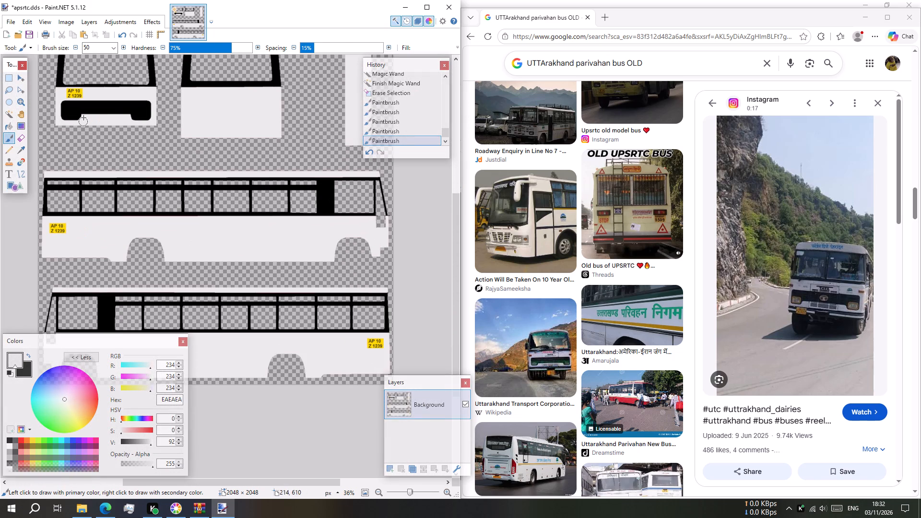
pyautogui.scroll(15, 83, 118)
pyautogui.scroll(-4, 35, 97)
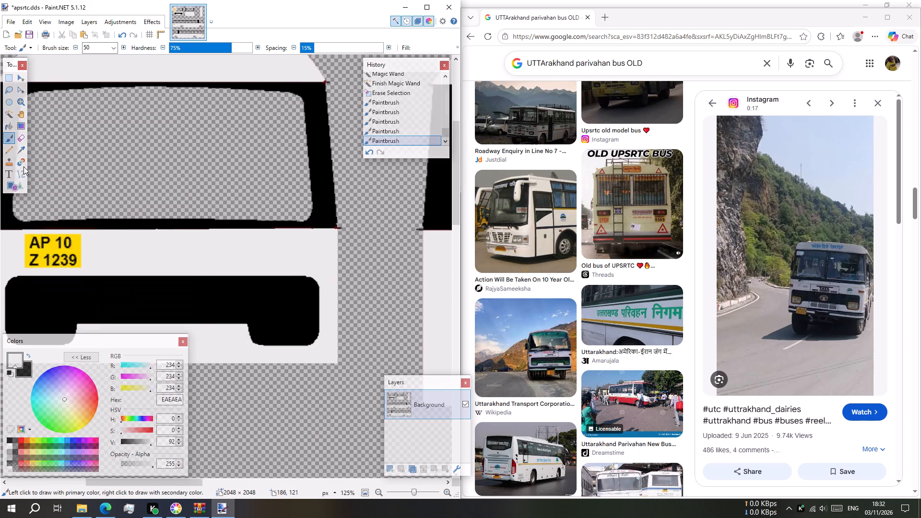
pyautogui.keyDown('ctrl'); pyautogui.scroll(3, 21, 176); pyautogui.keyUp('ctrl')
pyautogui.scroll(3, 80, 252)
pyautogui.scroll(-3, 91, 173)
pyautogui.keyDown('ctrl'); pyautogui.scroll(3, 63, 217); pyautogui.keyUp('ctrl')
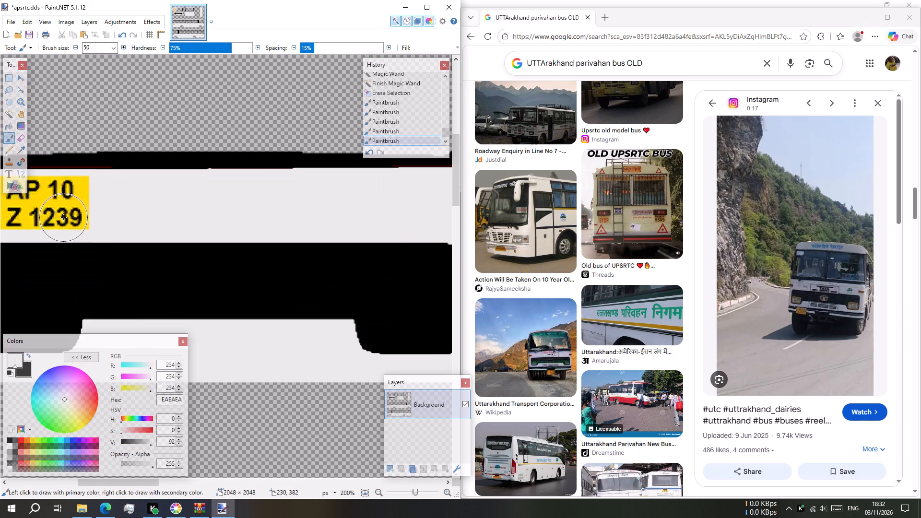
pyautogui.keyDown('shift'); pyautogui.scroll(2, 93, 212); pyautogui.keyUp('shift')
pyautogui.keyDown('ctrl'); pyautogui.scroll(3, 143, 205); pyautogui.keyUp('ctrl')
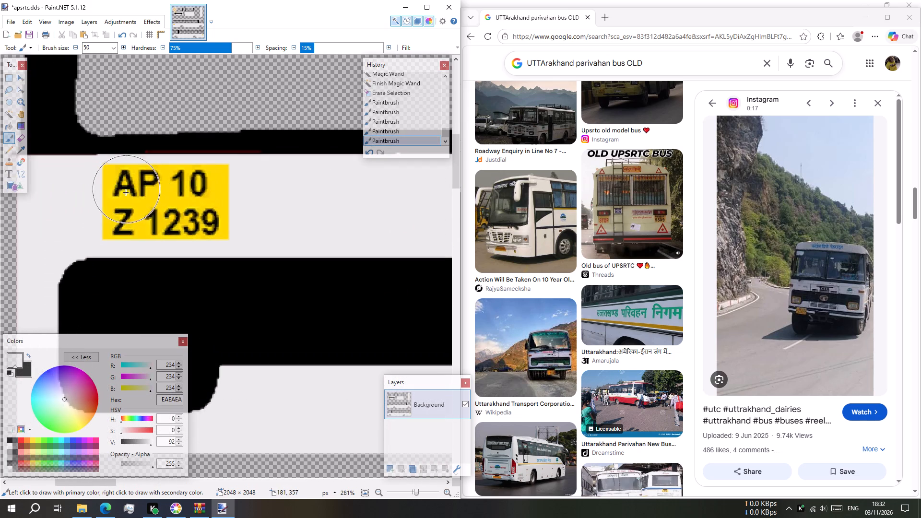
pyautogui.moveTo(125, 195); pyautogui.dragTo(145, 189)
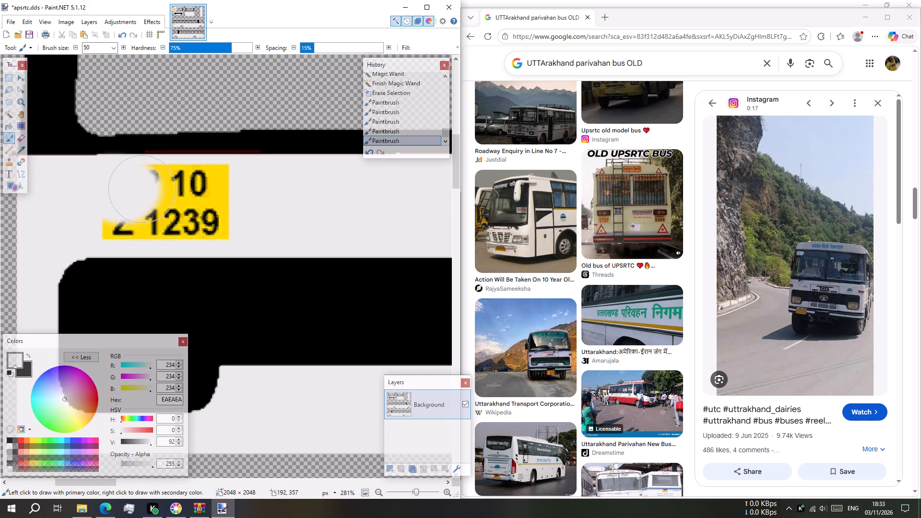
pyautogui.moveTo(145, 189); pyautogui.dragTo(184, 193)
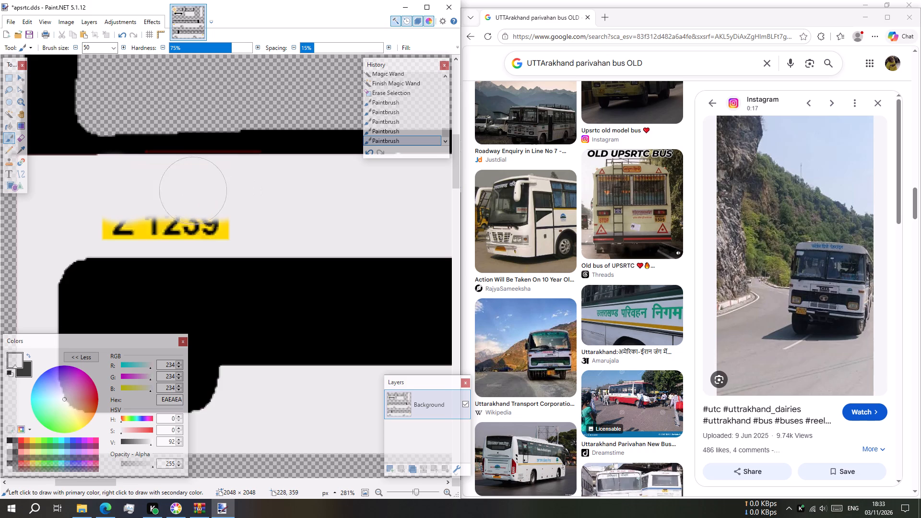
pyautogui.moveTo(184, 193); pyautogui.dragTo(183, 218)
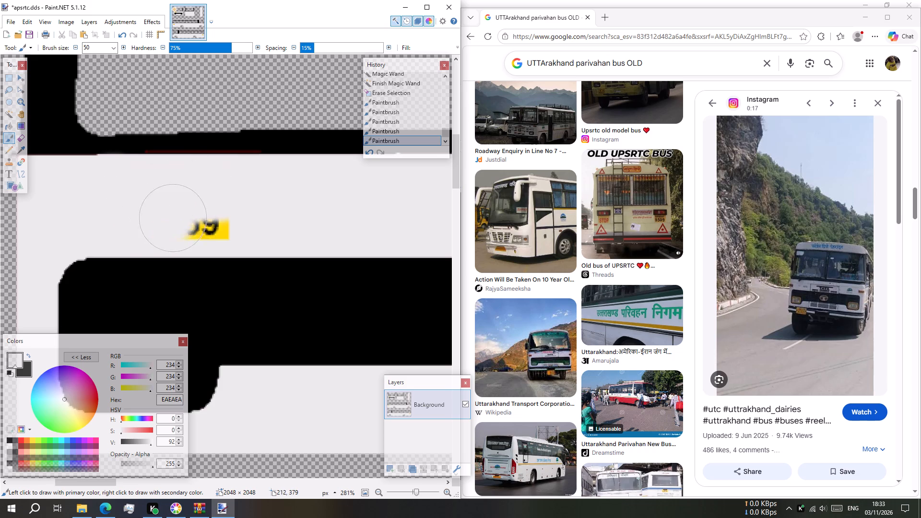
pyautogui.moveTo(183, 218); pyautogui.dragTo(255, 218)
pyautogui.keyDown('ctrl'); pyautogui.scroll(-11, 319, 193); pyautogui.keyUp('ctrl')
pyautogui.keyDown('shift'); pyautogui.scroll(-3, 339, 214); pyautogui.keyUp('shift')
pyautogui.keyDown('ctrl'); pyautogui.scroll(-6, 304, 234); pyautogui.keyUp('ctrl')
pyautogui.scroll(-2, 299, 264)
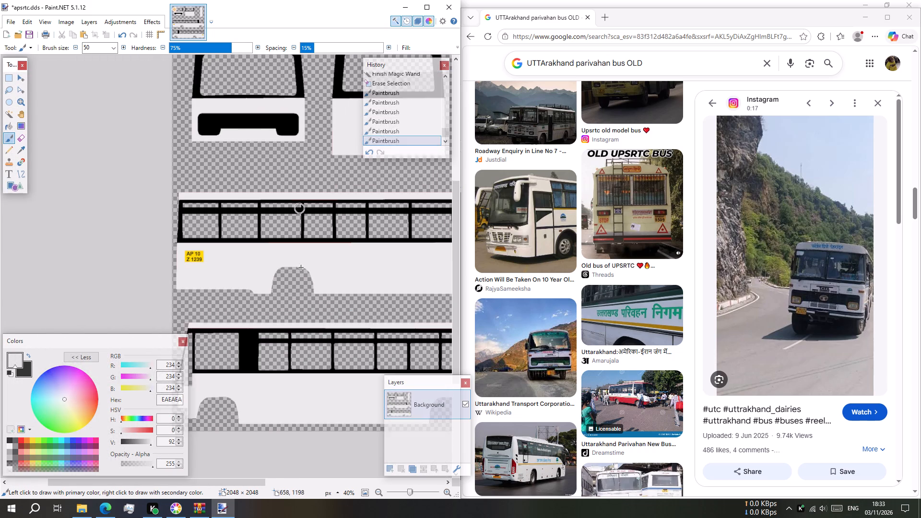
# Paint over the yellow number plate on the upper side view's body in EAEAEA.
pyautogui.scroll(-2, 295, 268)
pyautogui.keyDown('ctrl'); pyautogui.scroll(19, 199, 258); pyautogui.keyUp('ctrl')
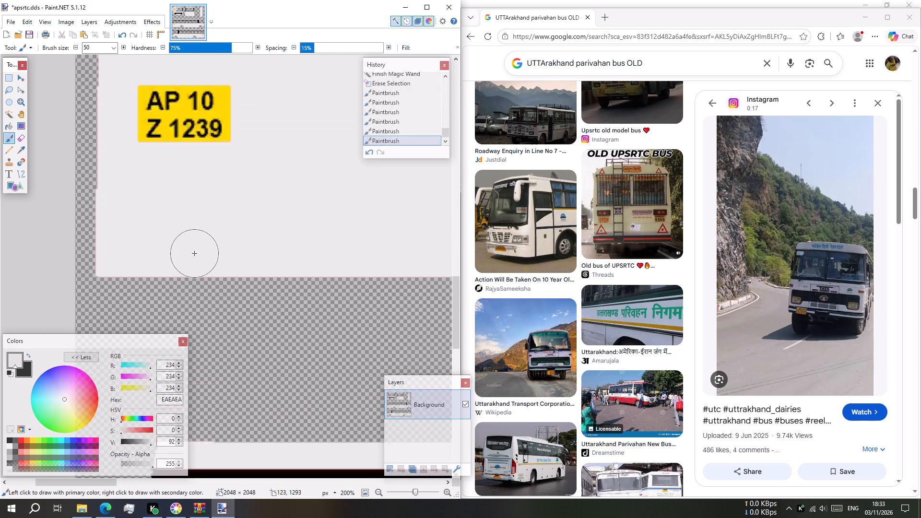
pyautogui.keyDown('ctrl'); pyautogui.scroll(5, 194, 253); pyautogui.keyUp('ctrl')
pyautogui.moveTo(152, 274); pyautogui.dragTo(173, 293)
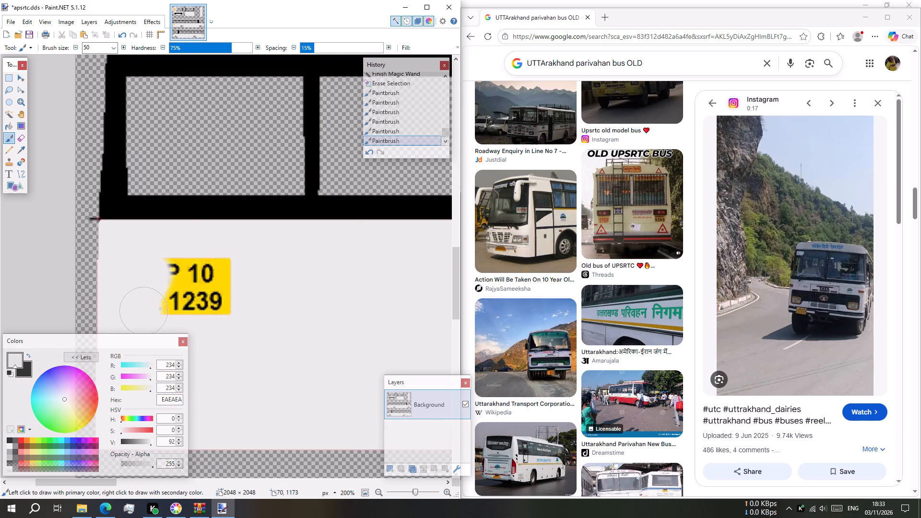
pyautogui.moveTo(173, 293); pyautogui.dragTo(258, 299)
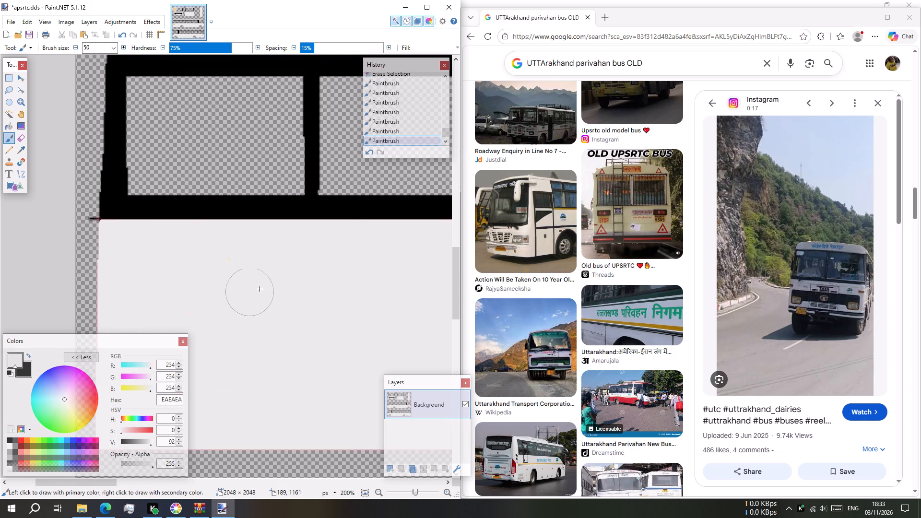
# Paint over the yellow number plate on the lower side view's body in EAEAEA.
pyautogui.keyDown('shift'); pyautogui.scroll(-10, 274, 288); pyautogui.keyUp('shift')
pyautogui.keyDown('ctrl'); pyautogui.scroll(-16, 299, 267); pyautogui.keyUp('ctrl')
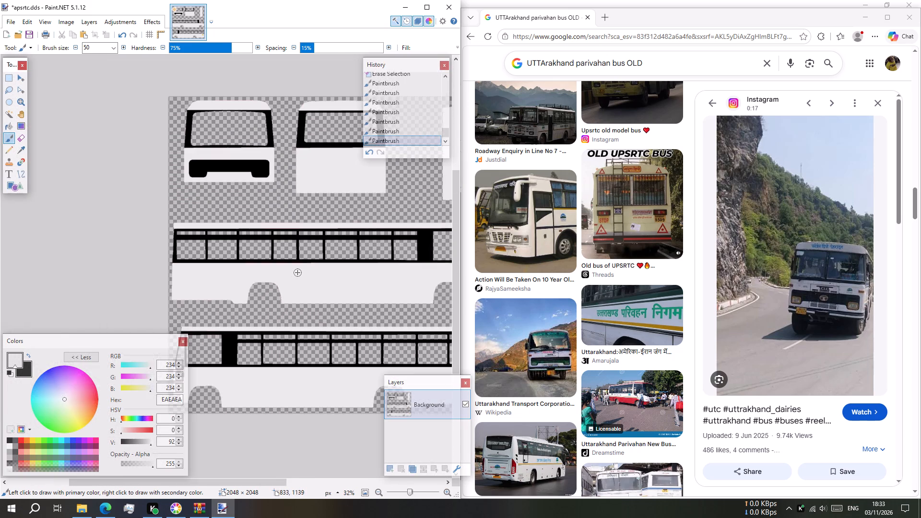
pyautogui.keyDown('shift'); pyautogui.scroll(-5, 297, 272); pyautogui.keyUp('shift')
pyautogui.keyDown('shift'); pyautogui.scroll(3, 236, 240); pyautogui.keyUp('shift')
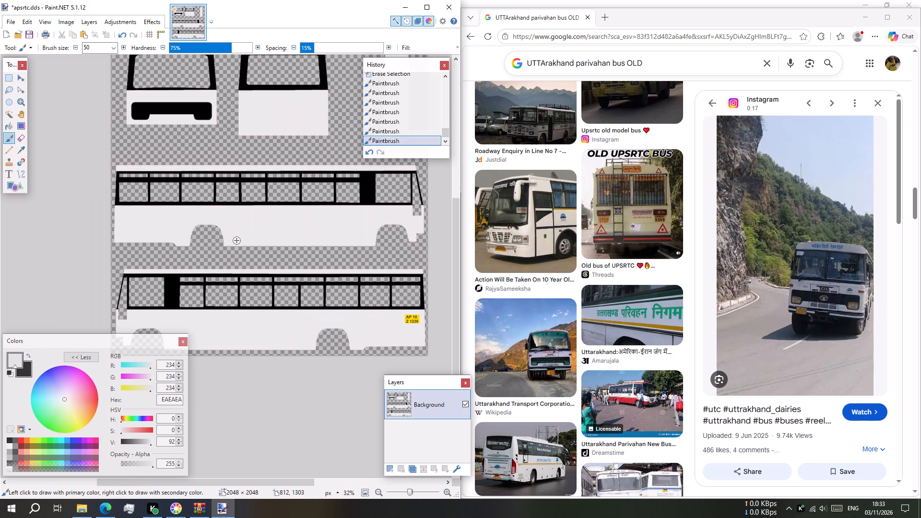
pyautogui.keyDown('ctrl'); pyautogui.scroll(10, 413, 341); pyautogui.keyUp('ctrl')
pyautogui.moveTo(396, 288); pyautogui.dragTo(396, 287)
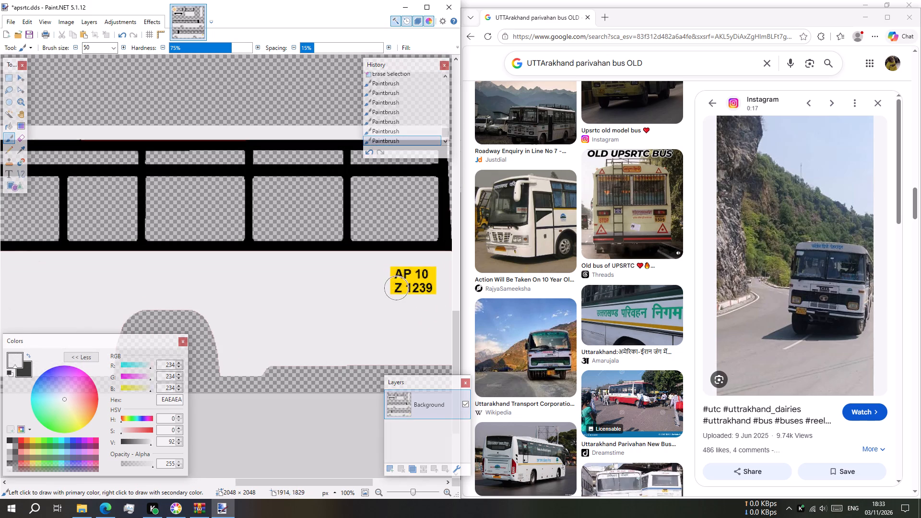
pyautogui.moveTo(396, 287); pyautogui.dragTo(431, 289)
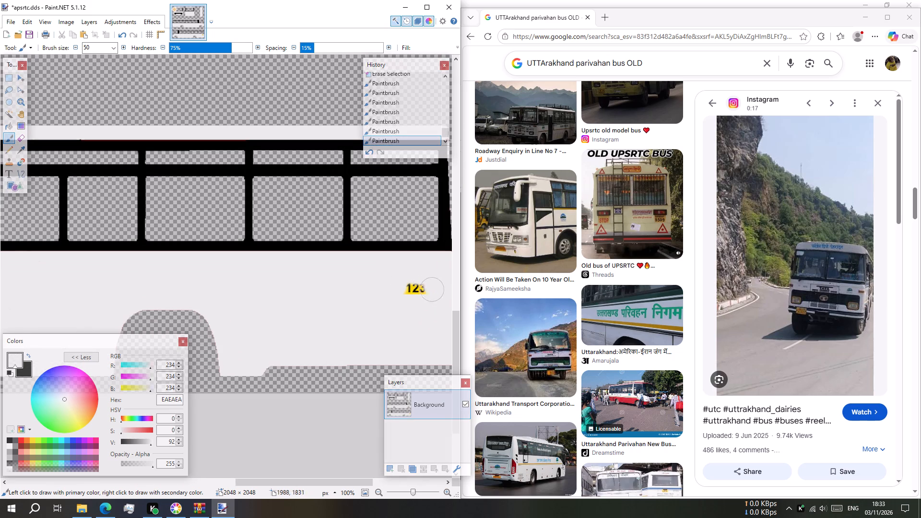
pyautogui.moveTo(431, 289); pyautogui.dragTo(434, 269)
# Save the cleaned white-body skin to apsrtc.dds.
pyautogui.keyDown('ctrl'); pyautogui.scroll(-9, 385, 303); pyautogui.keyUp('ctrl')
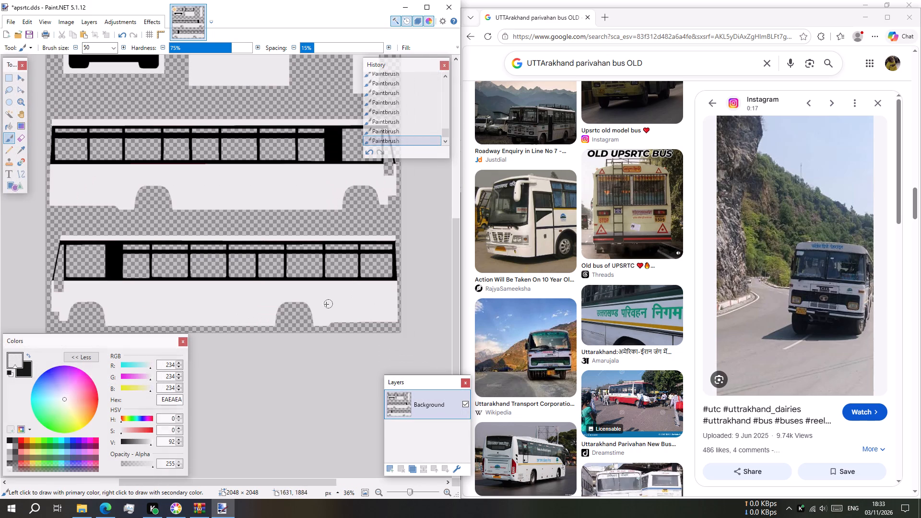
pyautogui.hotkey('ctrl', 's')
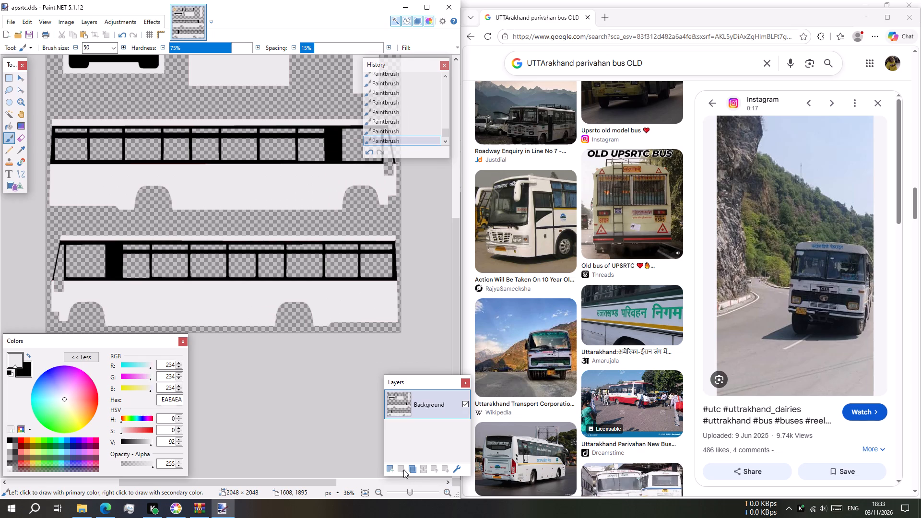
# Add a new empty layer above the Background layer.
pyautogui.click(393, 468)
pyautogui.scroll(3, 178, 242)
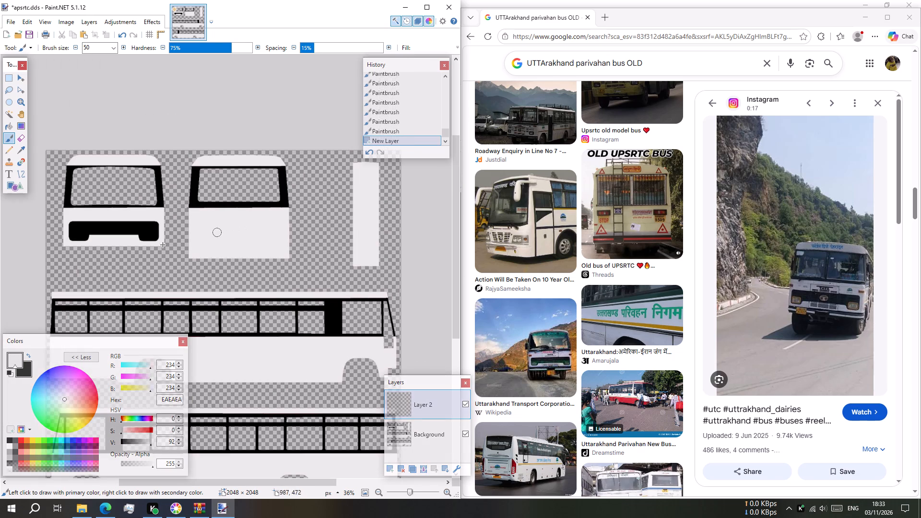
# Switch to Microsoft Edge and enter a web search query beginning with "TATA" in a new tab.
pyautogui.click(600, 15)
pyautogui.click(573, 36)
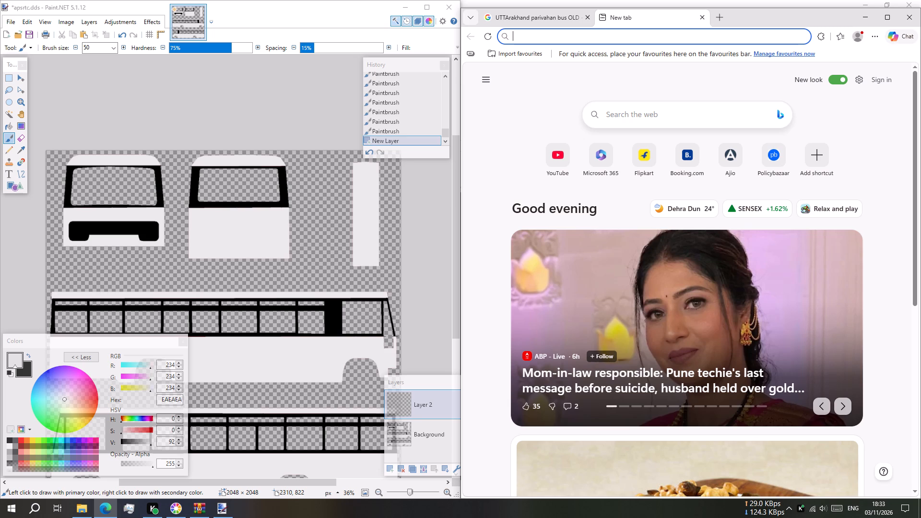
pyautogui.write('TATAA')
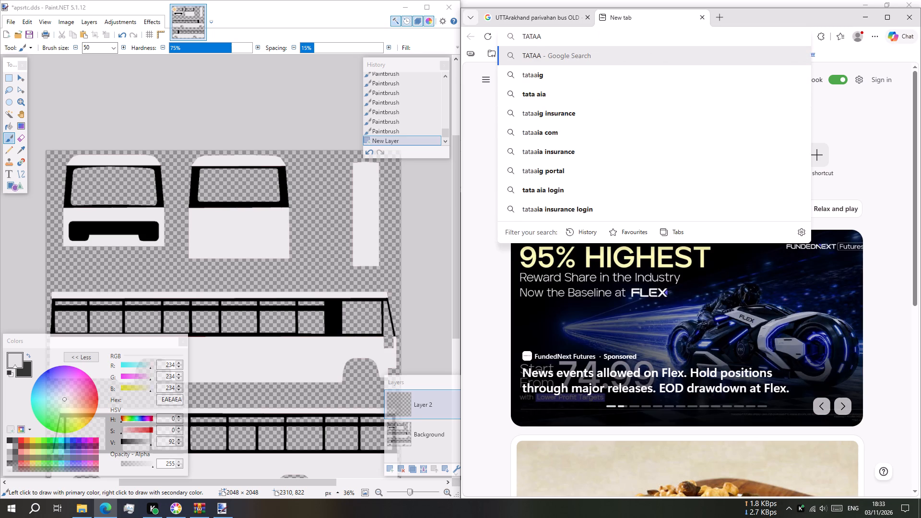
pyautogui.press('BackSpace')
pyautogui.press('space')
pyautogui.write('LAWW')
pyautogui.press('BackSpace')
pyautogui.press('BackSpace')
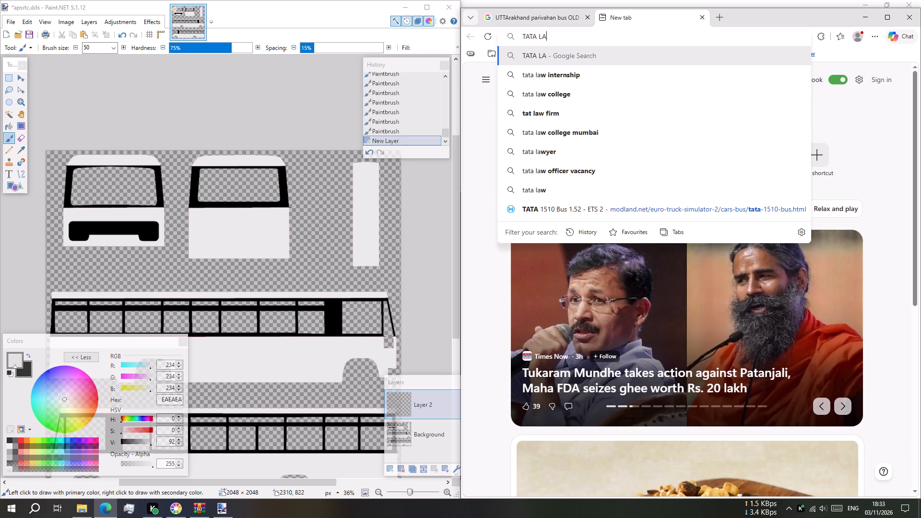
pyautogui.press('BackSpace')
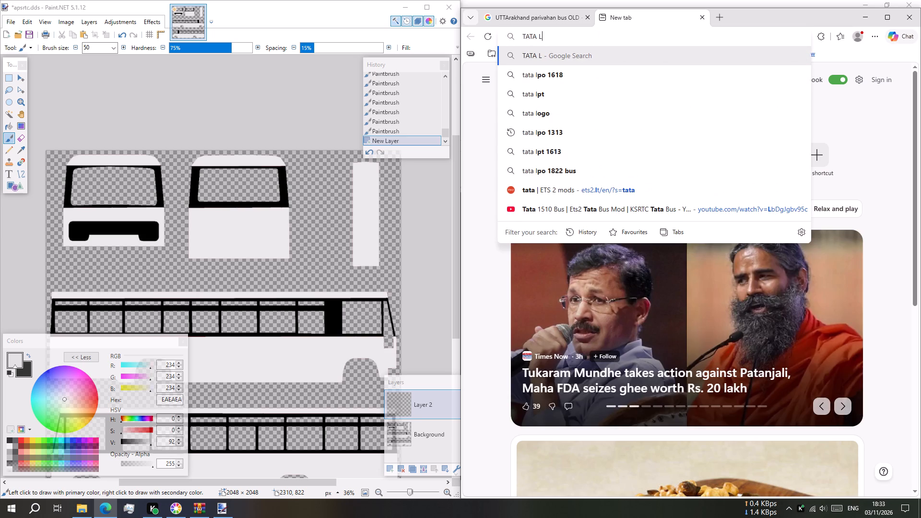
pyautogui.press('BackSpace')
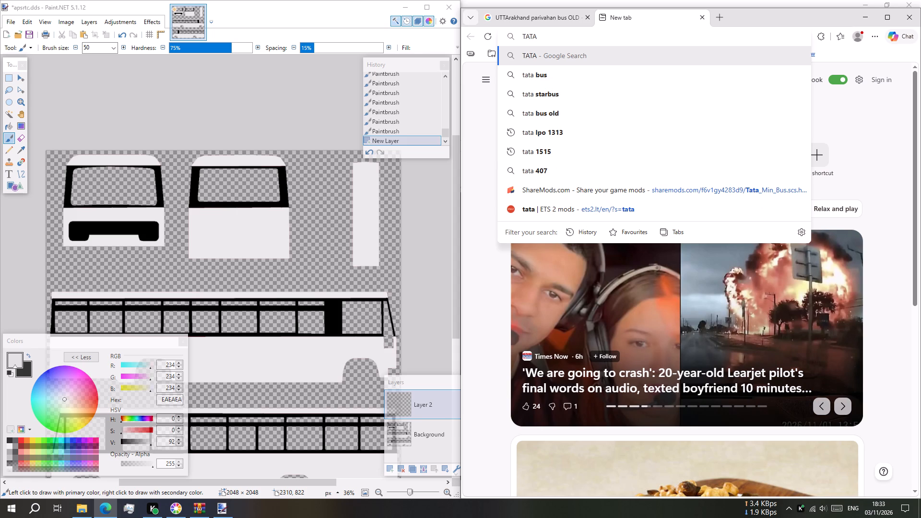
# Search the web for TATA LOGO and show the image results.
pyautogui.write('LO')
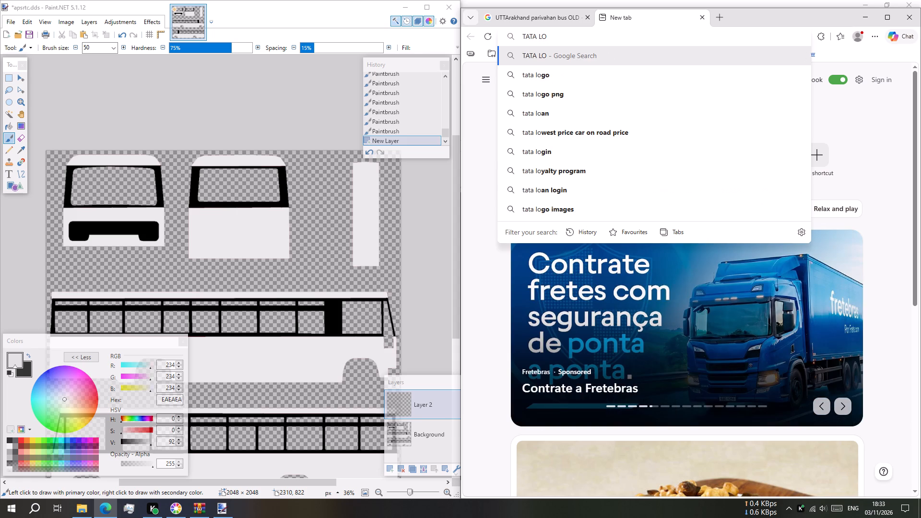
pyautogui.write('GO')
pyautogui.press('space')
pyautogui.press('Return')
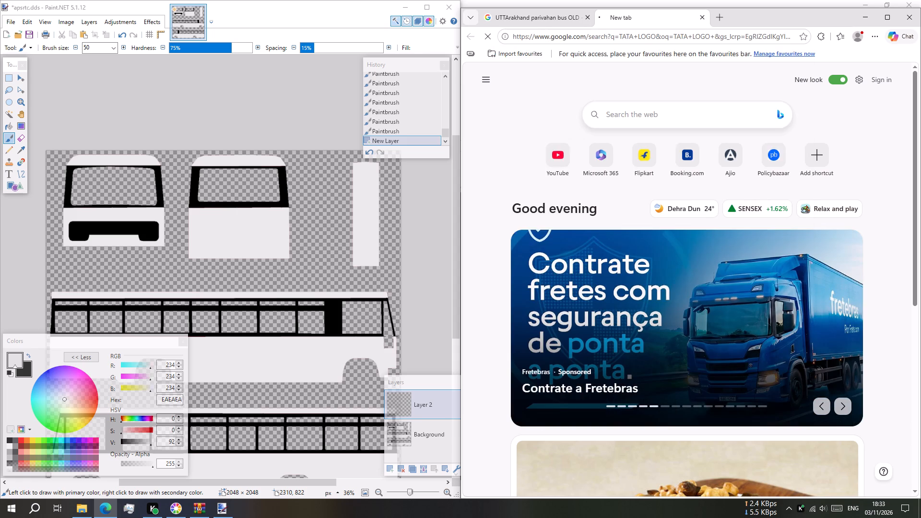
pyautogui.click(562, 105)
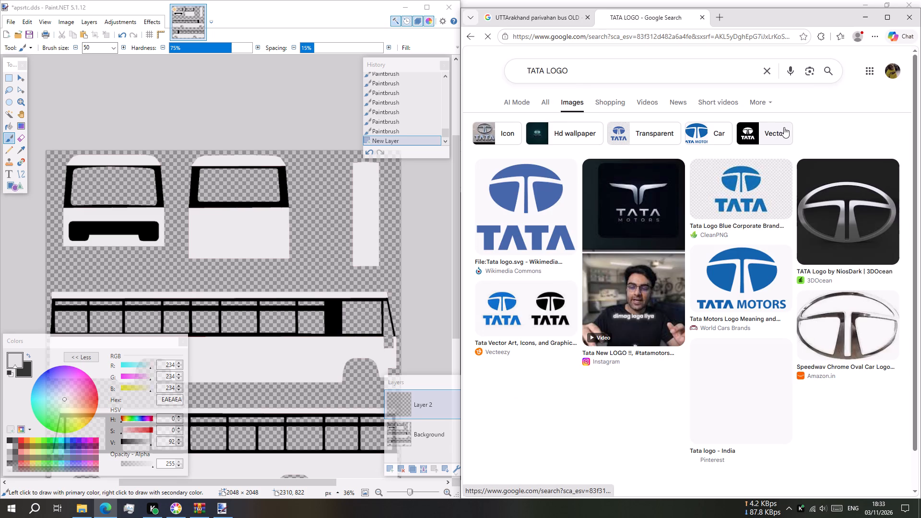
# Narrow the TATA LOGO image results with a search filter.
pyautogui.click(769, 103)
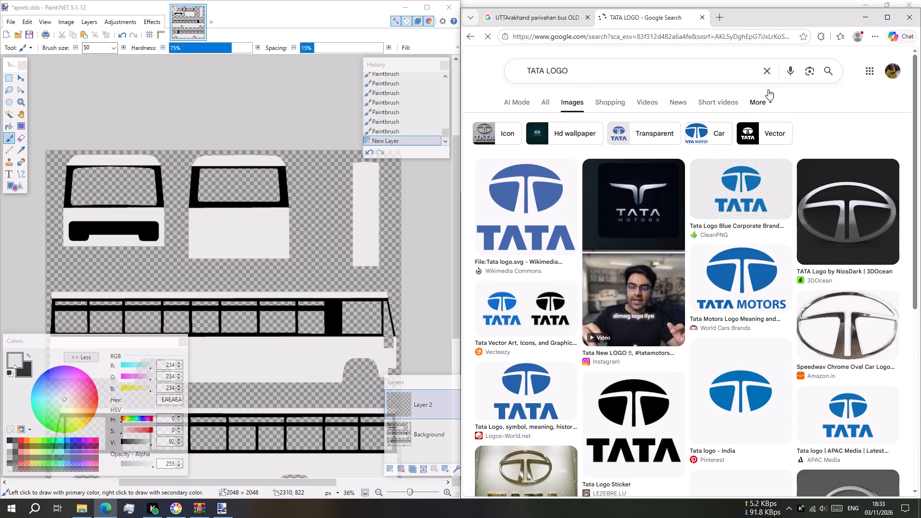
pyautogui.click(767, 98)
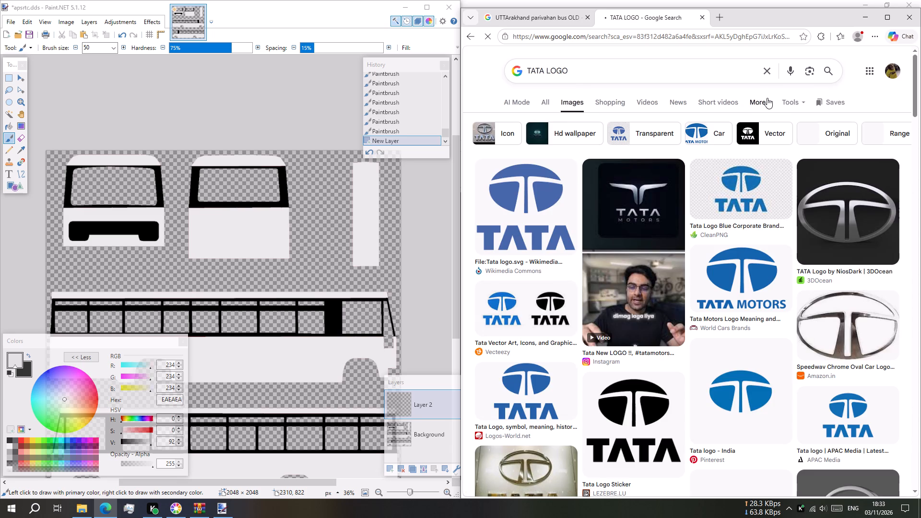
pyautogui.click(801, 98)
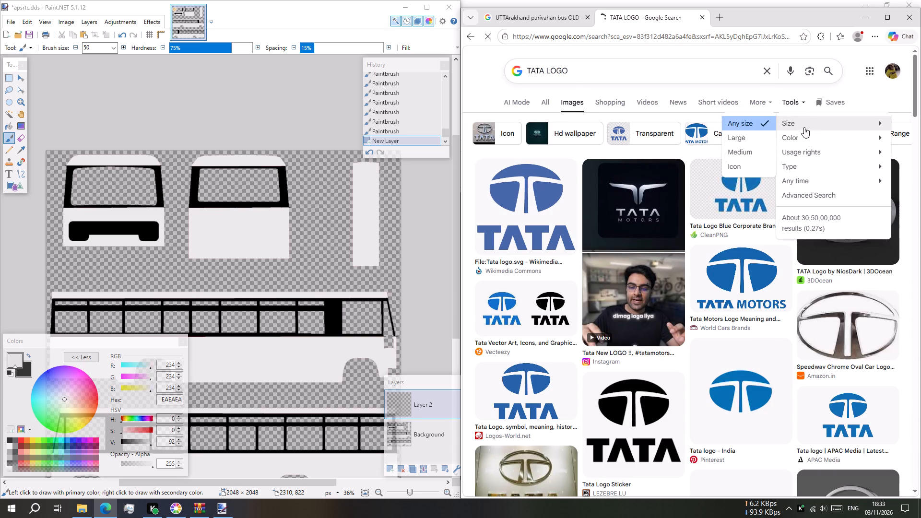
pyautogui.click(746, 162)
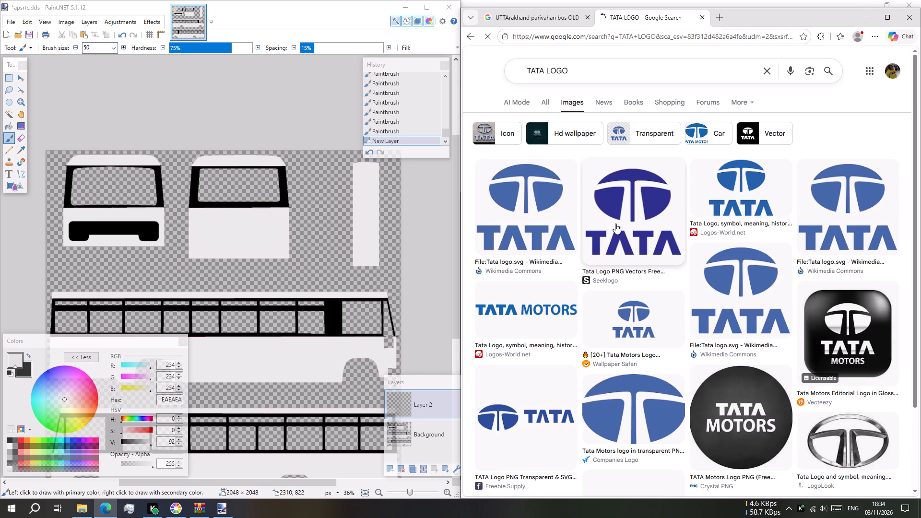
# Browse the TATA logo results, previewing Vecteezy's white logo on a black background and examining its related images.
pyautogui.scroll(-2, 805, 261)
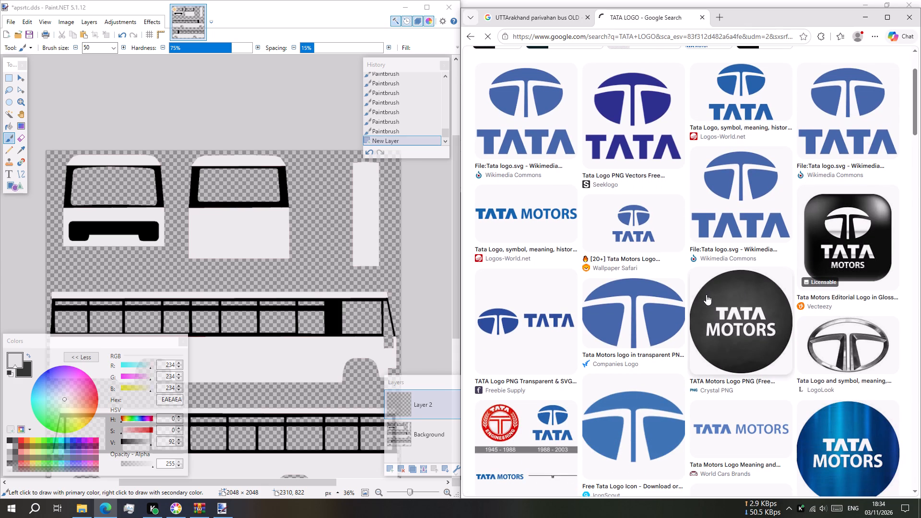
pyautogui.scroll(-5, 767, 337)
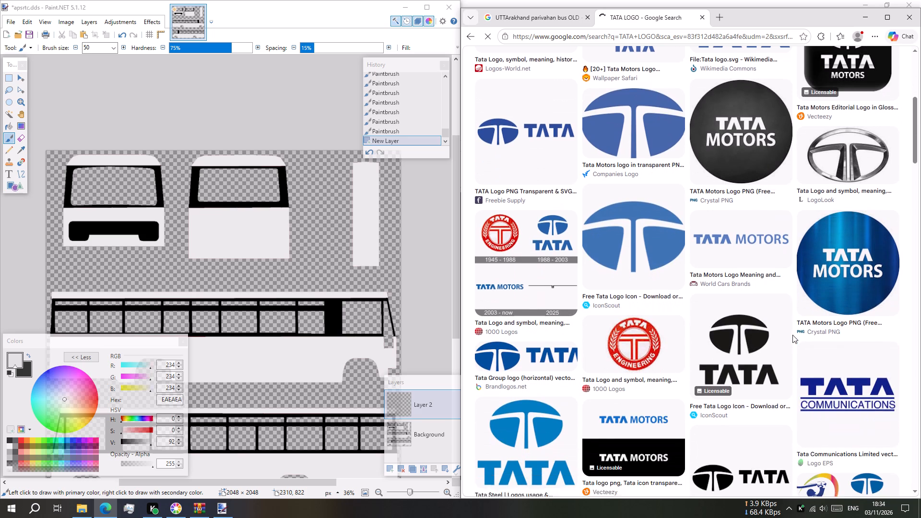
pyautogui.scroll(-2, 752, 319)
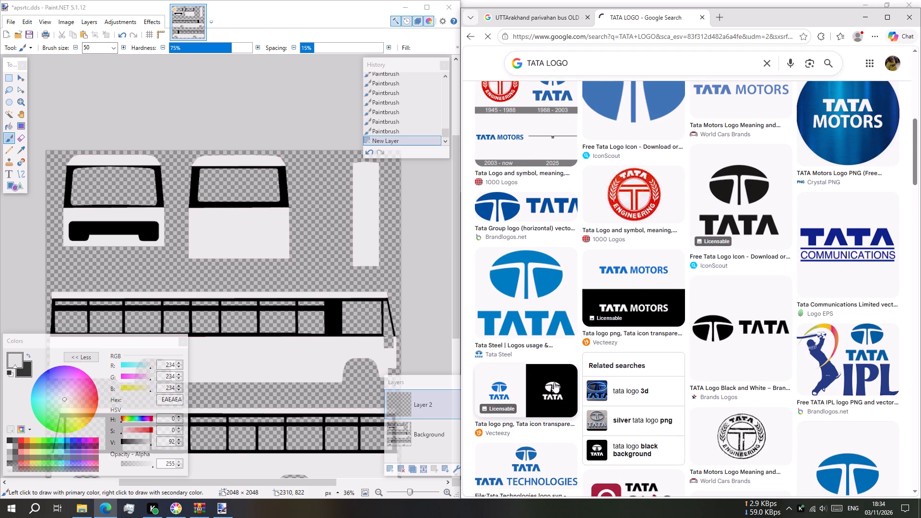
pyautogui.click(554, 388)
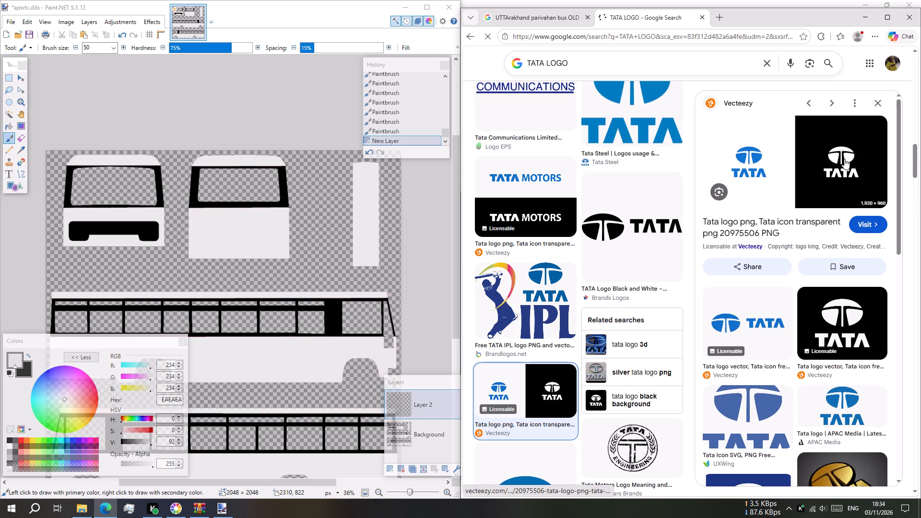
pyautogui.click(862, 314)
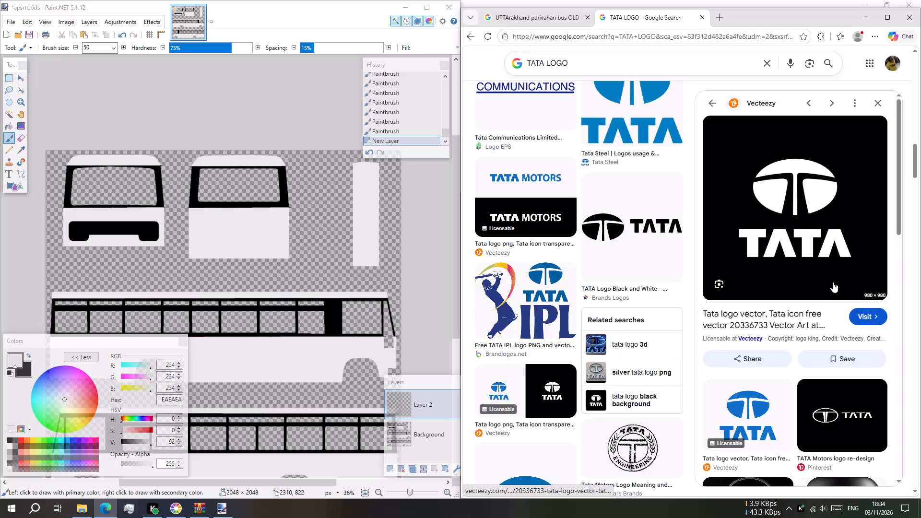
pyautogui.scroll(2, 797, 242)
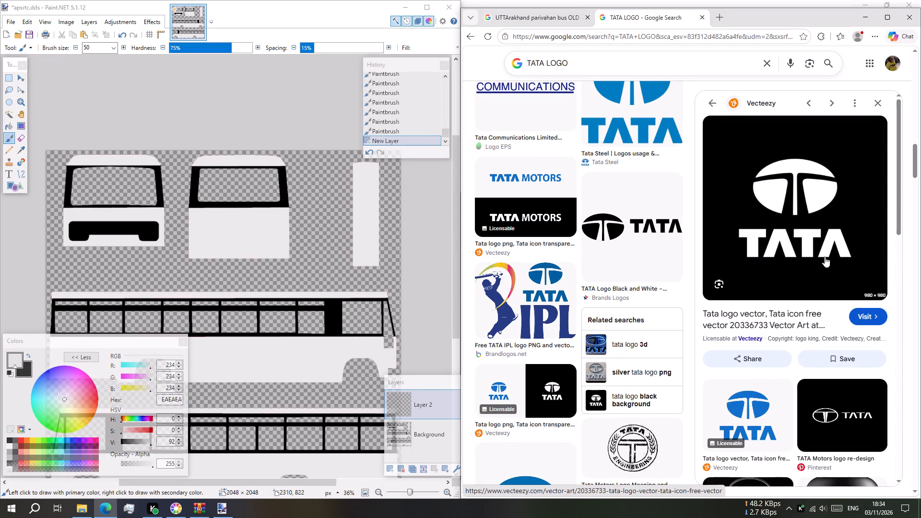
pyautogui.scroll(-3, 793, 268)
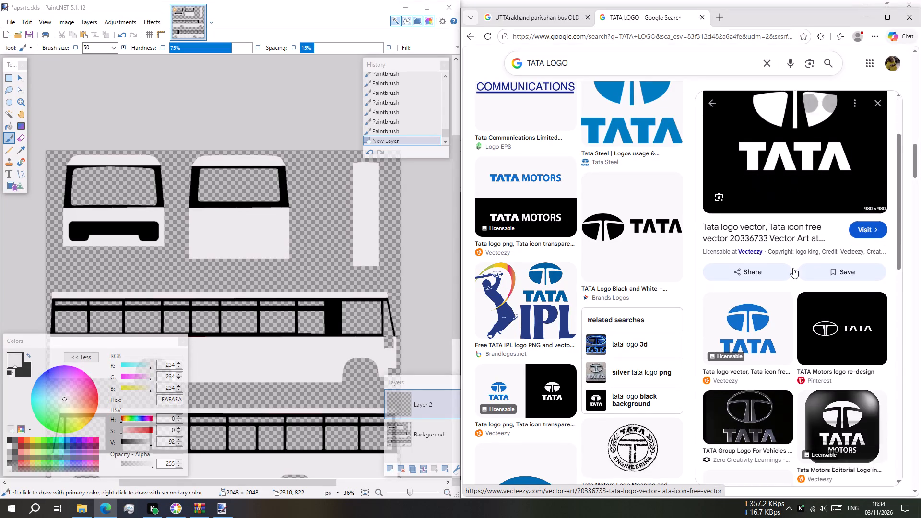
pyautogui.scroll(-5, 774, 296)
pyautogui.scroll(5, 750, 308)
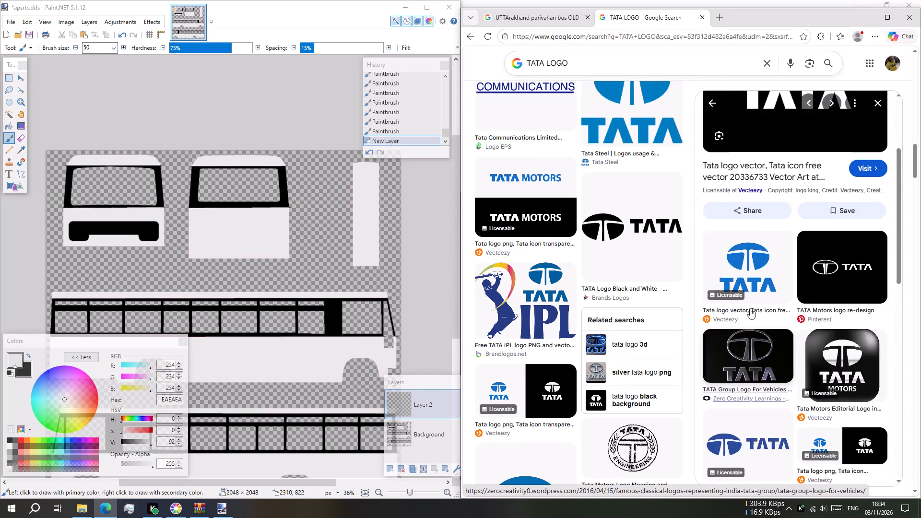
pyautogui.scroll(11, 750, 308)
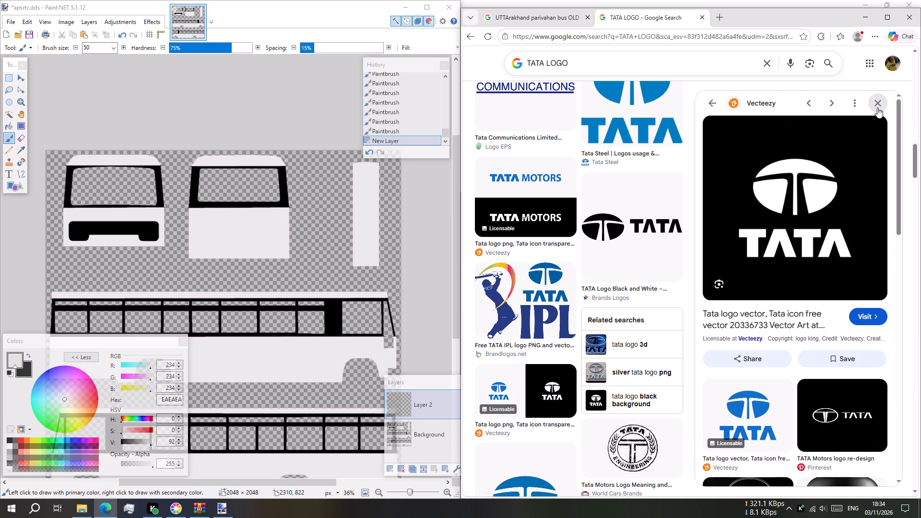
# Close the Vecteezy preview, browse back through the TATA logo results and preview LogoLook's chrome oval emblem.
pyautogui.click(877, 107)
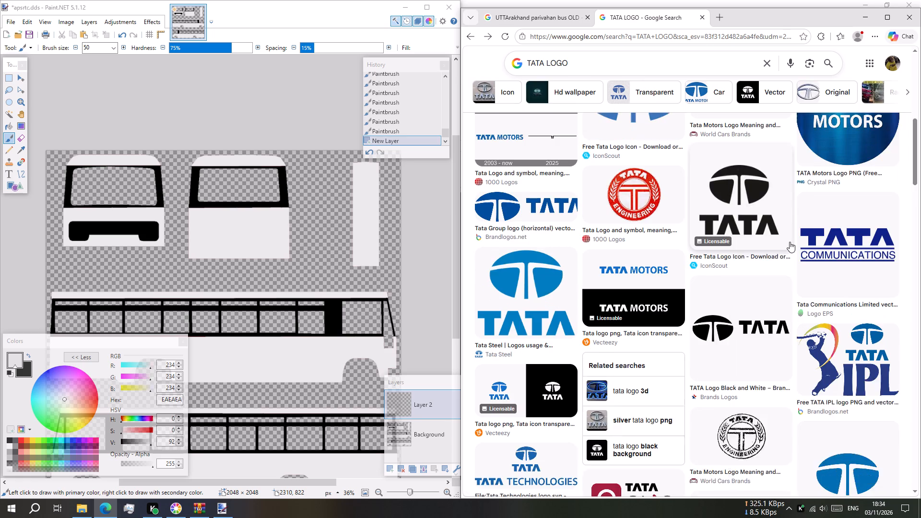
pyautogui.scroll(3, 790, 242)
pyautogui.scroll(-5, 774, 261)
pyautogui.scroll(7, 774, 261)
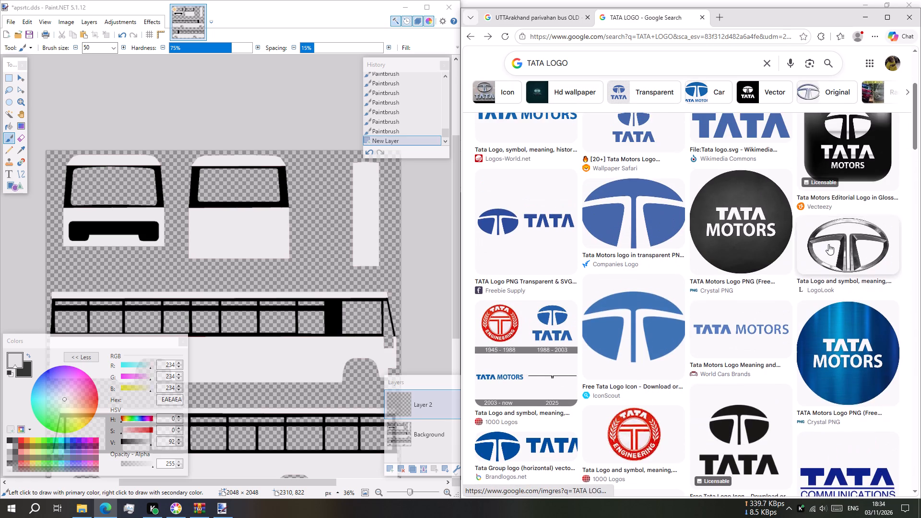
pyautogui.click(828, 245)
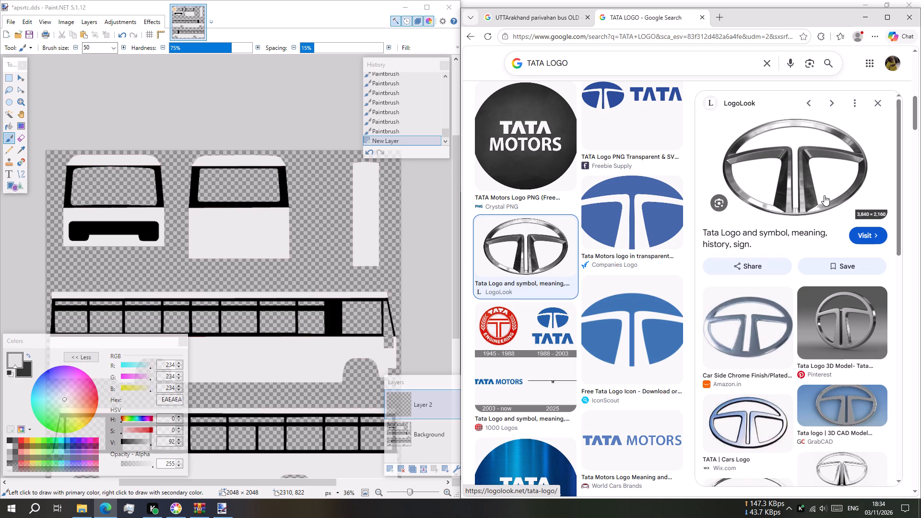
# Open LogoLook's Tata Logo page, look through it for the chrome emblem, and return to the image results.
pyautogui.click(847, 181)
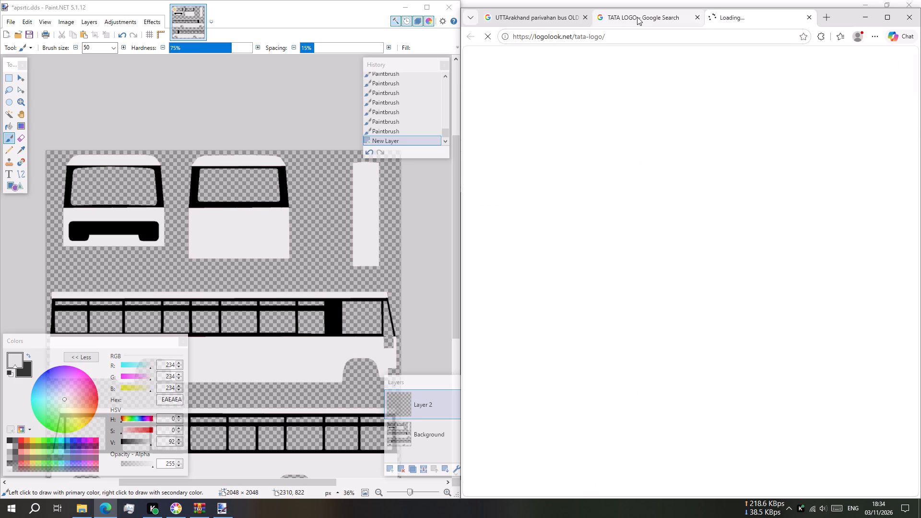
pyautogui.click(637, 17)
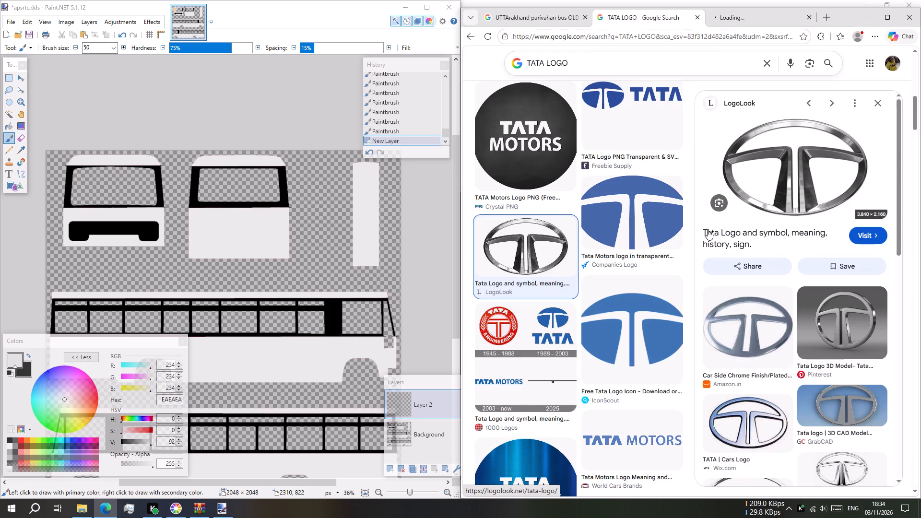
pyautogui.scroll(4, 695, 247)
pyautogui.scroll(19, 568, 258)
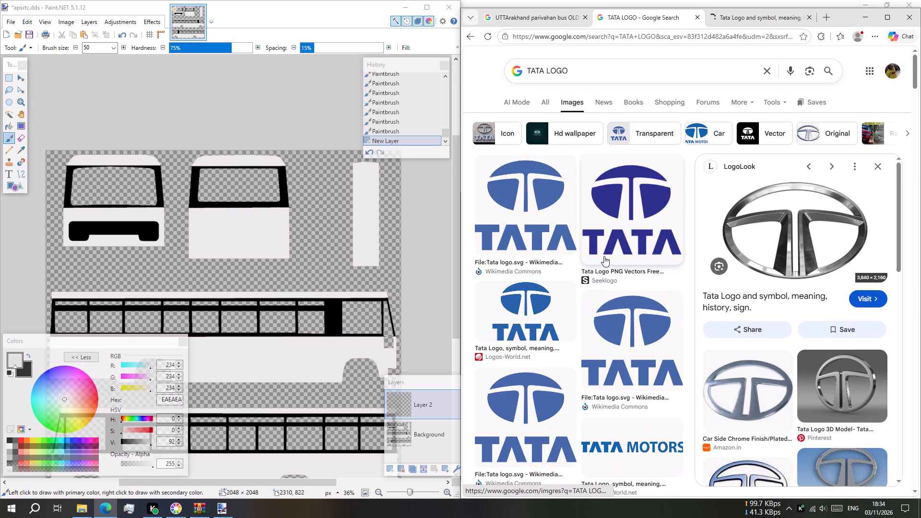
pyautogui.click(750, 13)
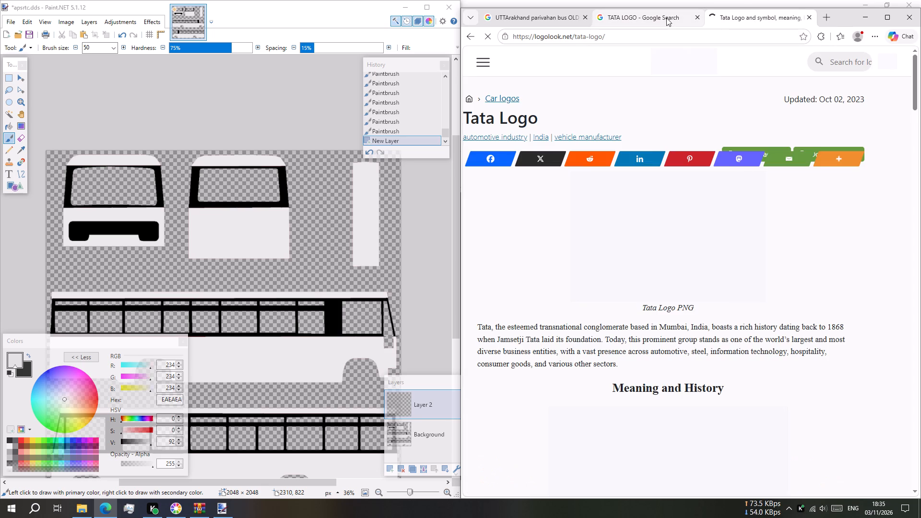
pyautogui.scroll(-1, 643, 261)
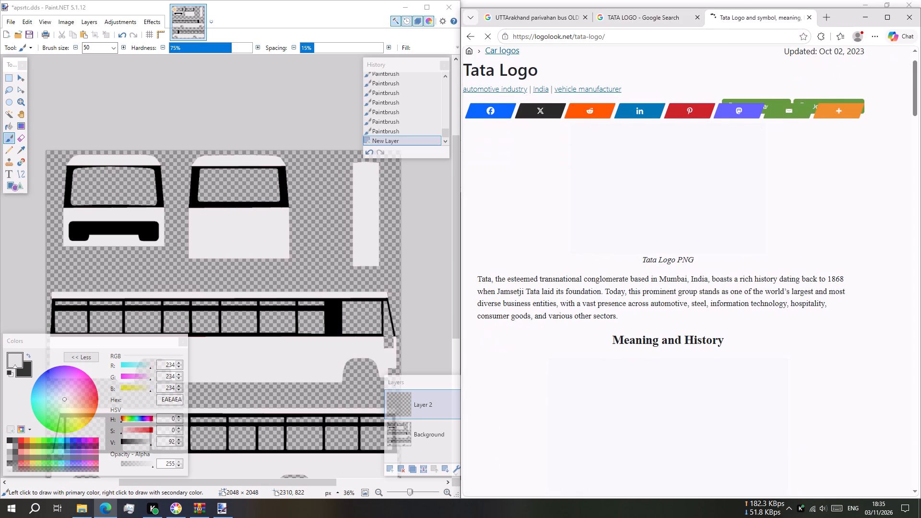
pyautogui.scroll(-2, 681, 301)
pyautogui.scroll(7, 681, 300)
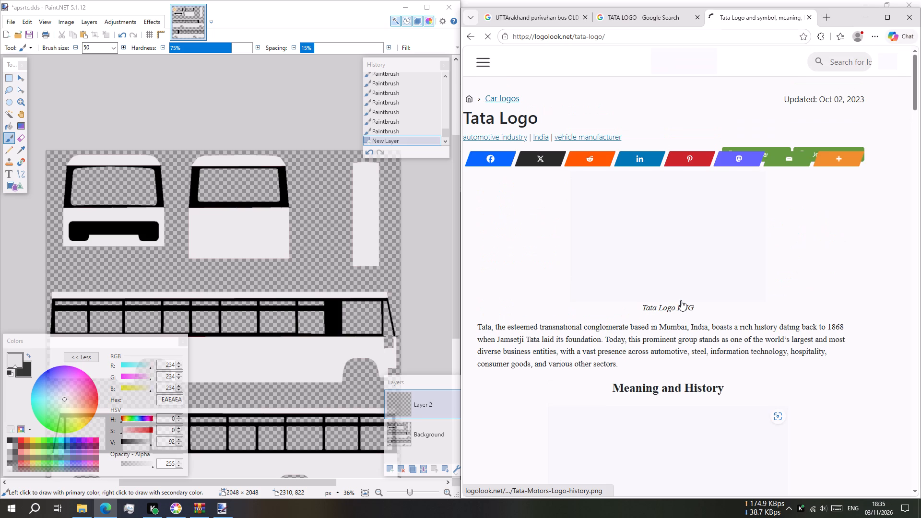
pyautogui.click(634, 15)
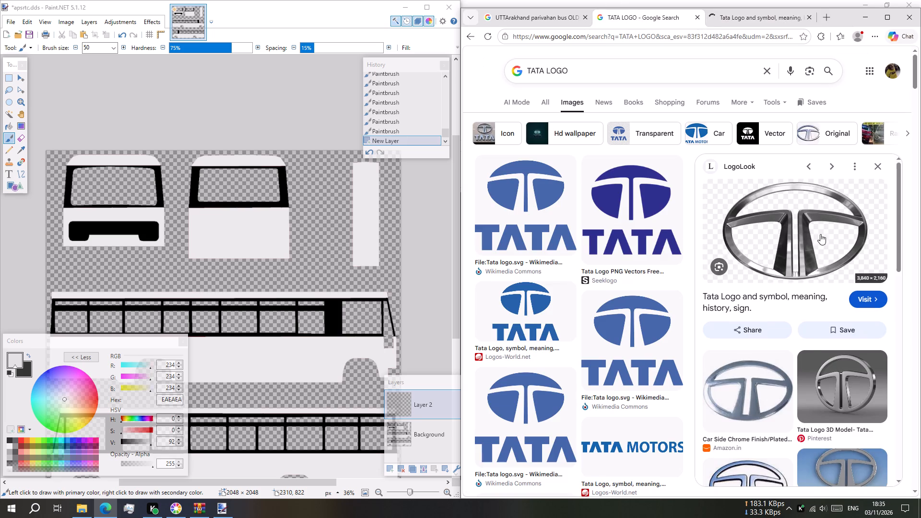
# Copy the chrome oval TATA emblem image from the LogoLook preview.
pyautogui.rightClick(816, 232)
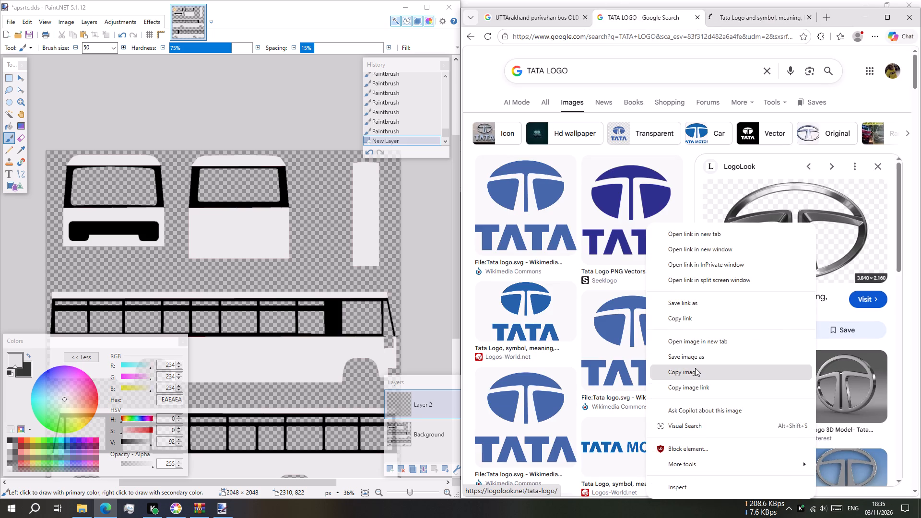
pyautogui.click(695, 368)
pyautogui.moveTo(758, 229); pyautogui.dragTo(752, 223)
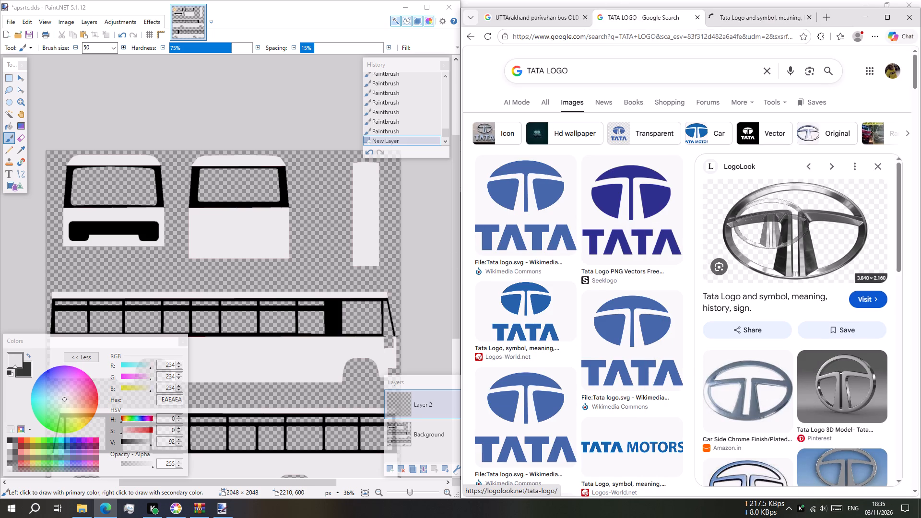
pyautogui.moveTo(752, 223); pyautogui.dragTo(153, 213)
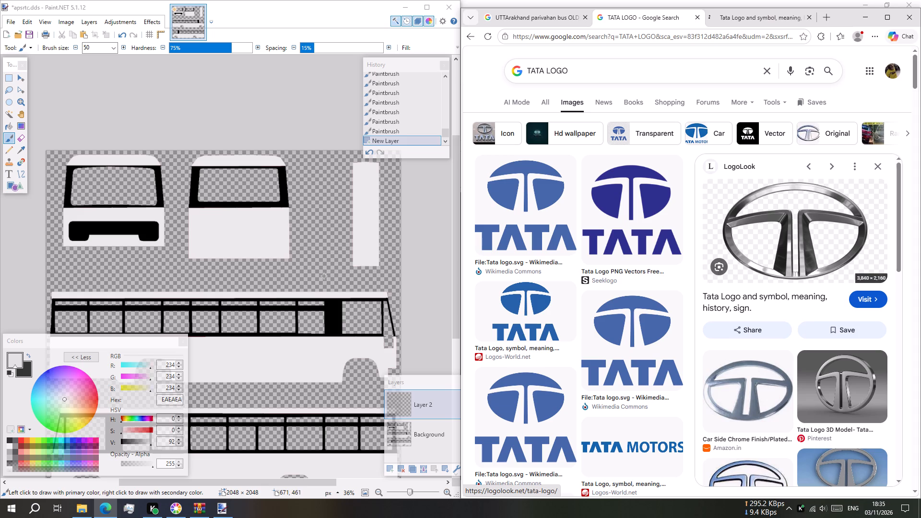
pyautogui.scroll(-2, 168, 207)
pyautogui.scroll(3, 207, 265)
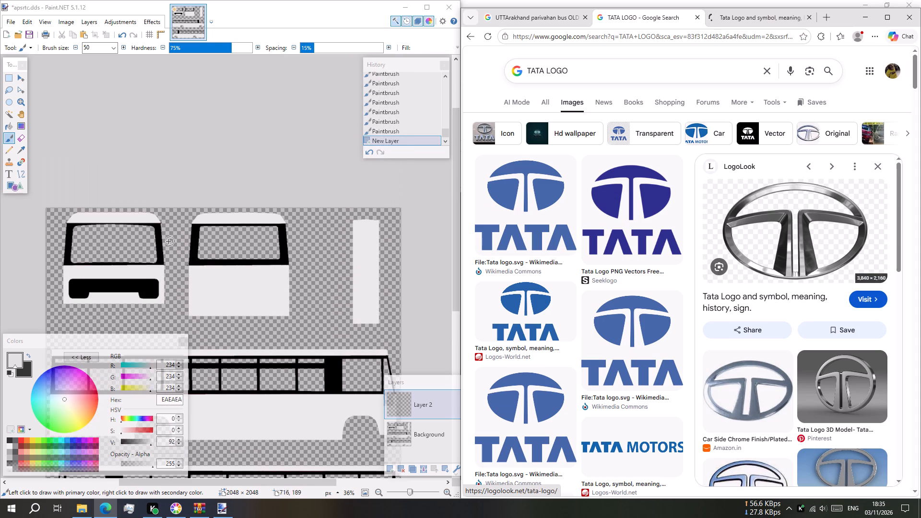
pyautogui.rightClick(781, 250)
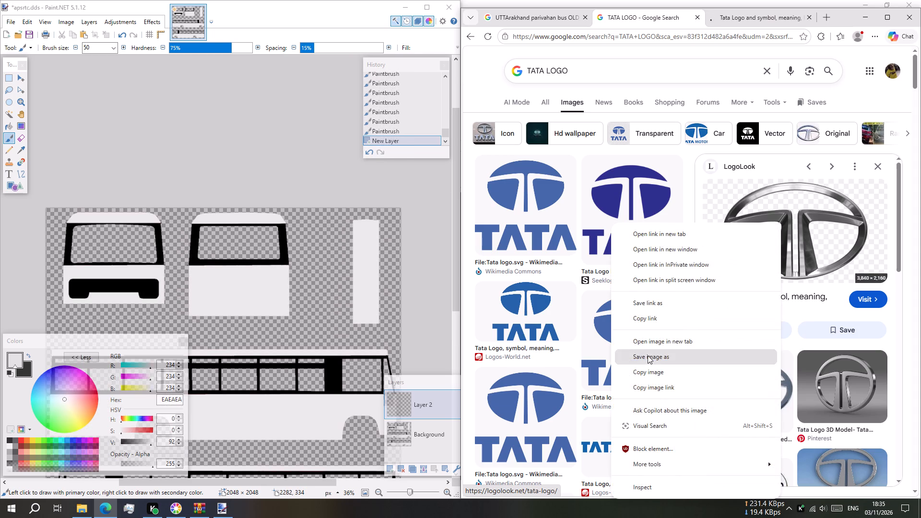
pyautogui.click(655, 365)
# Switch to Paint.NET and paste the chrome TATA emblem onto Layer 2, keeping the canvas size.
pyautogui.scroll(-2, 169, 235)
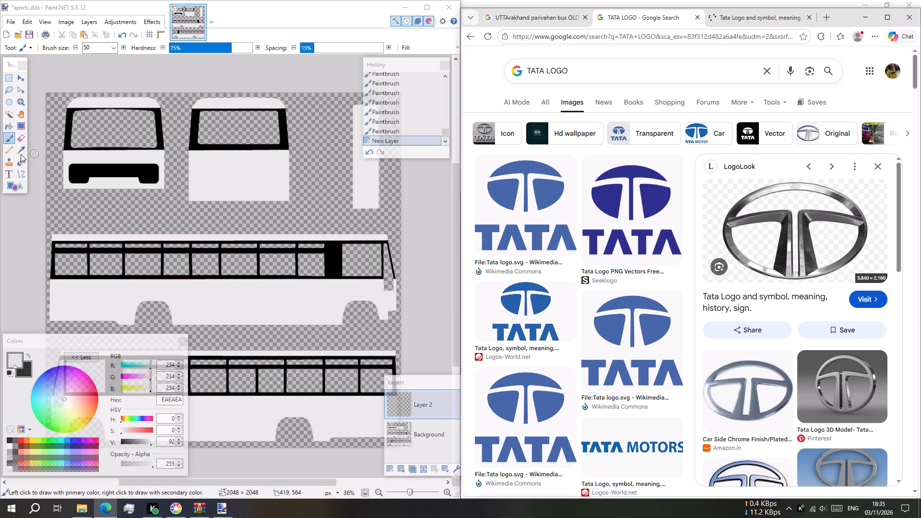
pyautogui.click(21, 113)
pyautogui.click(176, 198)
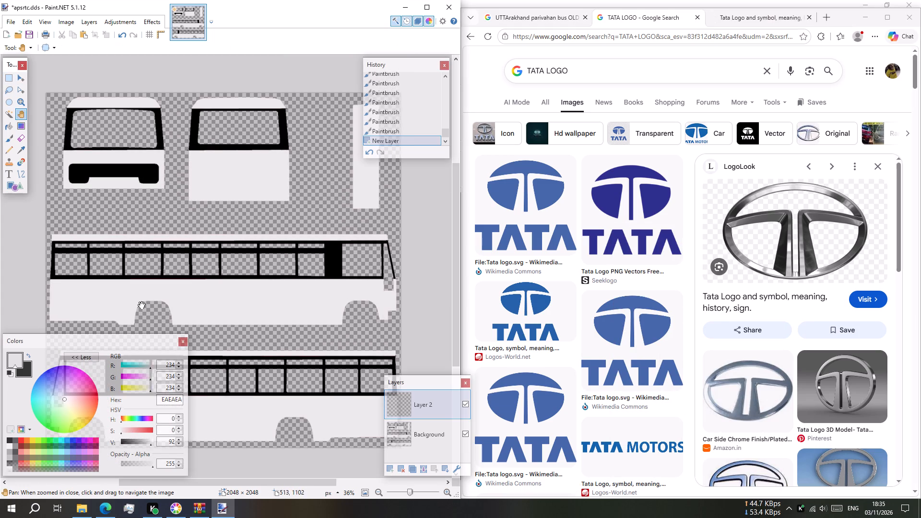
pyautogui.hotkey('ctrl', 'v')
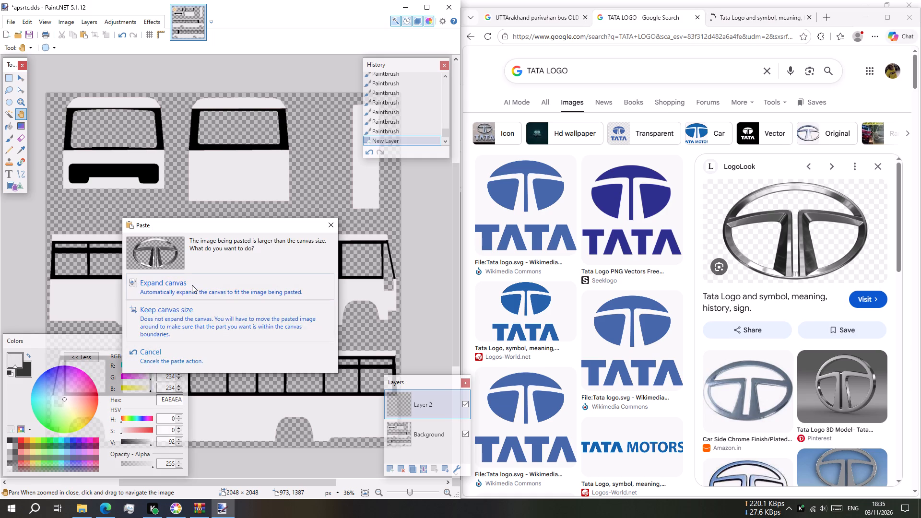
pyautogui.click(179, 317)
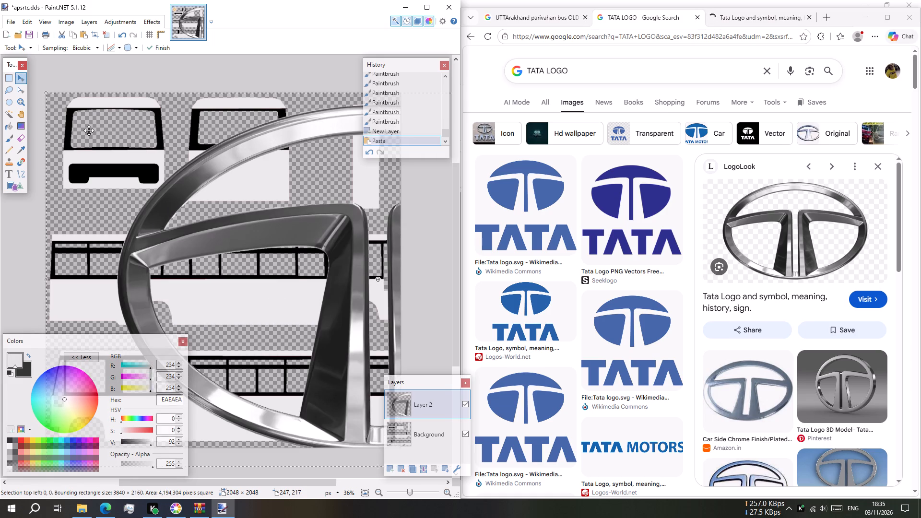
# Shrink the pasted TATA emblem to about 160 × 186 px, bringing it over the upper side view along the way.
pyautogui.moveTo(46, 95); pyautogui.dragTo(52, 101)
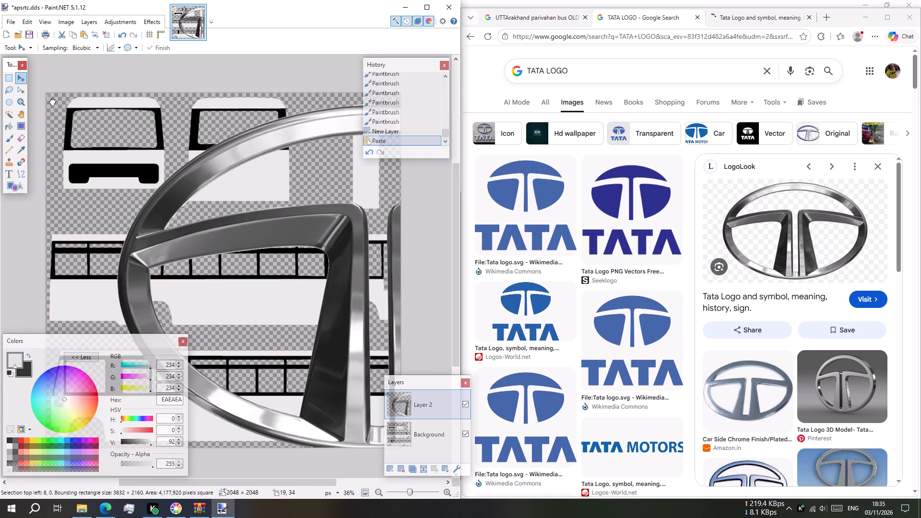
pyautogui.moveTo(52, 101); pyautogui.dragTo(295, 255)
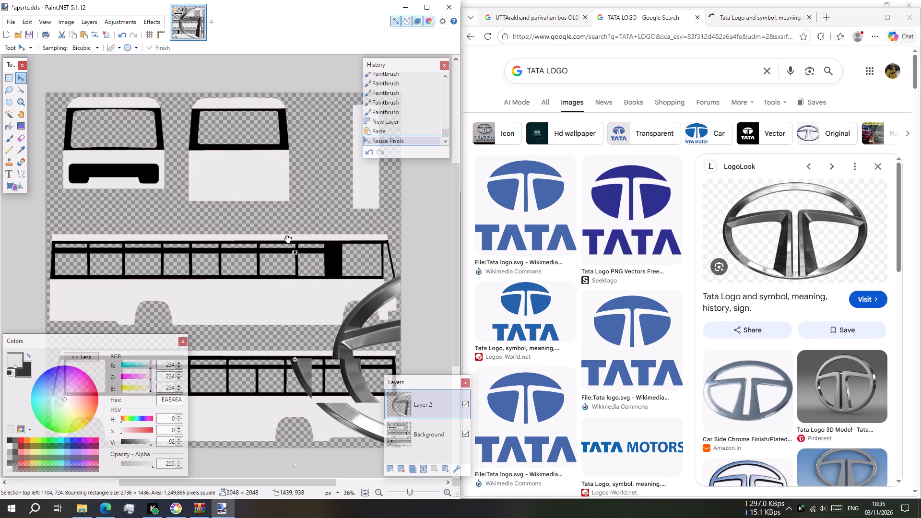
pyautogui.scroll(-3, 287, 239)
pyautogui.moveTo(314, 245); pyautogui.dragTo(185, 198)
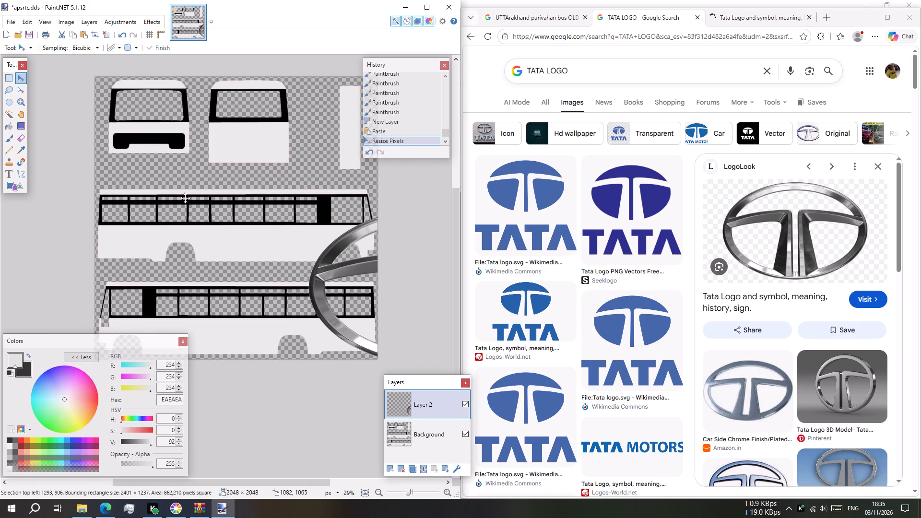
pyautogui.moveTo(185, 198); pyautogui.dragTo(181, 197)
pyautogui.moveTo(161, 157); pyautogui.dragTo(349, 269)
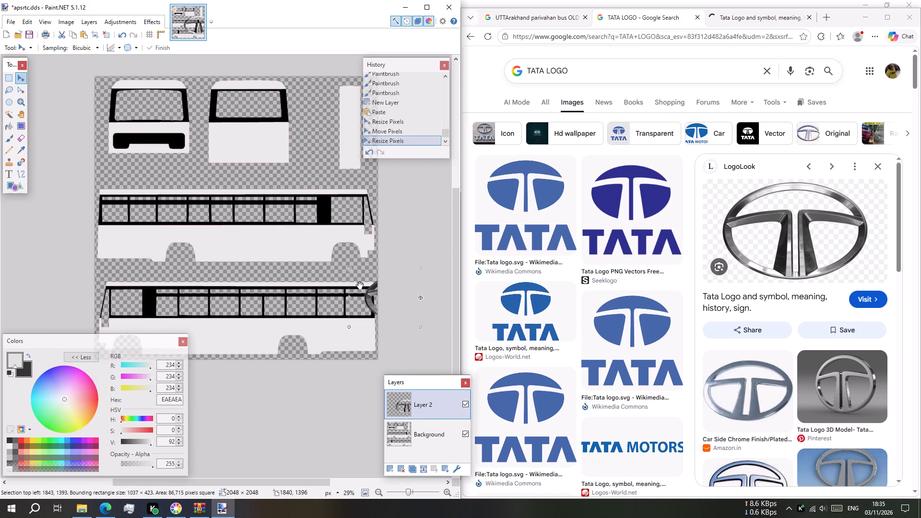
pyautogui.moveTo(365, 298); pyautogui.dragTo(164, 238)
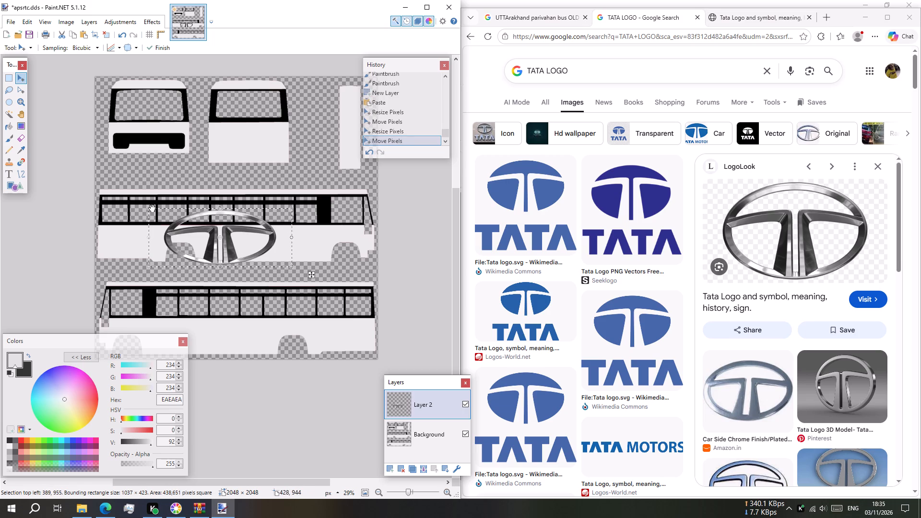
pyautogui.moveTo(148, 208); pyautogui.dragTo(269, 241)
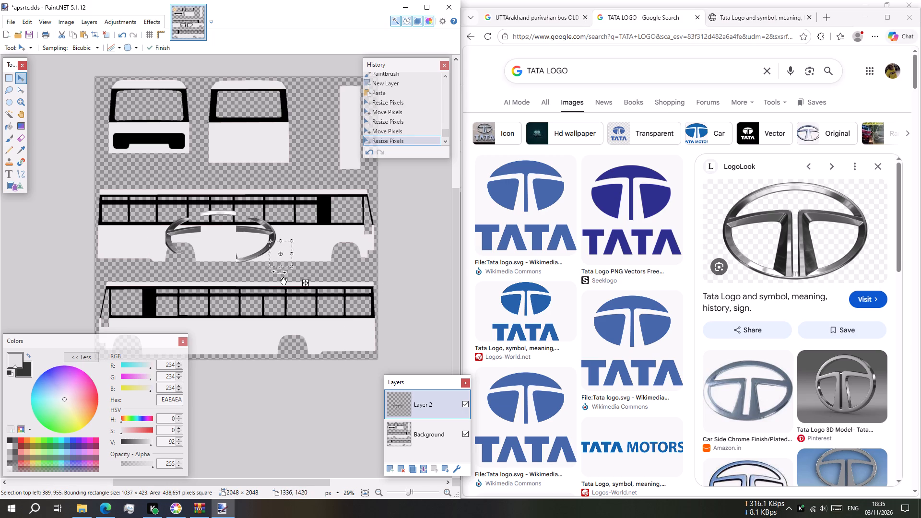
pyautogui.moveTo(307, 286); pyautogui.dragTo(275, 272)
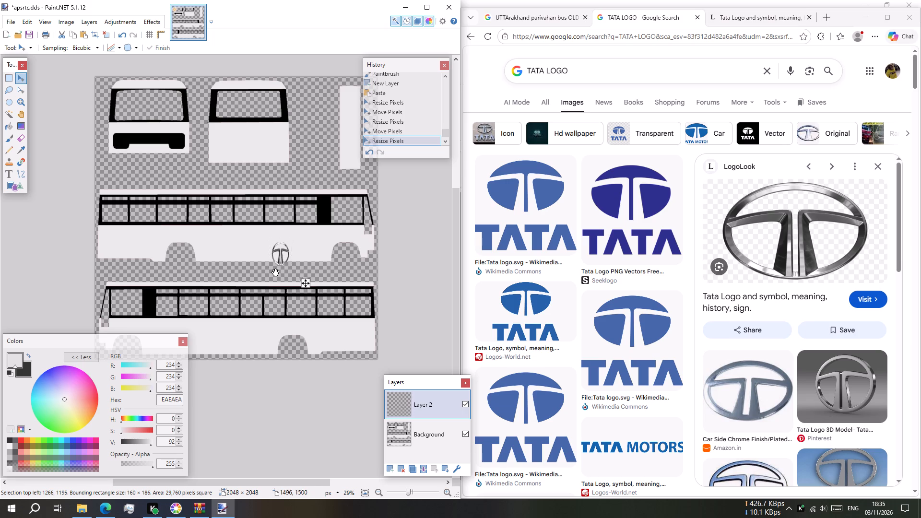
# Move the small TATA emblem onto the black grille of the bus's front view.
pyautogui.moveTo(275, 272); pyautogui.dragTo(147, 153)
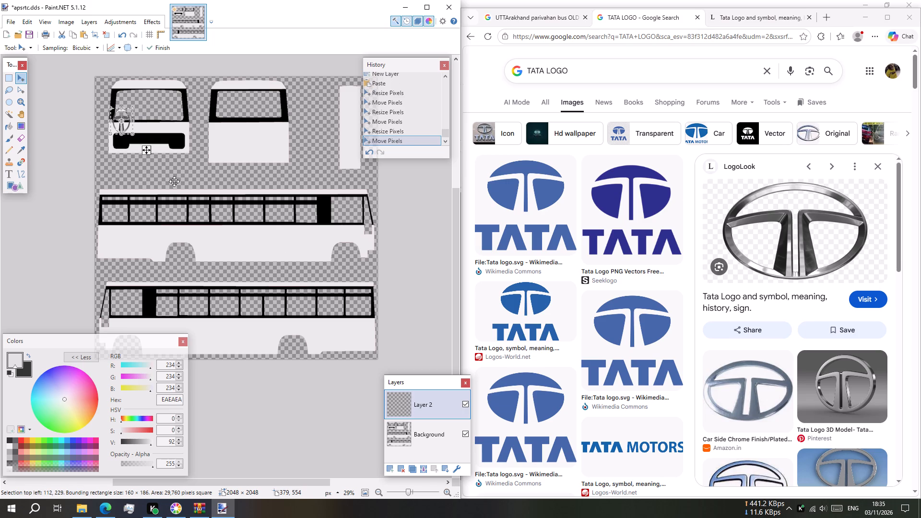
pyautogui.moveTo(143, 151); pyautogui.dragTo(177, 172)
pyautogui.keyDown('ctrl'); pyautogui.scroll(11, 177, 182); pyautogui.keyUp('ctrl')
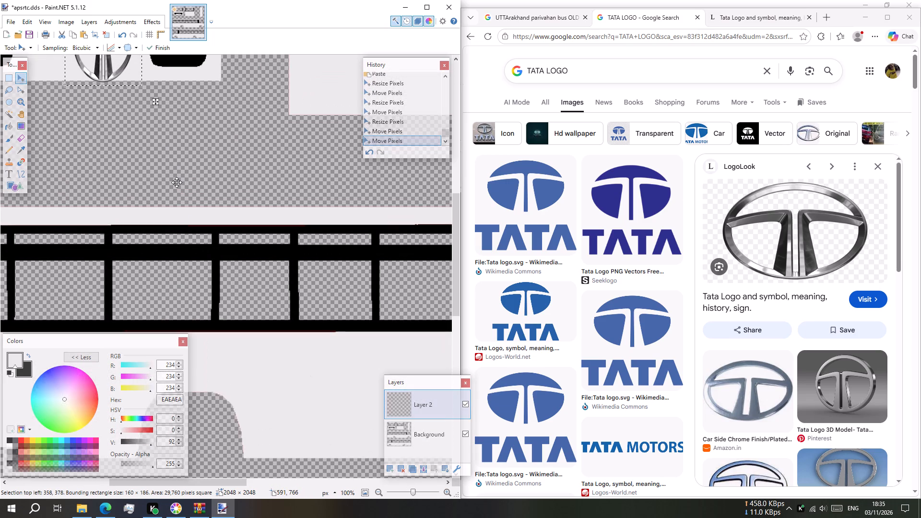
pyautogui.scroll(2, 196, 177)
pyautogui.keyDown('shift'); pyautogui.scroll(2, 142, 191); pyautogui.keyUp('shift')
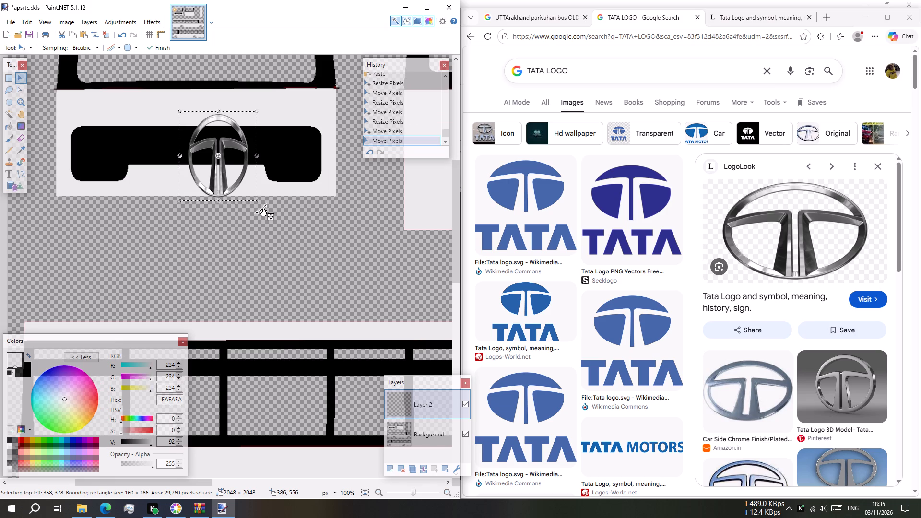
# Shrink the TATA emblem to about 65 × 52 px and place it inside the front view's black grille.
pyautogui.moveTo(255, 203); pyautogui.dragTo(259, 170)
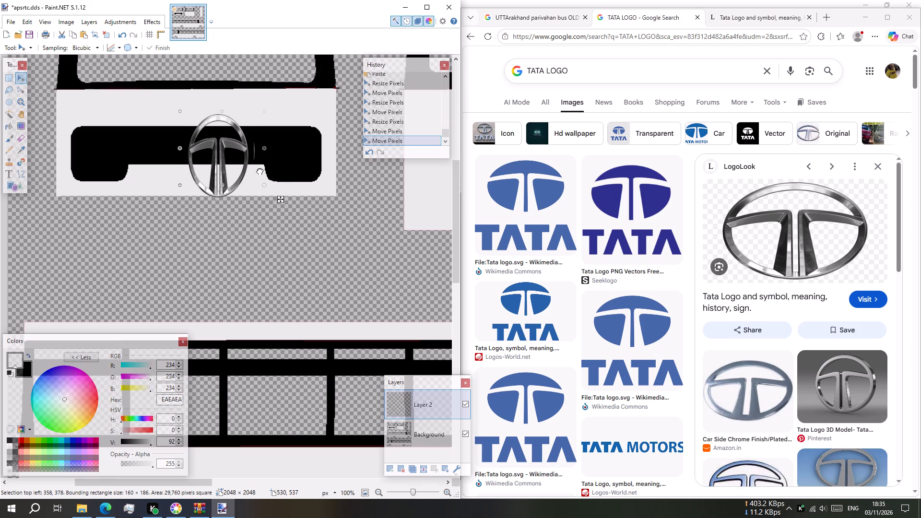
pyautogui.moveTo(259, 170); pyautogui.dragTo(227, 149)
pyautogui.moveTo(214, 136); pyautogui.dragTo(207, 152)
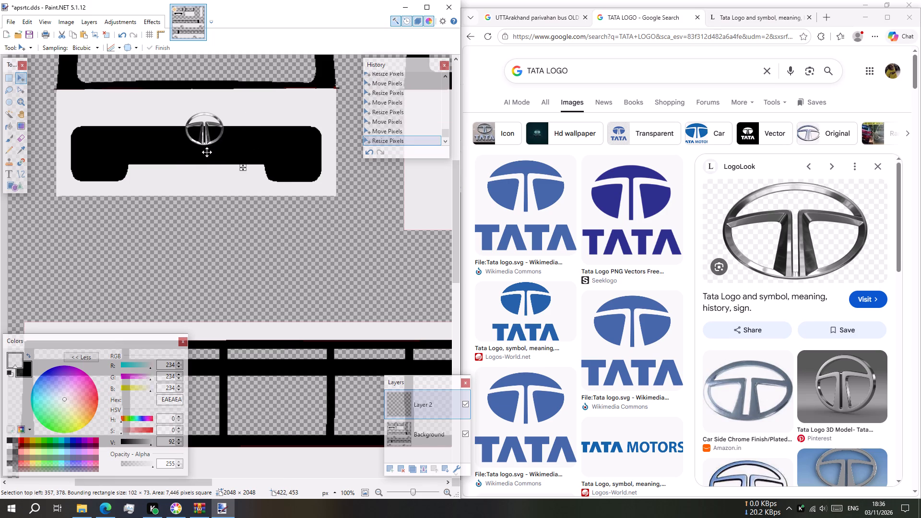
pyautogui.moveTo(207, 152); pyautogui.dragTo(204, 153)
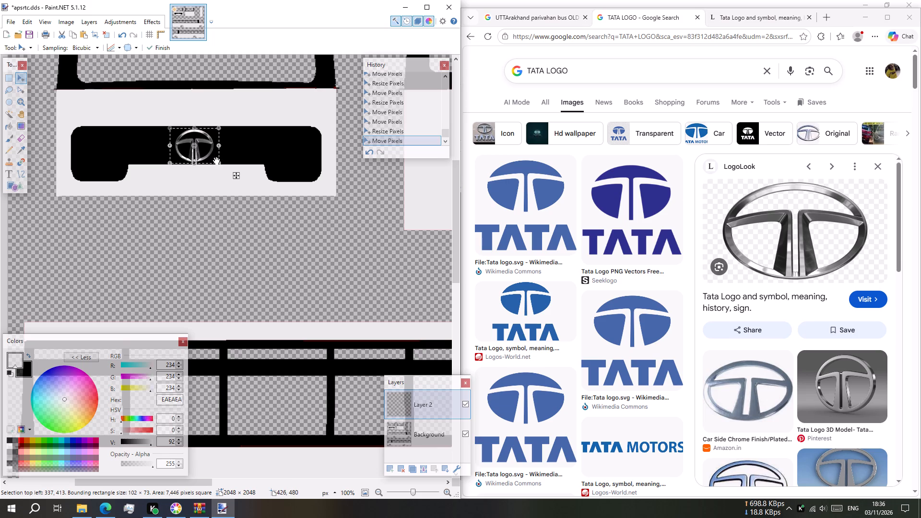
pyautogui.moveTo(219, 164); pyautogui.dragTo(201, 154)
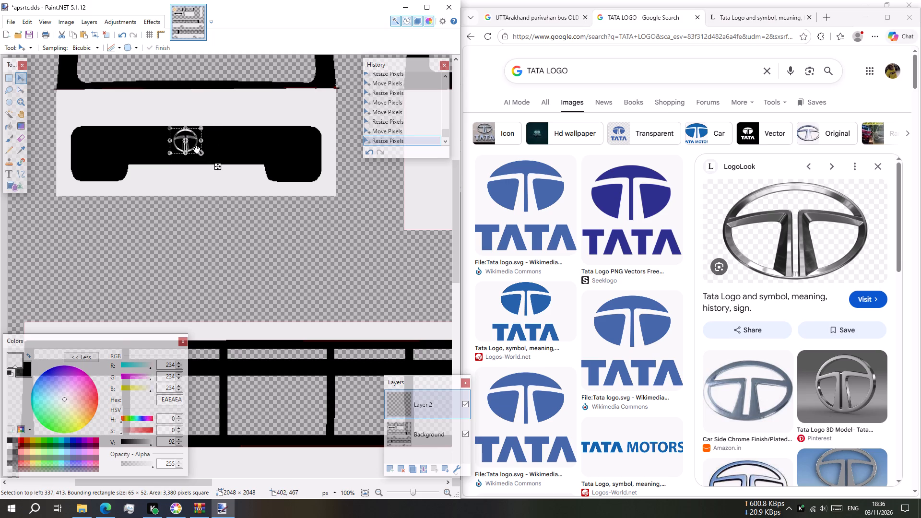
pyautogui.moveTo(191, 145); pyautogui.dragTo(196, 146)
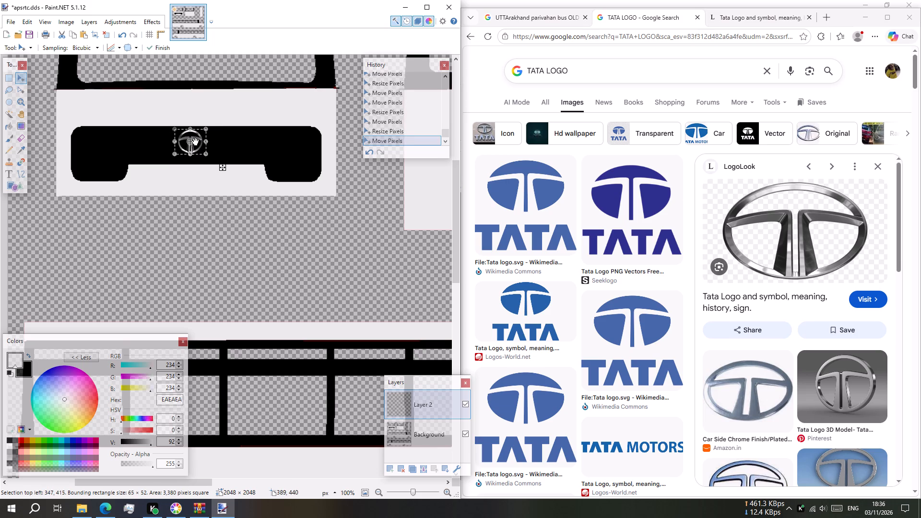
# Switch to Edge and bring up the old Uttarakhand Parivahan bus photo for reference.
pyautogui.click(537, 20)
# In Paint.NET, nudge the TATA emblem slightly lower in the grille and widen it to about 90 × 52 px.
pyautogui.keyDown('ctrl'); pyautogui.scroll(3, 297, 183); pyautogui.keyUp('ctrl')
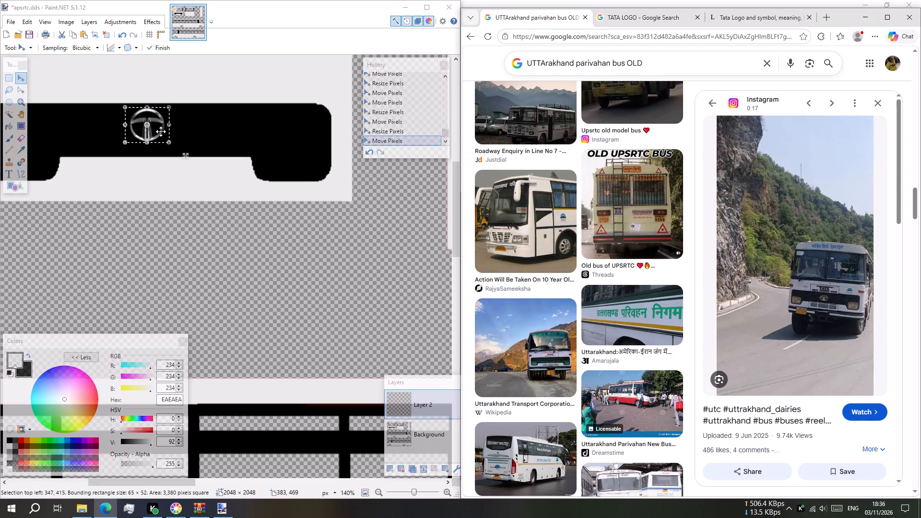
pyautogui.keyDown('ctrl'); pyautogui.scroll(1, 161, 131); pyautogui.keyUp('ctrl')
pyautogui.scroll(1, 153, 122)
pyautogui.keyDown('ctrl'); pyautogui.scroll(3, 157, 169); pyautogui.keyUp('ctrl')
pyautogui.moveTo(148, 167); pyautogui.dragTo(152, 173)
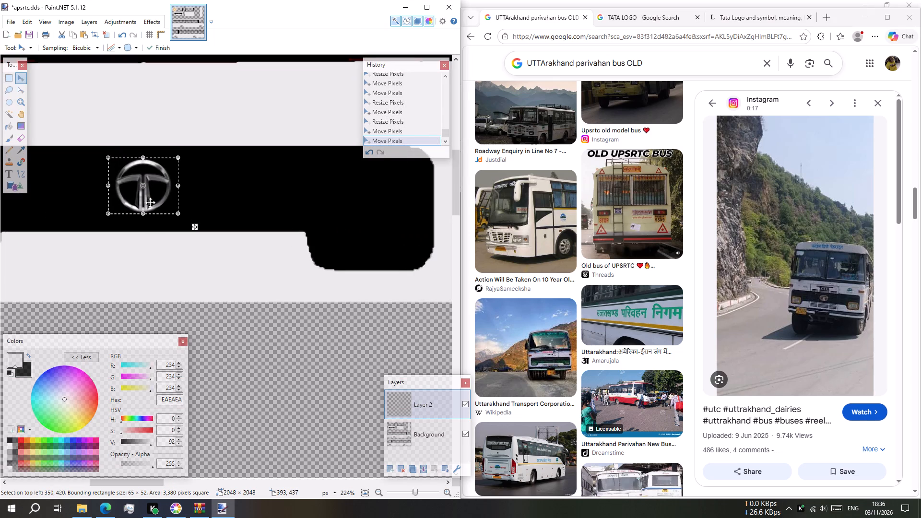
pyautogui.click(181, 186)
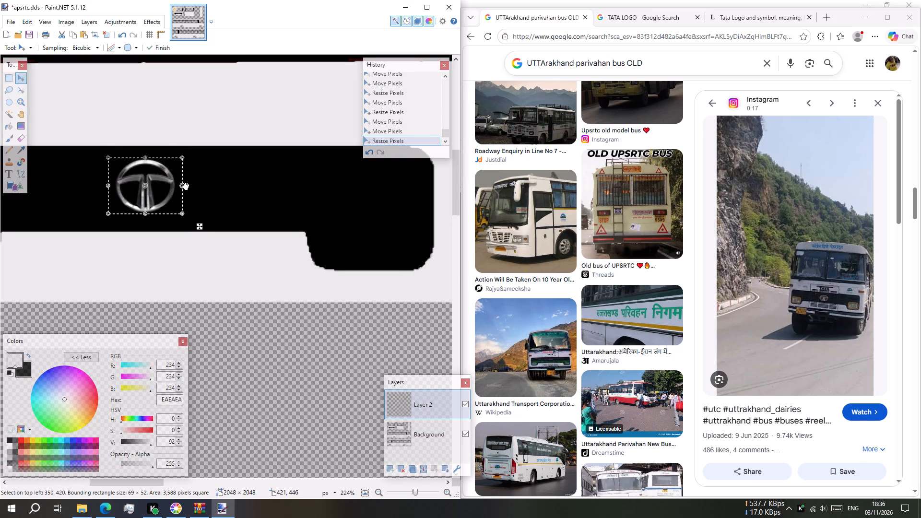
pyautogui.moveTo(185, 186); pyautogui.dragTo(195, 186)
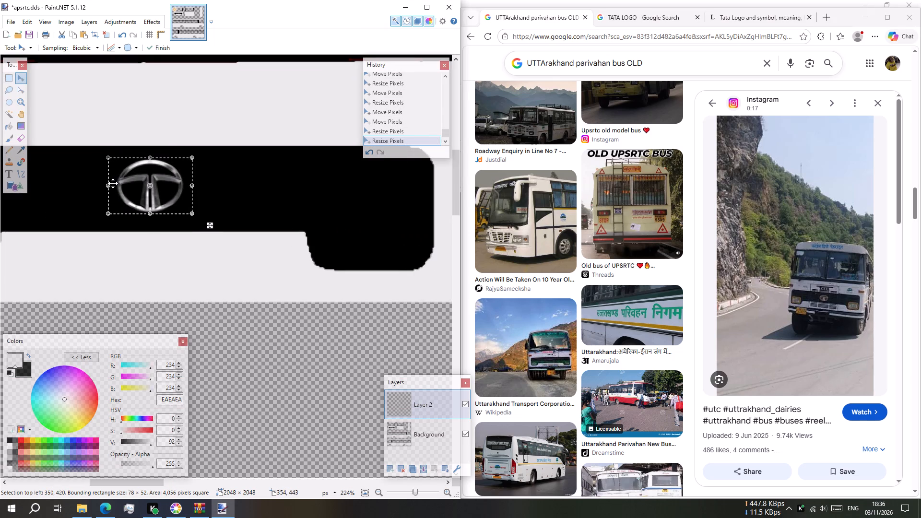
pyautogui.moveTo(111, 185); pyautogui.dragTo(97, 185)
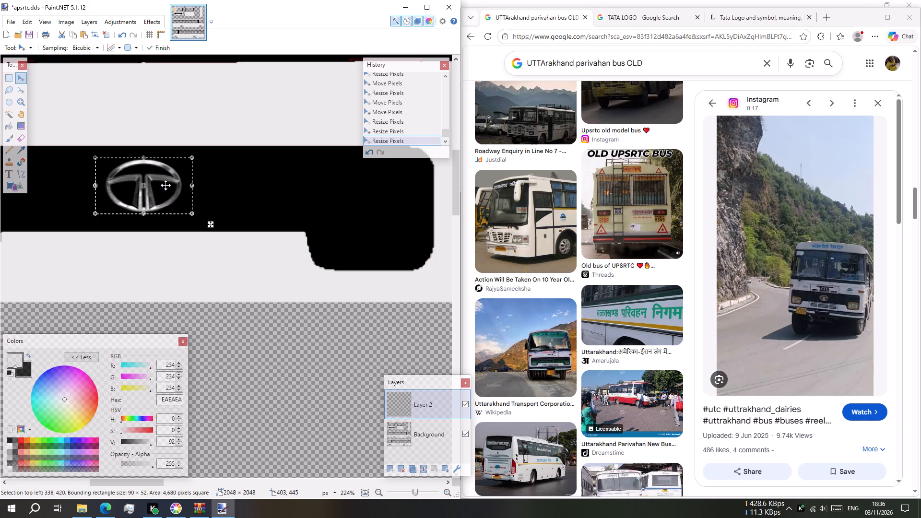
# Reposition the widened TATA emblem within the black grille, with its top-left corner at about 324, 421 px.
pyautogui.moveTo(168, 190); pyautogui.dragTo(150, 191)
pyautogui.keyDown('ctrl'); pyautogui.scroll(-5, 142, 194); pyautogui.keyUp('ctrl')
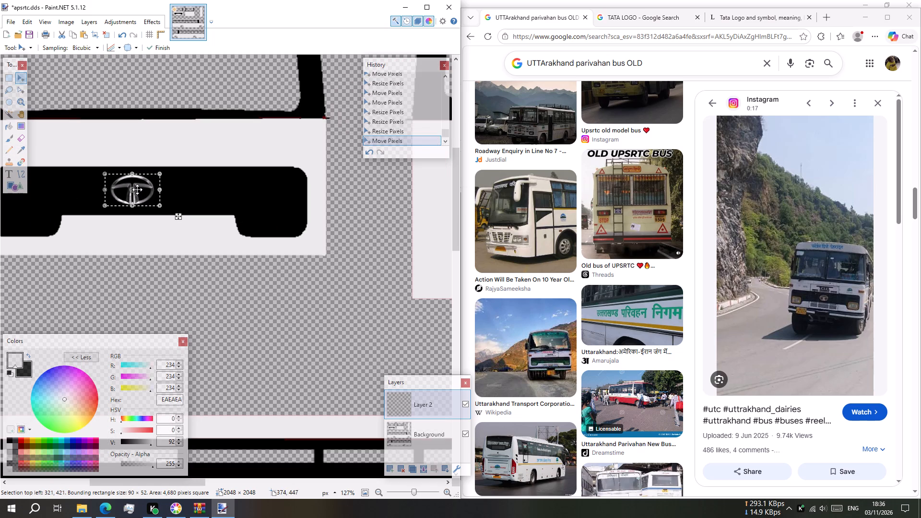
pyautogui.click(137, 189)
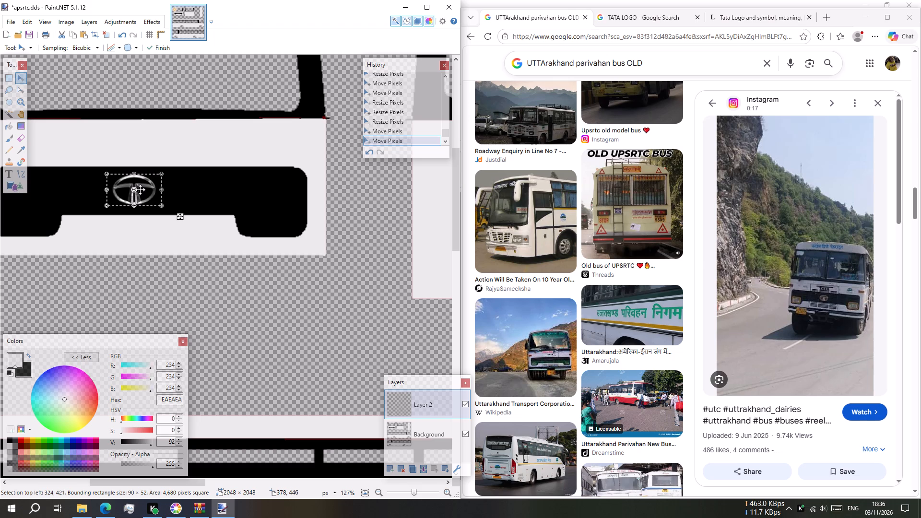
# Shift the TATA emblem sideways to the middle of the front grille, with its top-left corner at about 341, 421.
pyautogui.keyDown('ctrl'); pyautogui.scroll(-4, 135, 189); pyautogui.keyUp('ctrl')
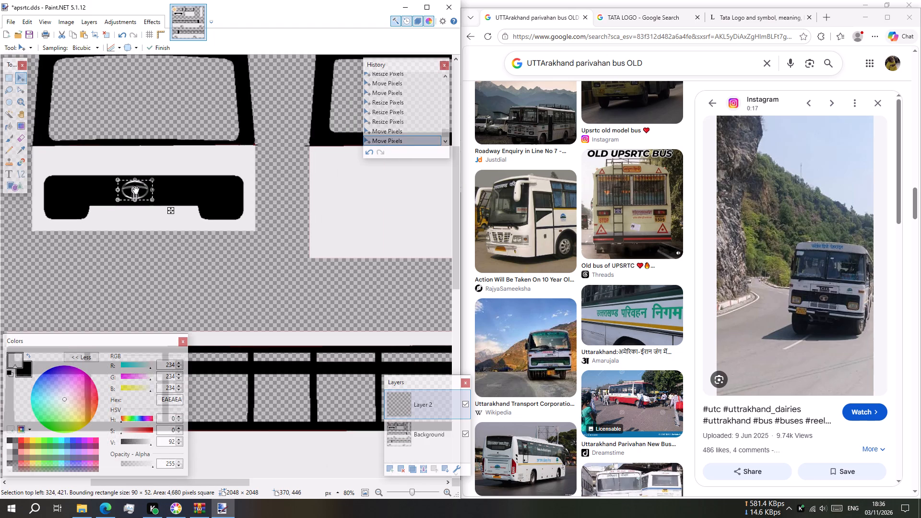
pyautogui.keyDown('ctrl'); pyautogui.scroll(7, 135, 189); pyautogui.keyUp('ctrl')
pyautogui.moveTo(147, 190); pyautogui.dragTo(161, 191)
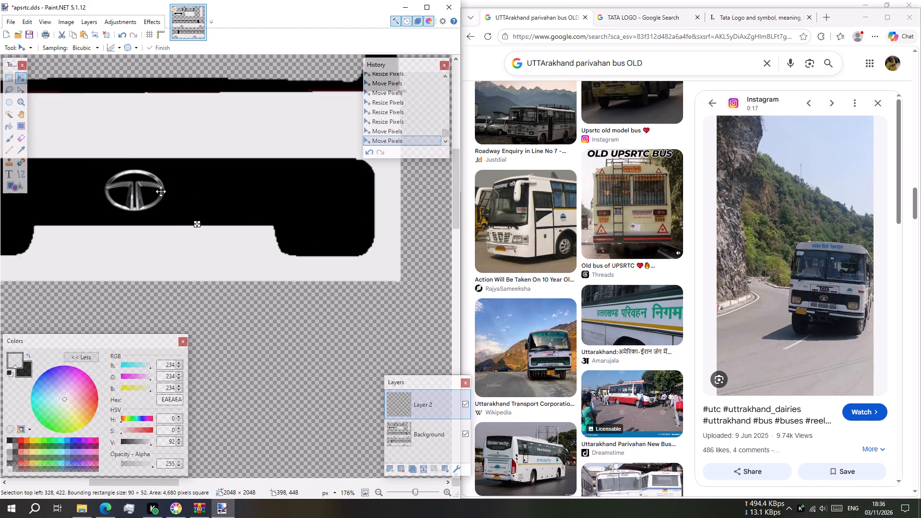
pyautogui.moveTo(161, 191); pyautogui.dragTo(162, 191)
# Stretch the TATA emblem vertically within the front grille, making it about 90 × 59 px.
pyautogui.keyDown('ctrl'); pyautogui.scroll(-7, 159, 191); pyautogui.keyUp('ctrl')
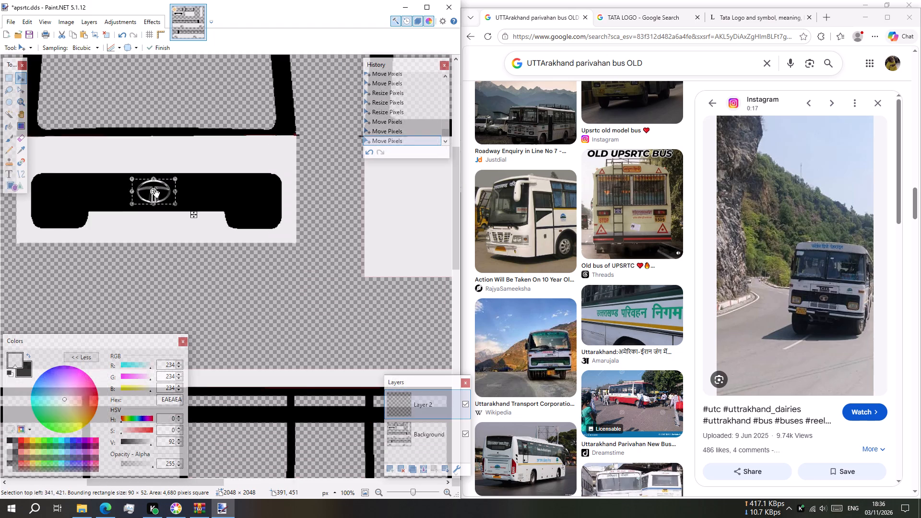
pyautogui.keyDown('ctrl'); pyautogui.scroll(-4, 156, 193); pyautogui.keyUp('ctrl')
pyautogui.keyDown('ctrl'); pyautogui.scroll(10, 153, 206); pyautogui.keyUp('ctrl')
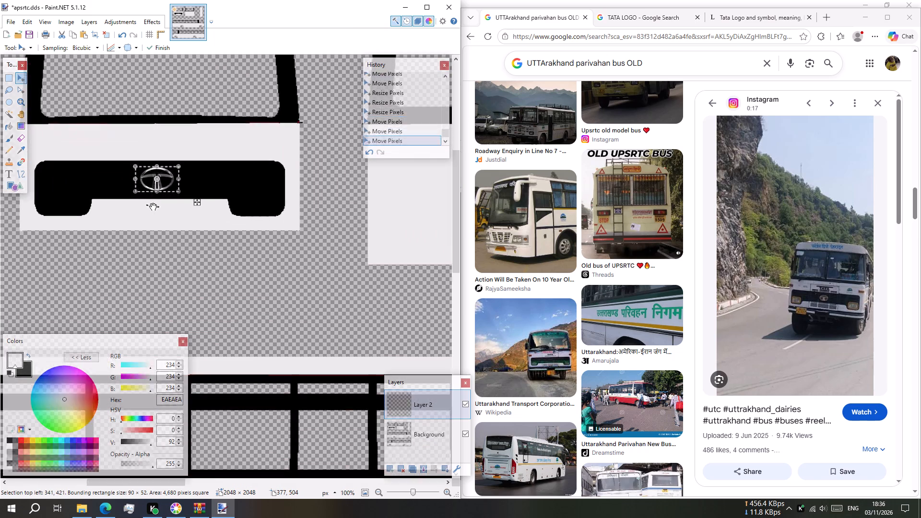
pyautogui.keyDown('ctrl'); pyautogui.scroll(4, 153, 206); pyautogui.keyUp('ctrl')
pyautogui.moveTo(166, 170); pyautogui.dragTo(165, 175)
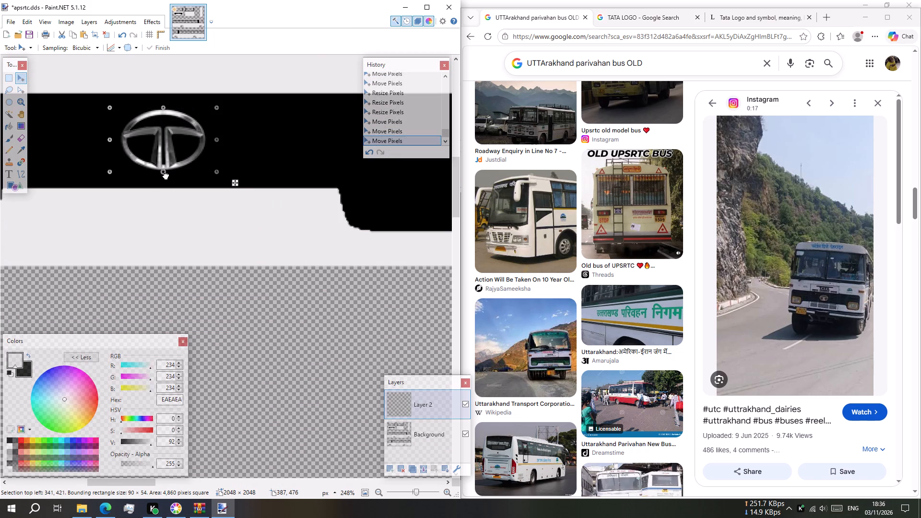
pyautogui.moveTo(165, 175); pyautogui.dragTo(165, 176)
pyautogui.moveTo(164, 109); pyautogui.dragTo(166, 106)
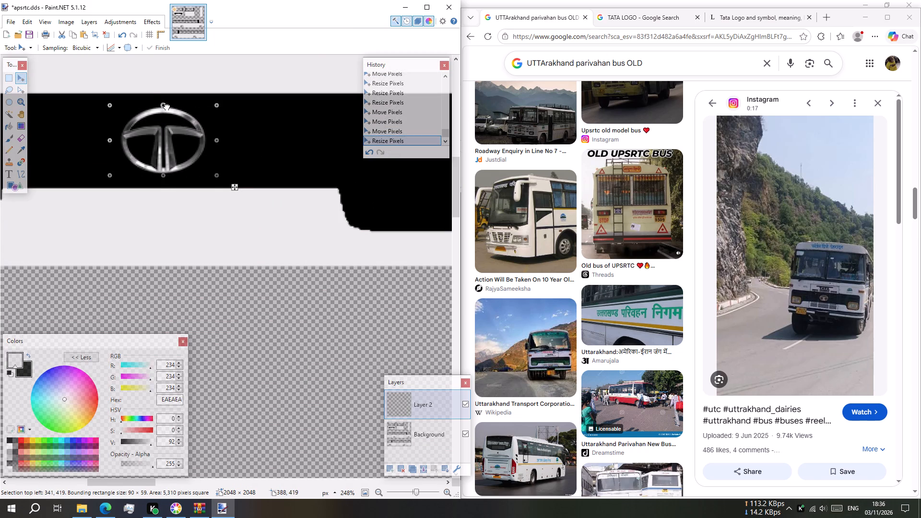
# Resize the chrome TATA emblem on the front grille to about 98 × 53 px.
pyautogui.moveTo(166, 106); pyautogui.dragTo(168, 103)
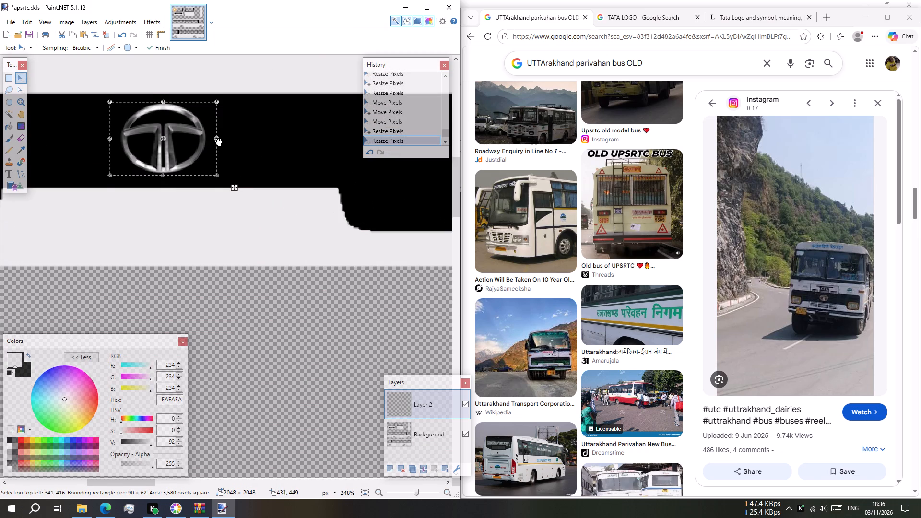
pyautogui.moveTo(218, 139); pyautogui.dragTo(225, 141)
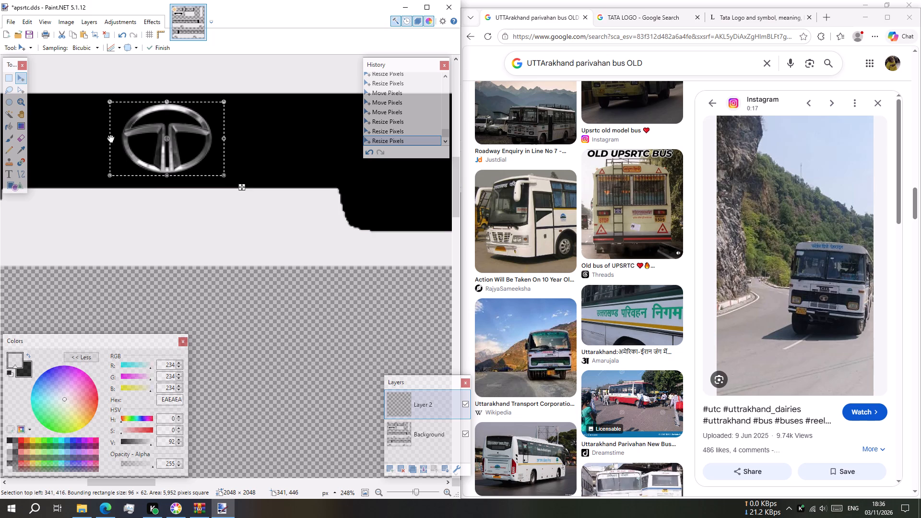
pyautogui.moveTo(110, 138); pyautogui.dragTo(101, 136)
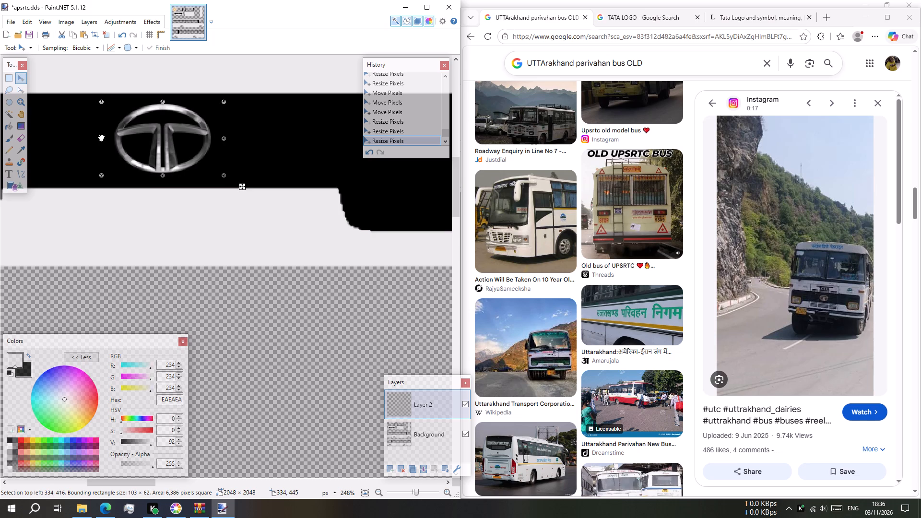
pyautogui.moveTo(101, 136); pyautogui.dragTo(98, 136)
pyautogui.keyDown('ctrl'); pyautogui.scroll(-7, 131, 170); pyautogui.keyUp('ctrl')
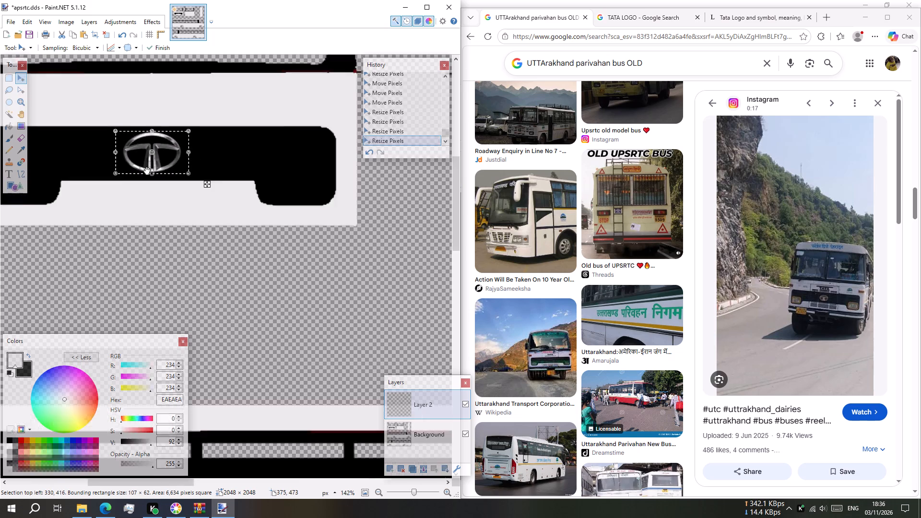
pyautogui.keyDown('ctrl'); pyautogui.scroll(-5, 146, 170); pyautogui.keyUp('ctrl')
pyautogui.keyDown('ctrl'); pyautogui.scroll(7, 135, 191); pyautogui.keyUp('ctrl')
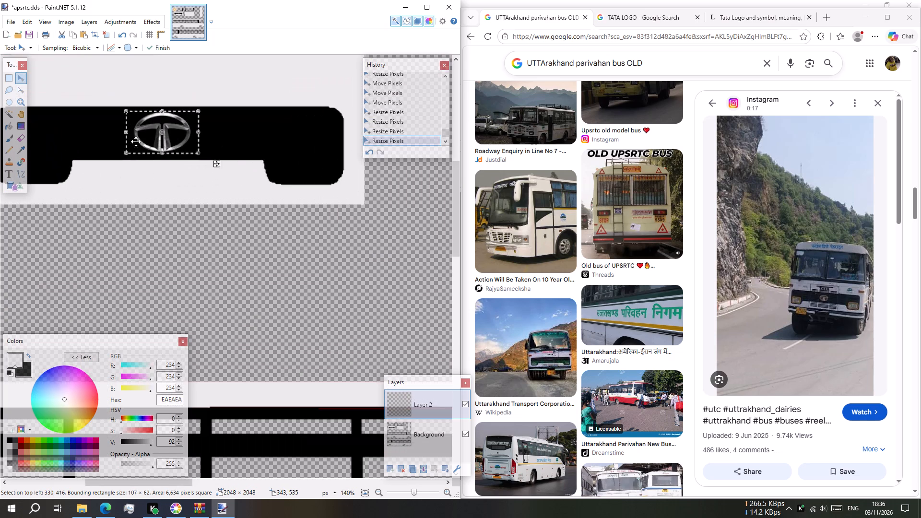
pyautogui.click(128, 132)
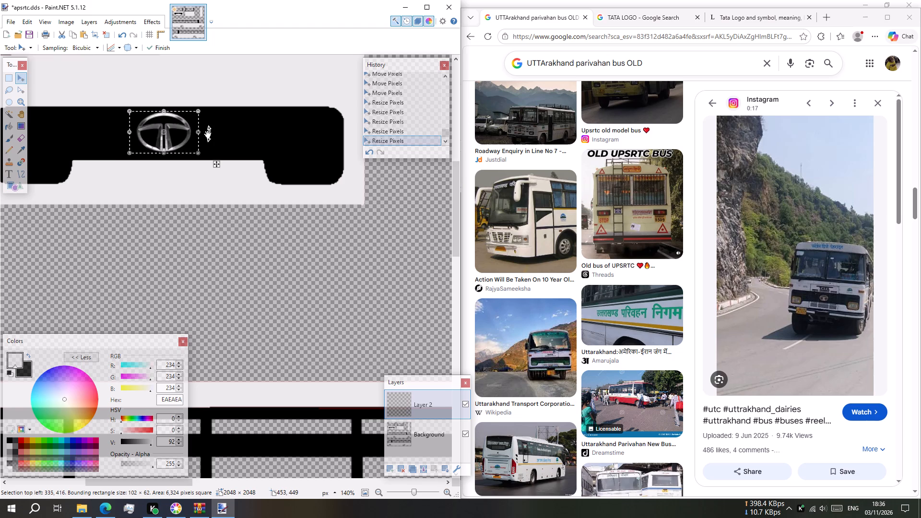
pyautogui.click(199, 133)
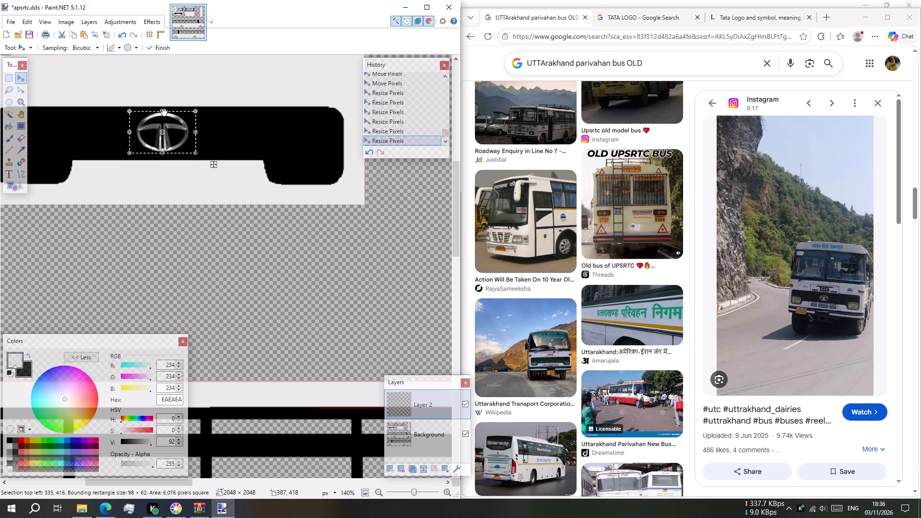
pyautogui.click(164, 112)
pyautogui.click(164, 153)
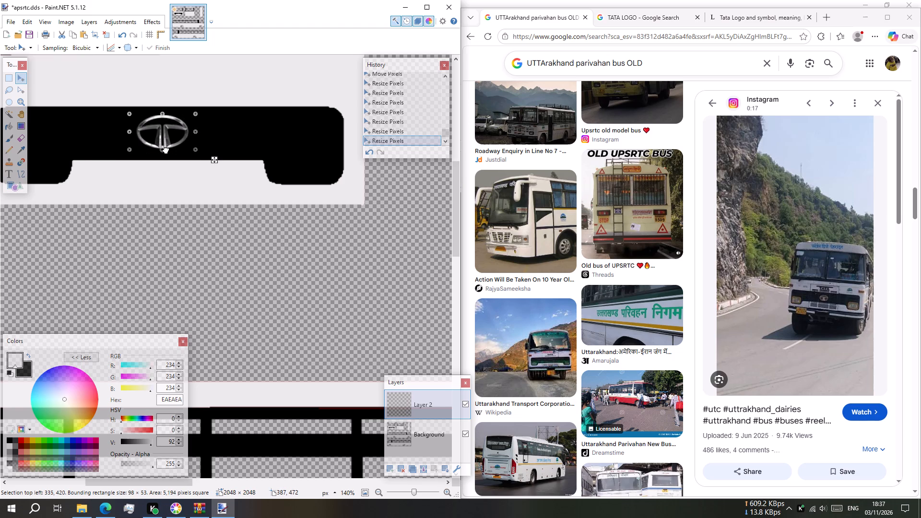
# Centre the chrome TATA emblem in the front grille, with its top-left corner at about 343, 419, and deselect it.
pyautogui.keyDown('ctrl'); pyautogui.scroll(-4, 188, 151); pyautogui.keyUp('ctrl')
pyautogui.keyDown('ctrl'); pyautogui.scroll(-5, 134, 180); pyautogui.keyUp('ctrl')
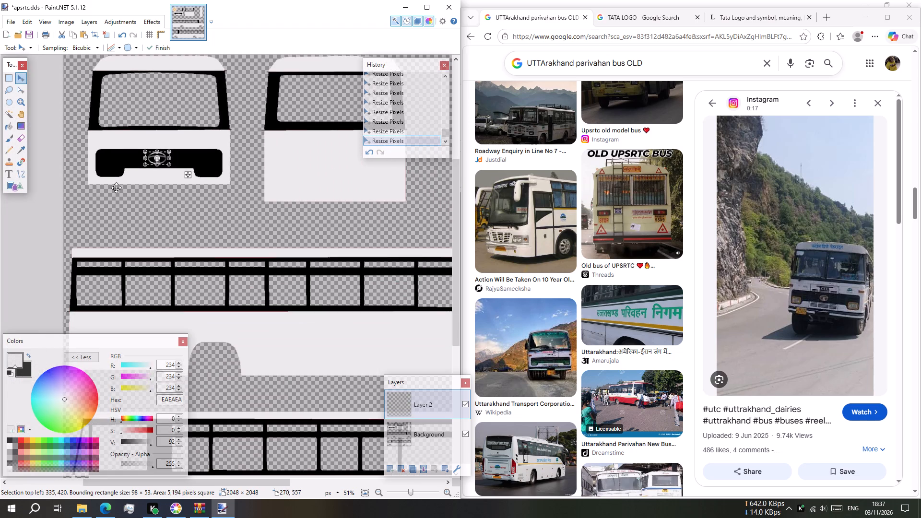
pyautogui.keyDown('shift'); pyautogui.scroll(-2, 116, 188); pyautogui.keyUp('shift')
pyautogui.keyDown('shift'); pyautogui.scroll(3, 116, 188); pyautogui.keyUp('shift')
pyautogui.scroll(8, 190, 188)
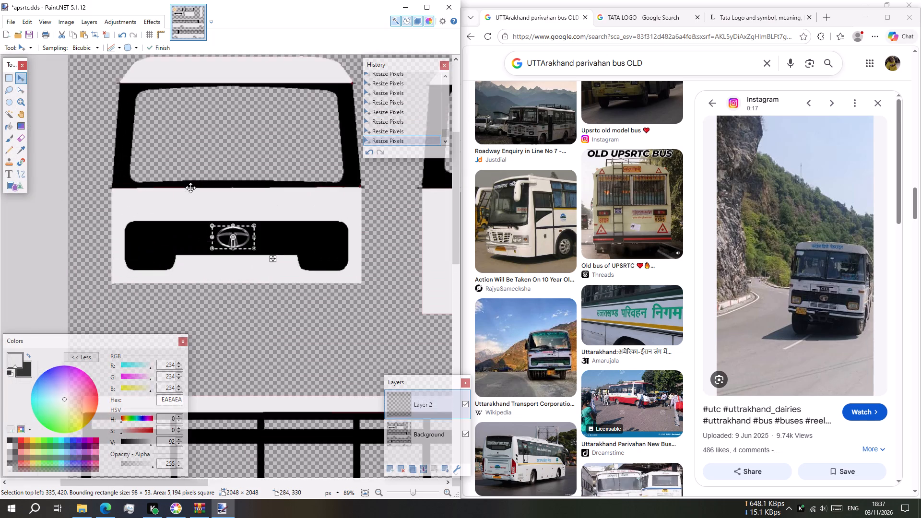
pyautogui.moveTo(293, 279); pyautogui.dragTo(295, 278)
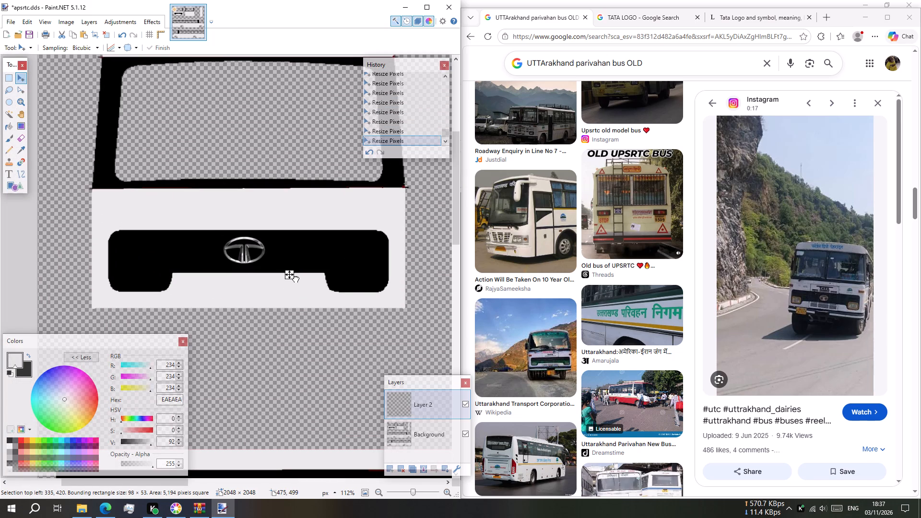
pyautogui.moveTo(295, 278); pyautogui.dragTo(298, 278)
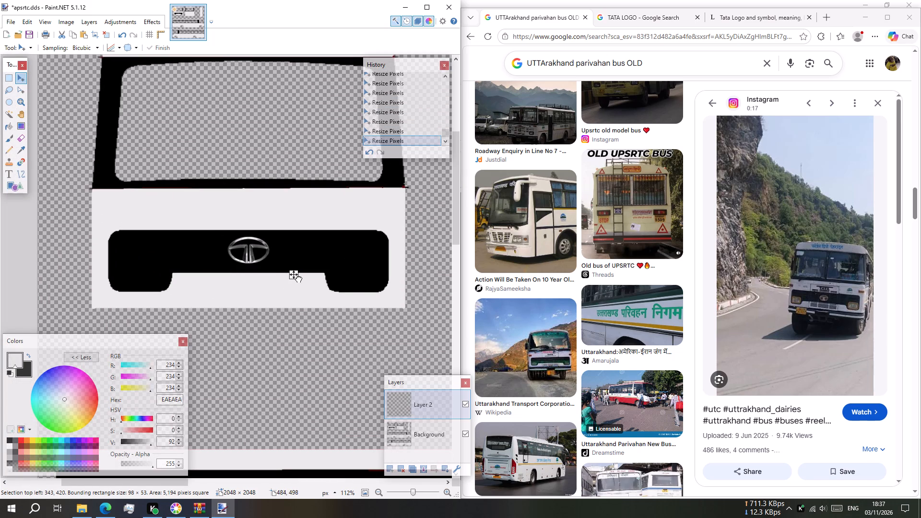
pyautogui.moveTo(298, 278); pyautogui.dragTo(298, 278)
pyautogui.scroll(-2, 212, 264)
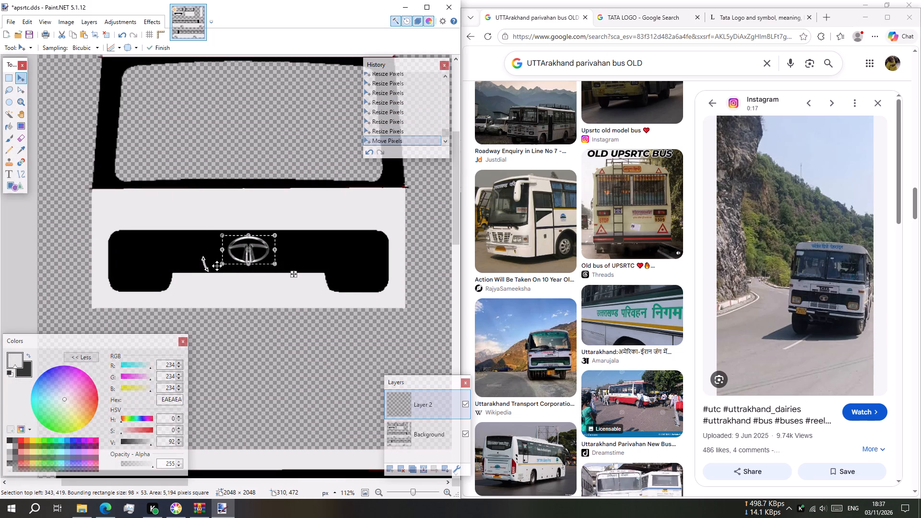
pyautogui.scroll(-2, 217, 266)
pyautogui.keyDown('ctrl'); pyautogui.scroll(-6, 239, 254); pyautogui.keyUp('ctrl')
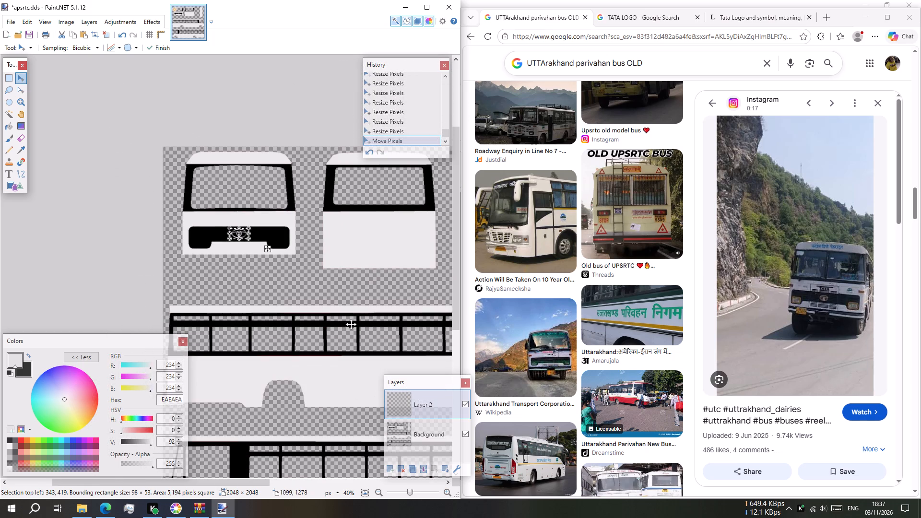
pyautogui.press('Escape')
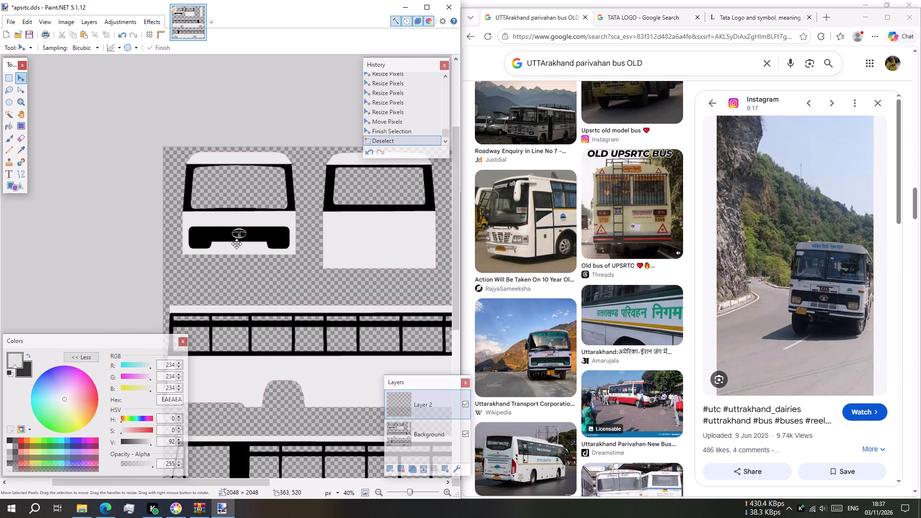
# In Edge, find the black IconScout TATA logo with wordmark among the TATA LOGO image results and copy the image.
pyautogui.scroll(-2, 686, 223)
pyautogui.scroll(2, 662, 296)
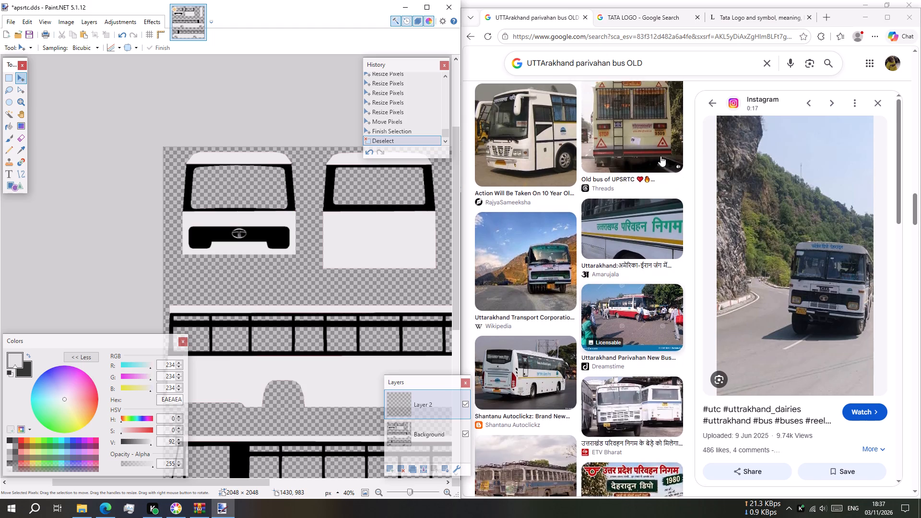
pyautogui.click(647, 12)
pyautogui.scroll(-2, 715, 256)
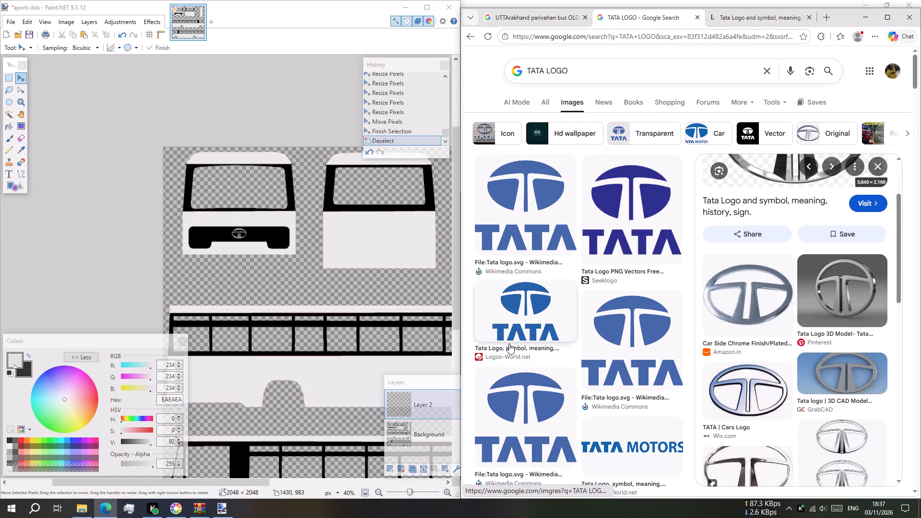
pyautogui.scroll(-5, 527, 363)
pyautogui.scroll(-2, 567, 357)
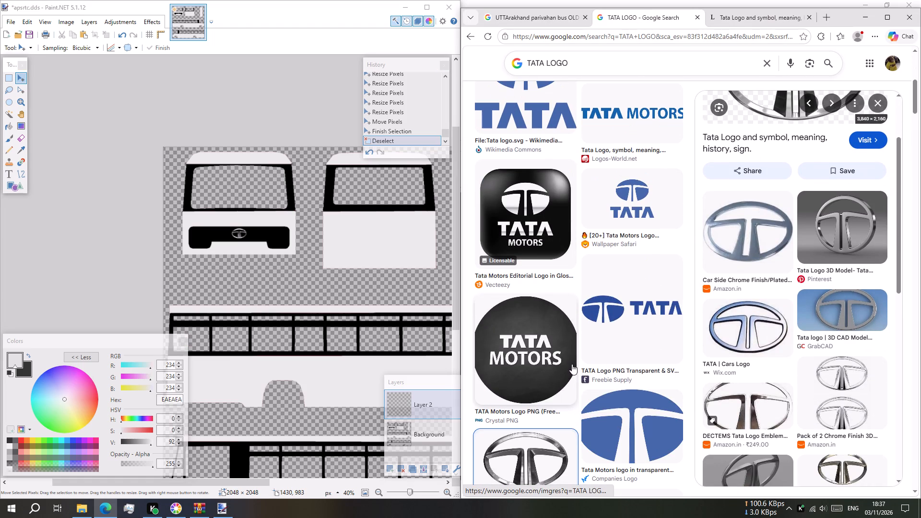
pyautogui.scroll(-8, 572, 331)
pyautogui.scroll(-2, 623, 374)
pyautogui.click(641, 295)
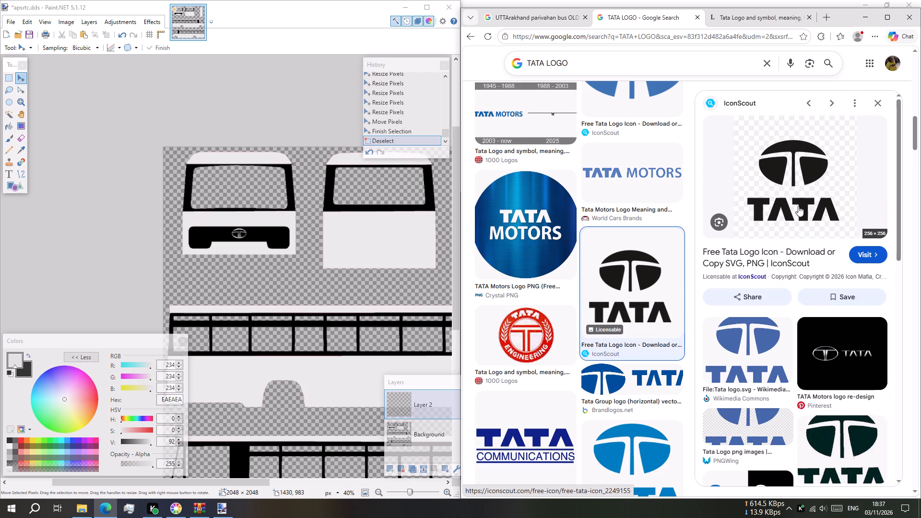
pyautogui.rightClick(777, 195)
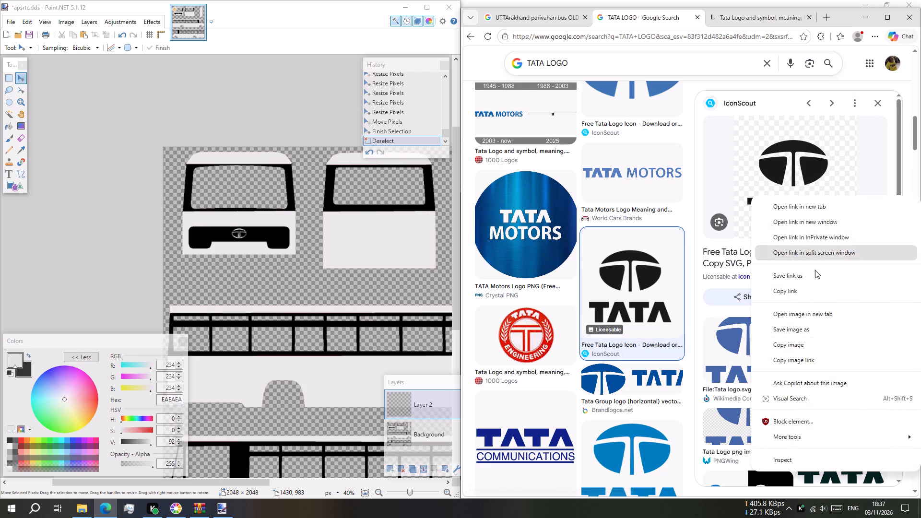
pyautogui.click(798, 339)
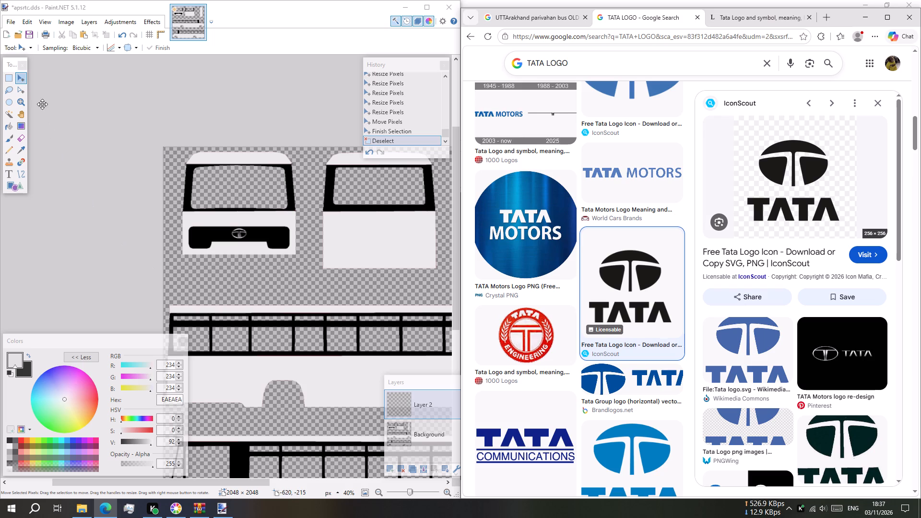
# In Paint.NET, paste the black TATA logo onto Layer 2 and place it below the front view at about 403, 566.
pyautogui.click(21, 115)
pyautogui.click(199, 280)
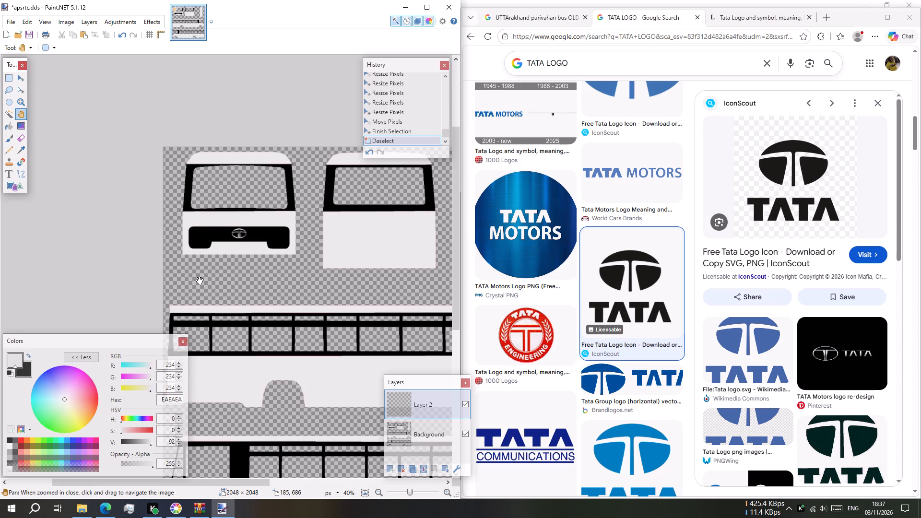
pyautogui.hotkey('ctrl', 'v')
pyautogui.hotkey('ctrl', 'v')
pyautogui.moveTo(196, 181); pyautogui.dragTo(208, 189)
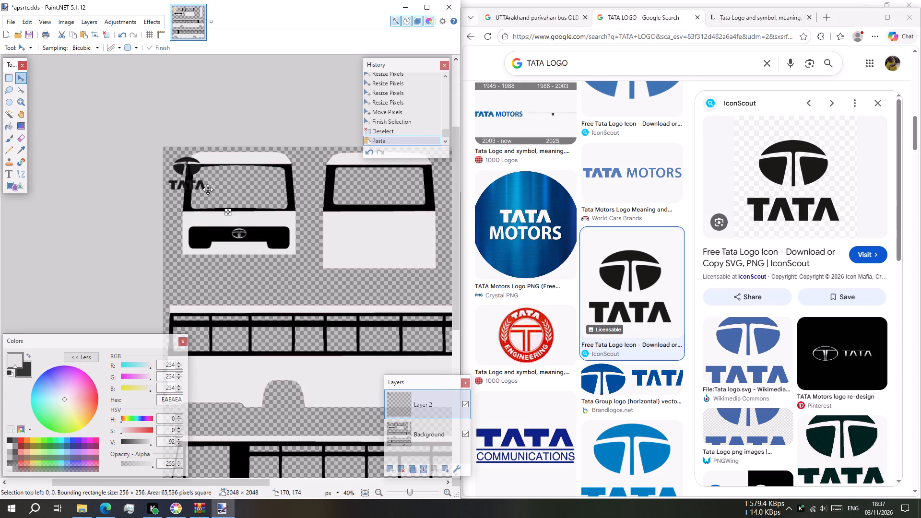
pyautogui.moveTo(208, 189); pyautogui.dragTo(274, 291)
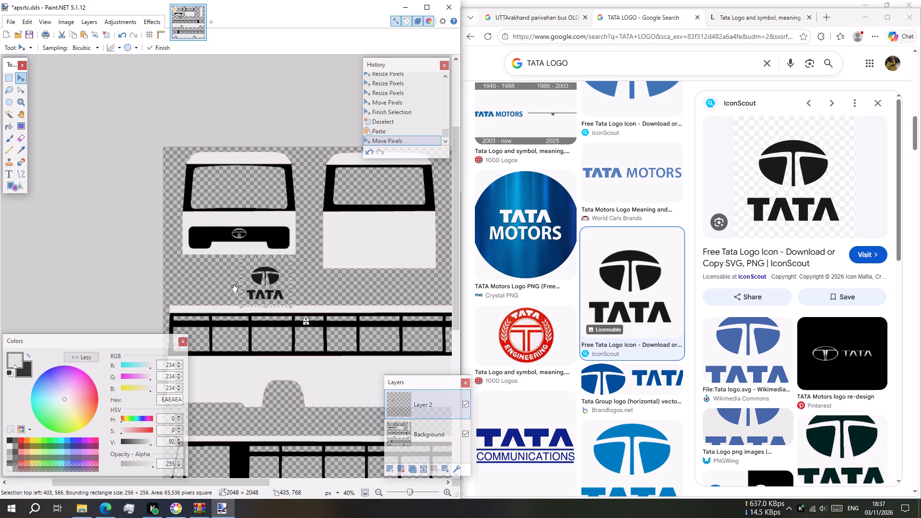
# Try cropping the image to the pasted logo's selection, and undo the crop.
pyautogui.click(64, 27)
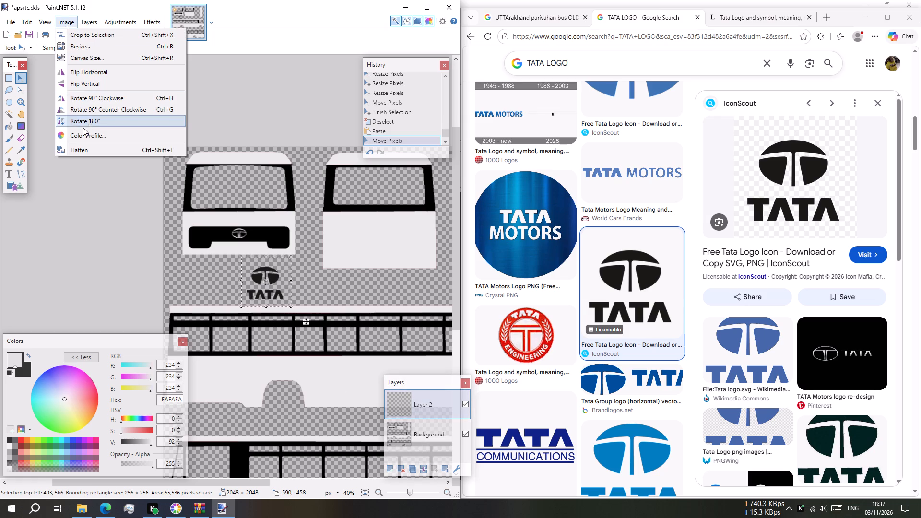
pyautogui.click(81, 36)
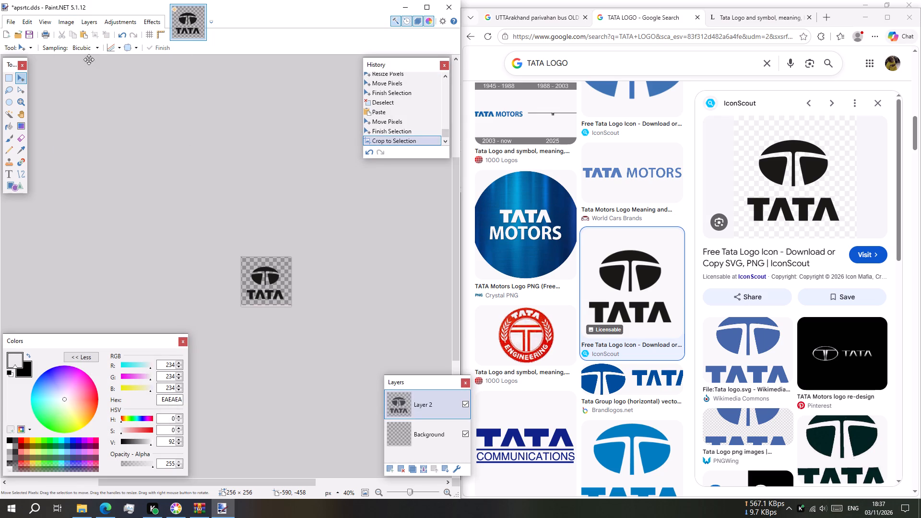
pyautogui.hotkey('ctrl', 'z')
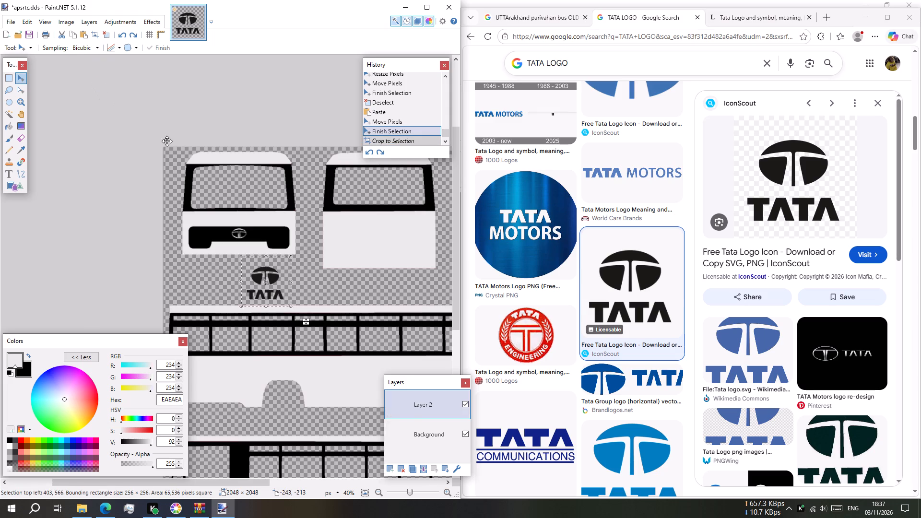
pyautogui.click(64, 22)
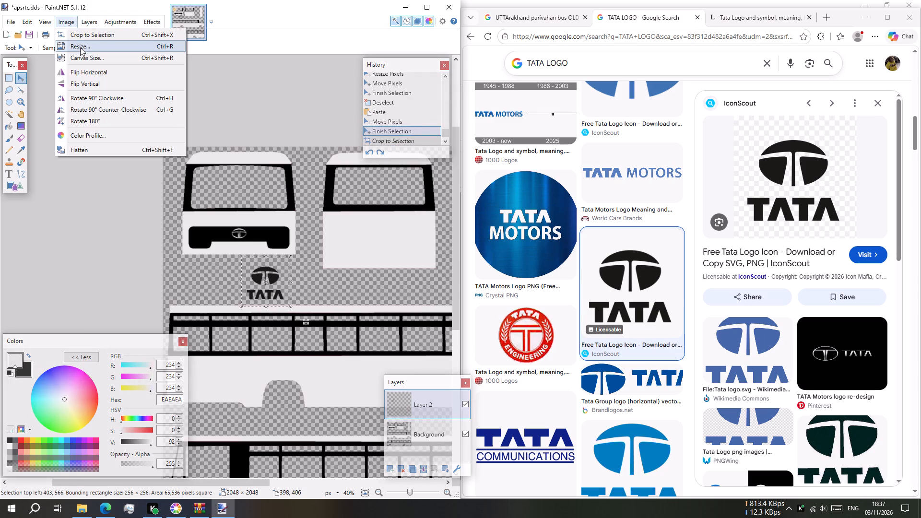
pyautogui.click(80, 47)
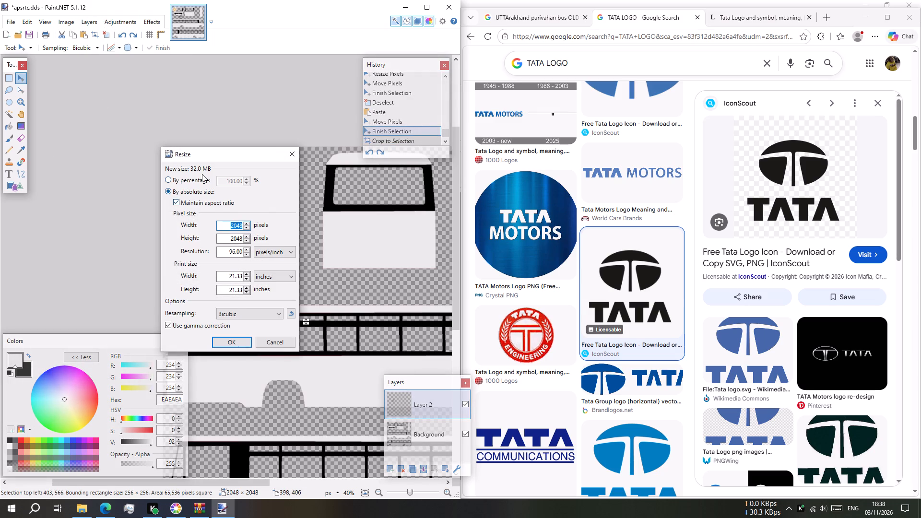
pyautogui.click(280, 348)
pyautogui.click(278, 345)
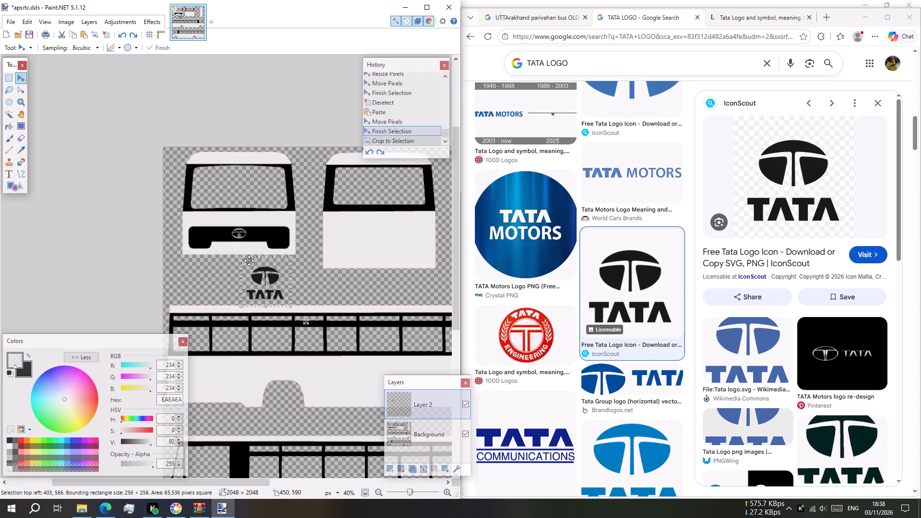
# Widen the pasted black TATA logo to about 271 × 256 px and move it above the front grille, at about 260, 175.
pyautogui.click(243, 258)
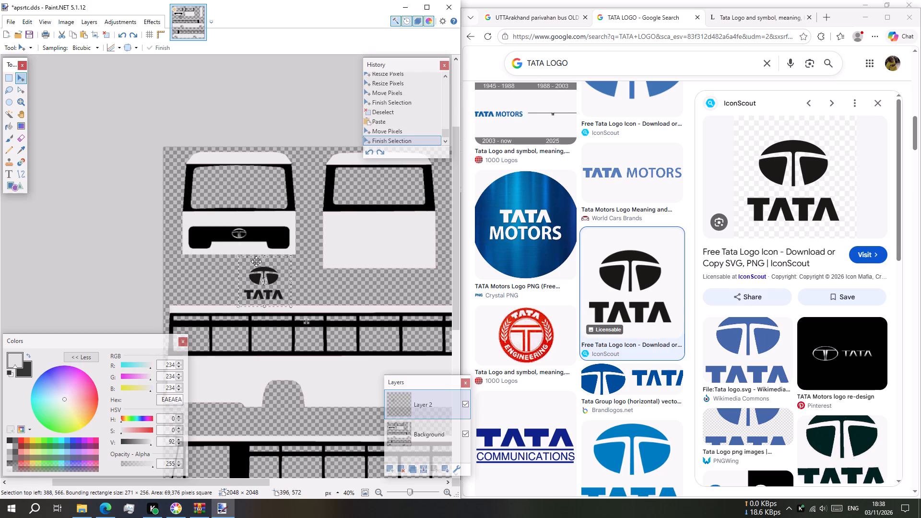
pyautogui.moveTo(277, 274); pyautogui.dragTo(251, 202)
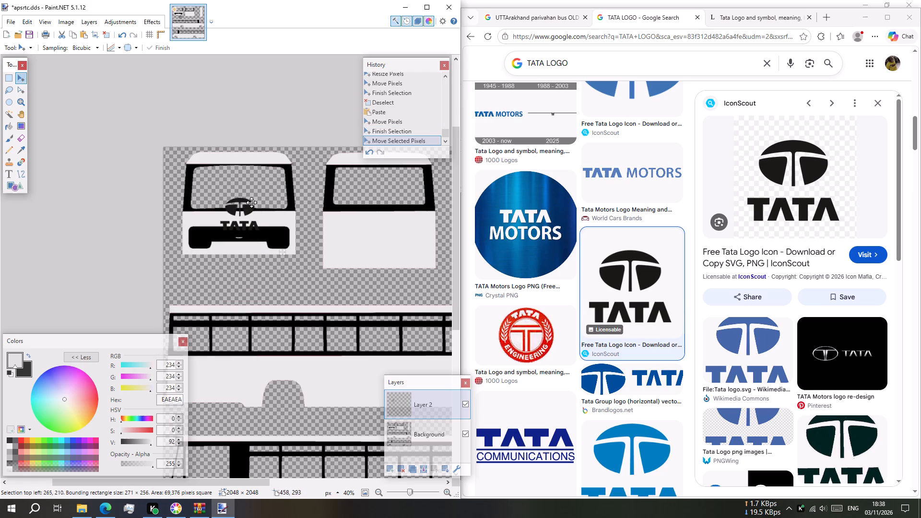
pyautogui.moveTo(251, 202); pyautogui.dragTo(252, 197)
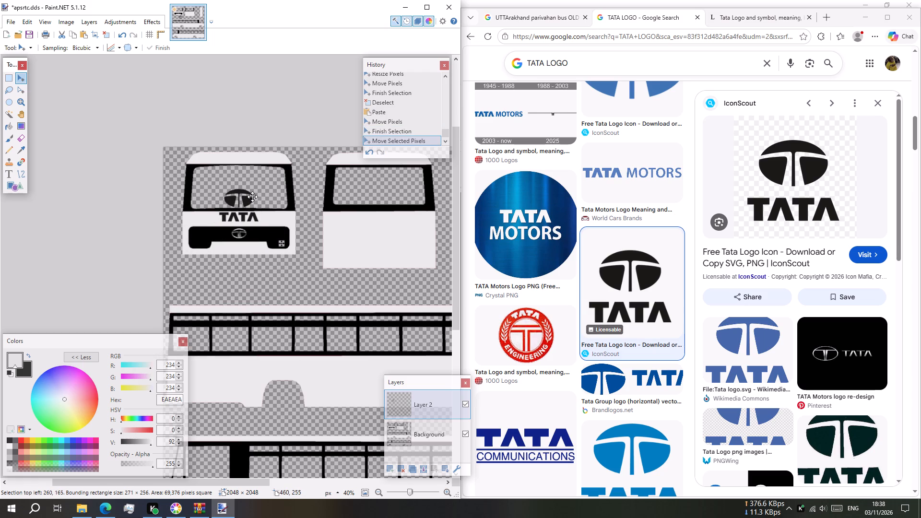
pyautogui.moveTo(252, 197); pyautogui.dragTo(252, 199)
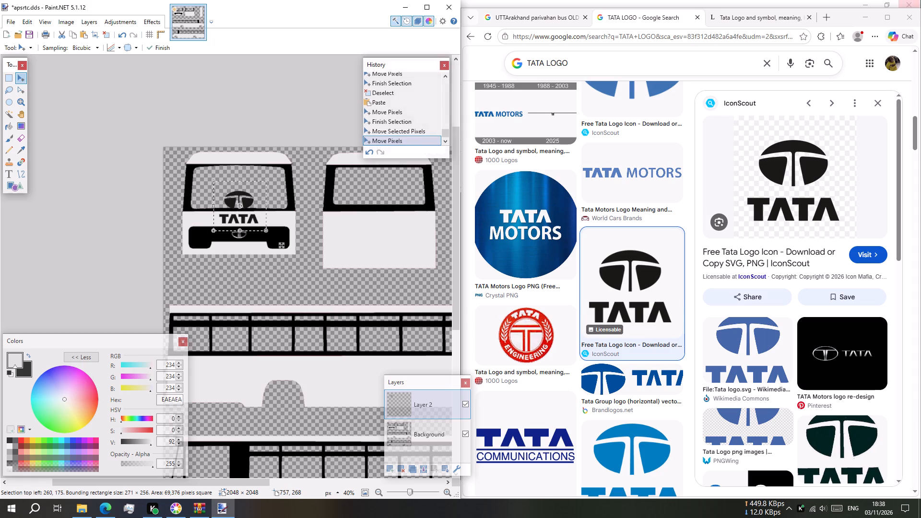
# In Edge, save the IconScout black TATA logo image as a WEBP file into Desktop > ETS 2 Mod Skins > db.
pyautogui.rightClick(833, 141)
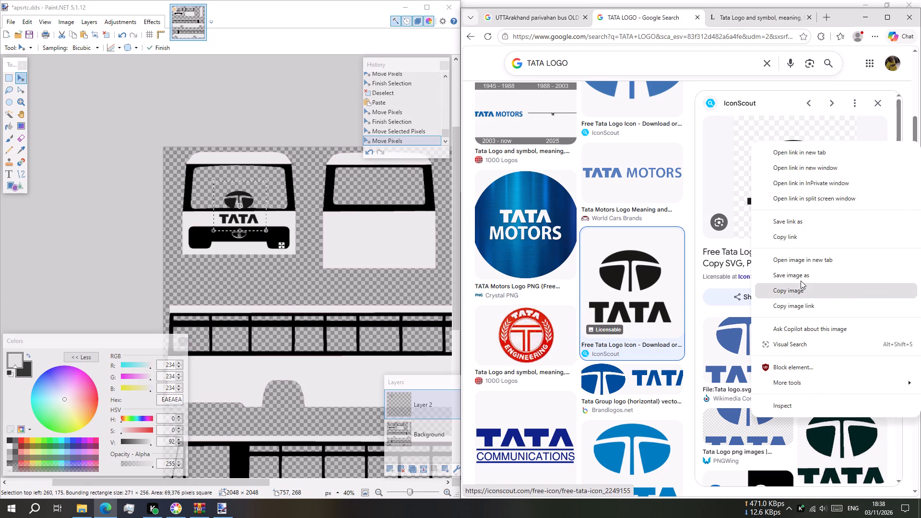
pyautogui.click(801, 280)
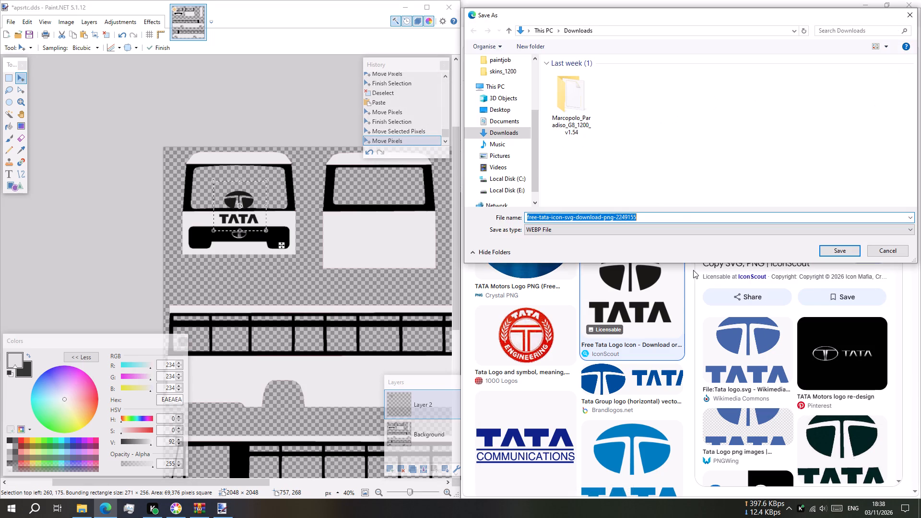
pyautogui.scroll(5, 503, 128)
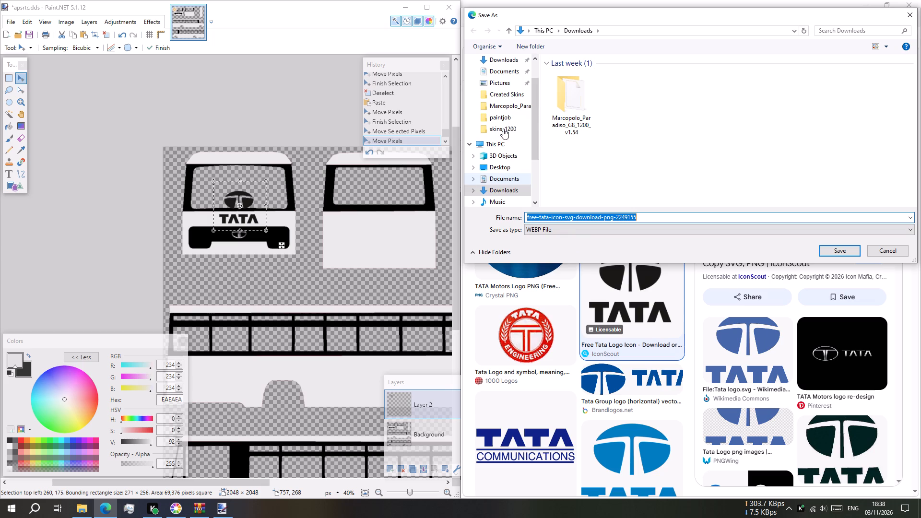
pyautogui.click(508, 167)
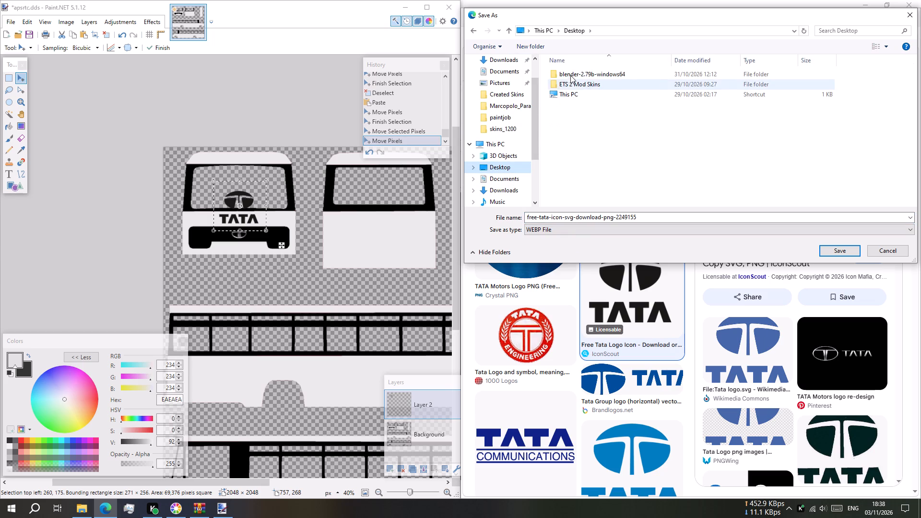
pyautogui.doubleClick(573, 84)
pyautogui.doubleClick(571, 84)
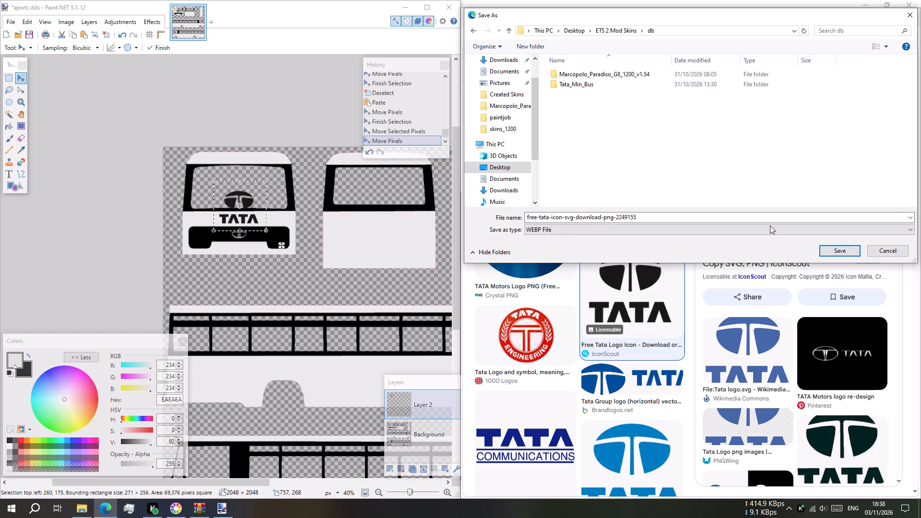
pyautogui.click(826, 251)
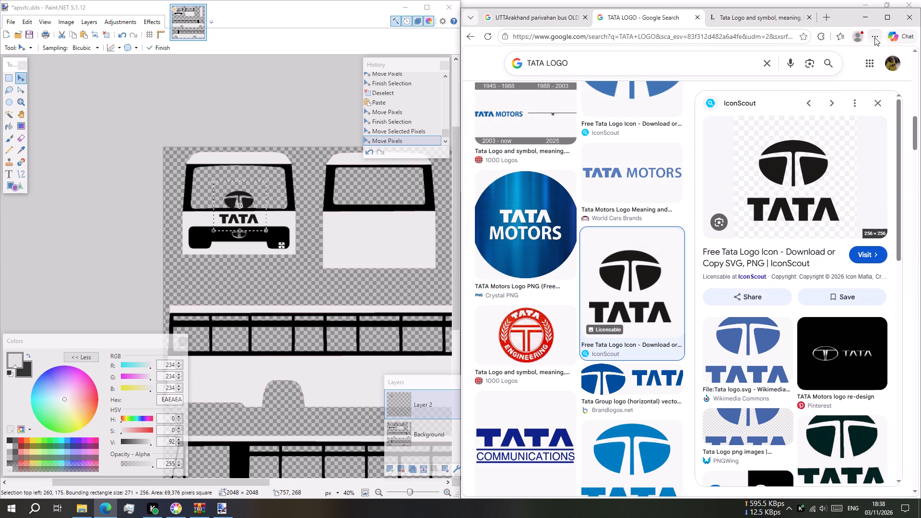
# Check the browser's download list for the saved TATA logo file.
pyautogui.click(874, 37)
pyautogui.click(768, 177)
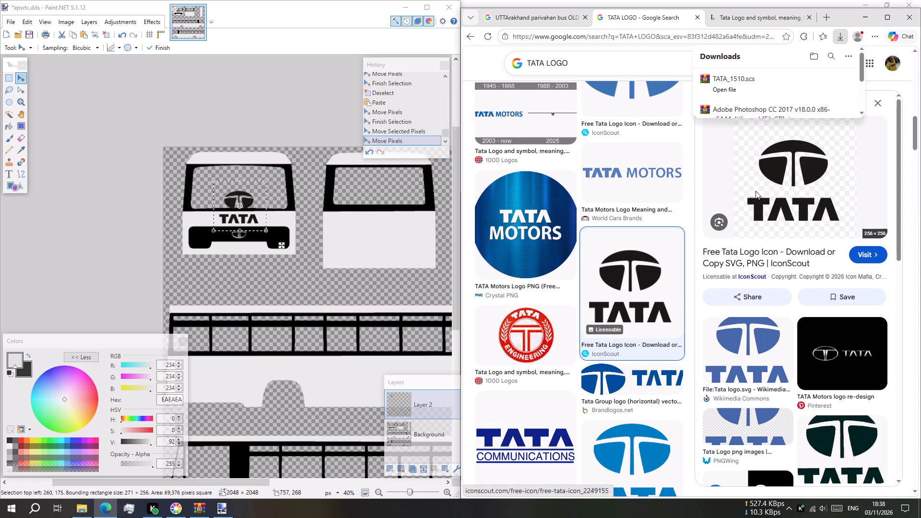
pyautogui.rightClick(805, 209)
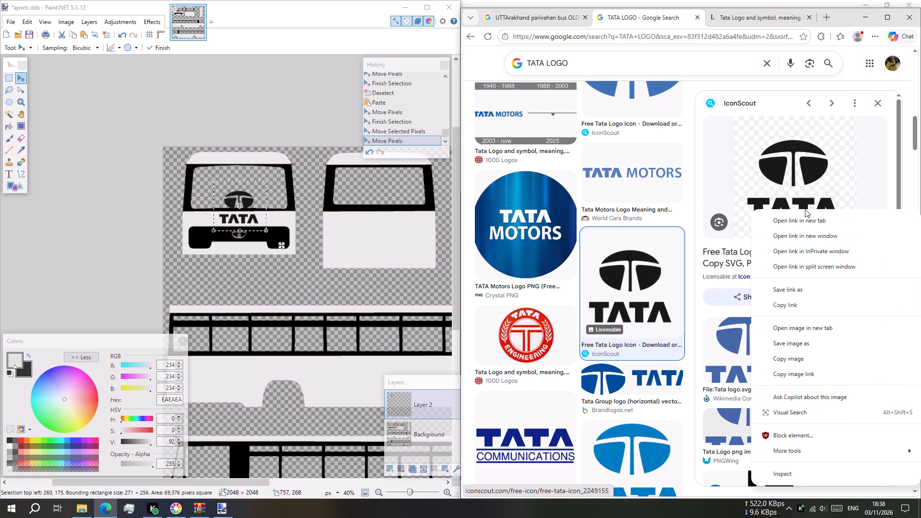
pyautogui.click(876, 35)
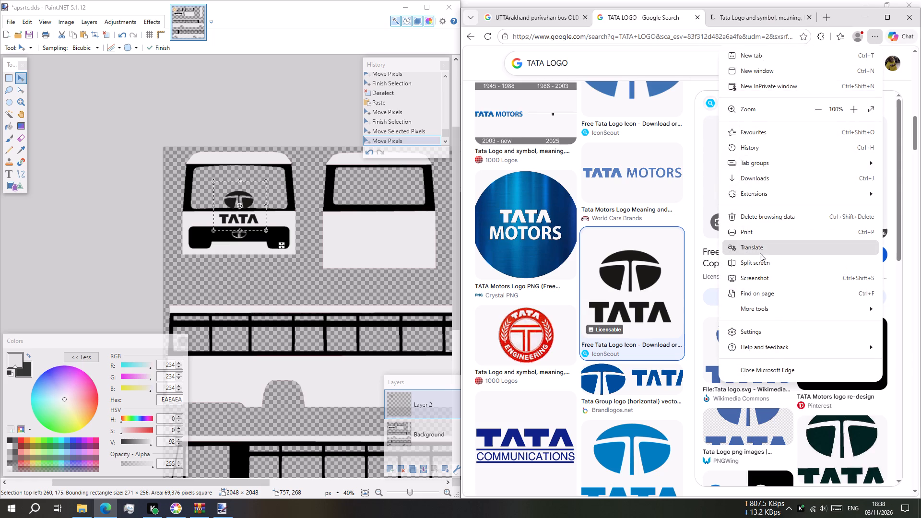
pyautogui.click(756, 181)
pyautogui.scroll(-2, 738, 173)
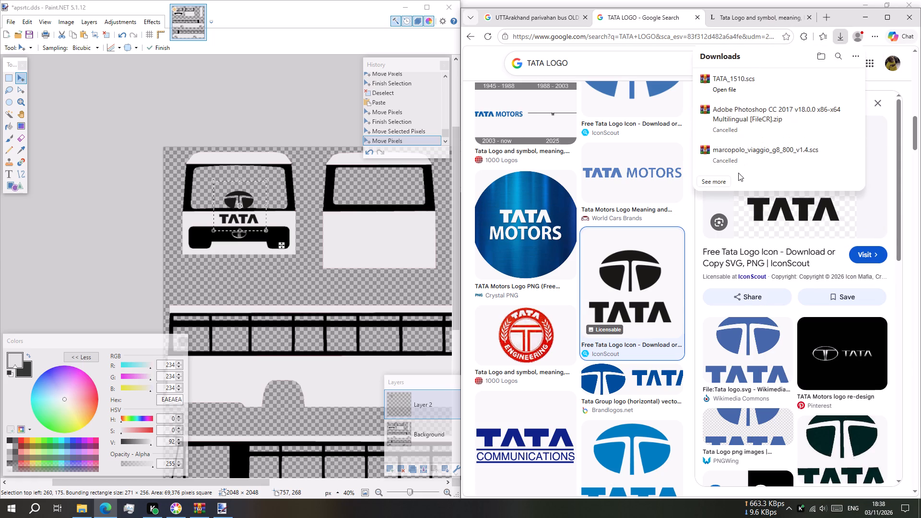
pyautogui.scroll(-1, 738, 173)
pyautogui.click(765, 213)
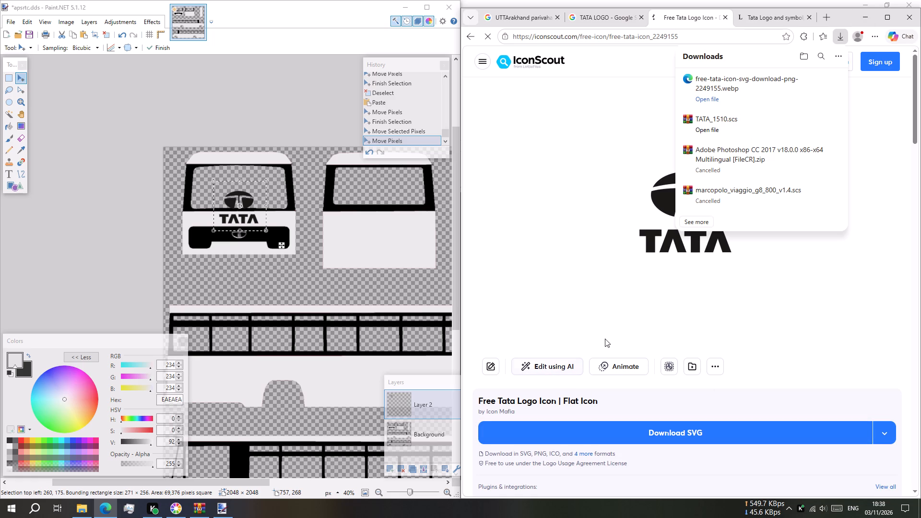
# Return to the TATA LOGO image results and open the black horizontal emblem-and-wordmark logo from Brands Logos.
pyautogui.click(616, 18)
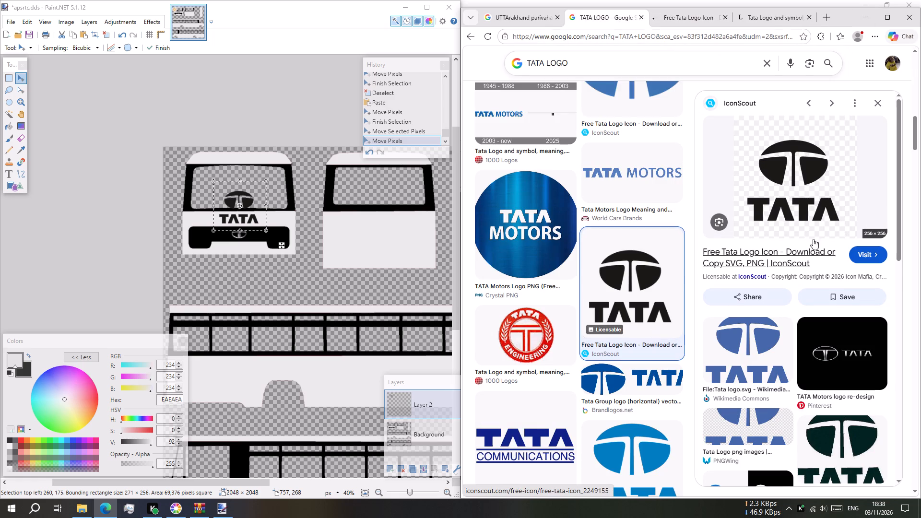
pyautogui.scroll(-3, 823, 228)
pyautogui.scroll(-1, 743, 283)
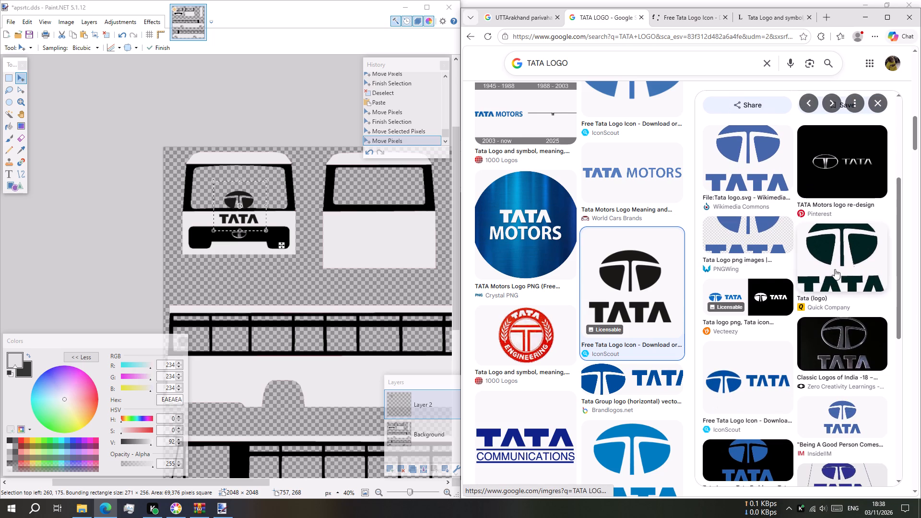
pyautogui.click(835, 268)
pyautogui.scroll(-2, 773, 213)
pyautogui.scroll(3, 787, 242)
pyautogui.scroll(-2, 788, 243)
pyautogui.scroll(-1, 783, 286)
pyautogui.scroll(-1, 508, 335)
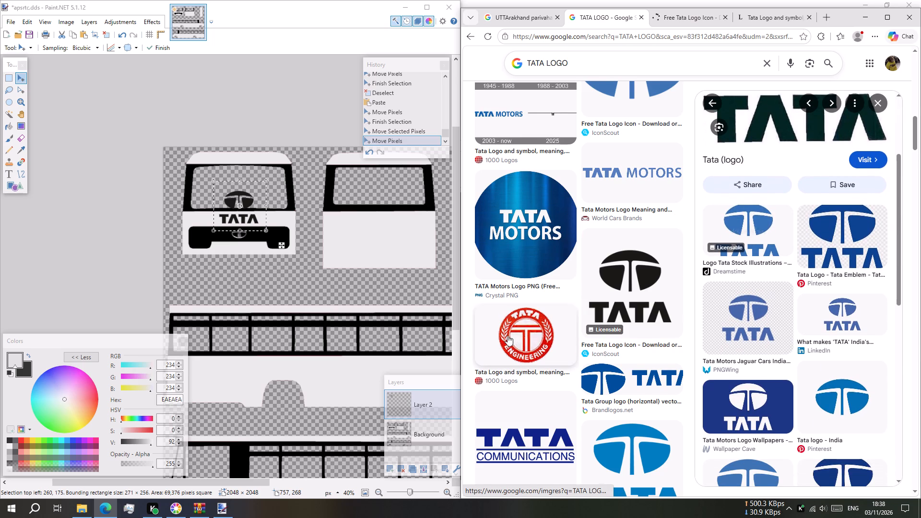
pyautogui.scroll(-2, 508, 335)
pyautogui.scroll(-2, 558, 331)
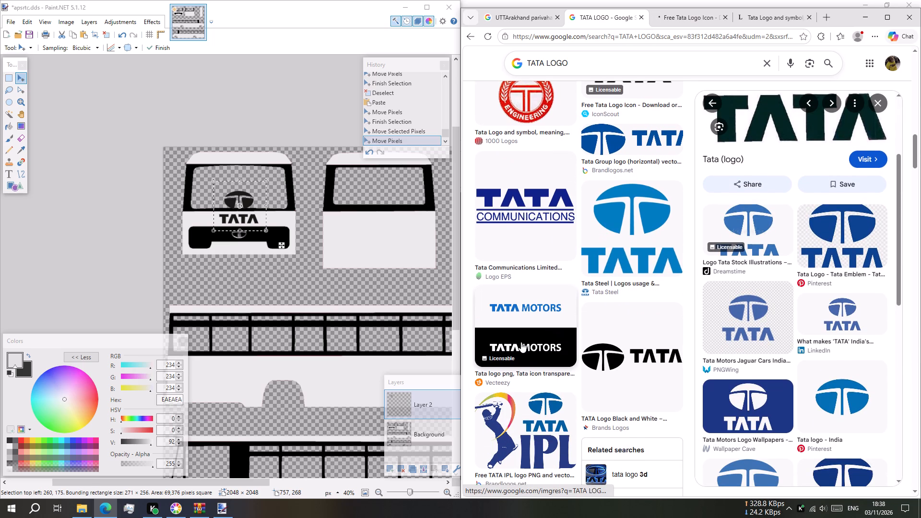
pyautogui.scroll(-1, 546, 338)
pyautogui.click(641, 307)
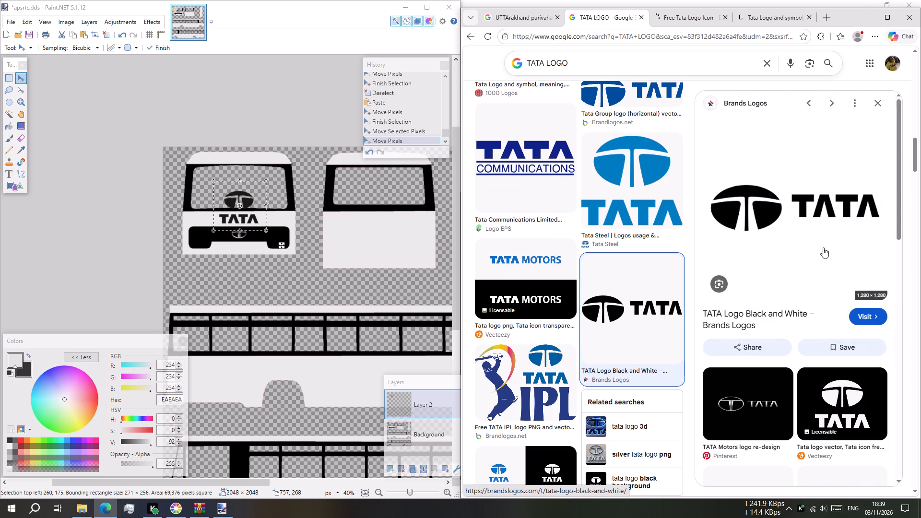
# Take a rectangular screen snip of the Brands Logos TATA emblem and wordmark, save it as a PNG in Pictures, and close Snip & Sketch.
pyautogui.press('shift+super+s')
pyautogui.press('shift+super+s')
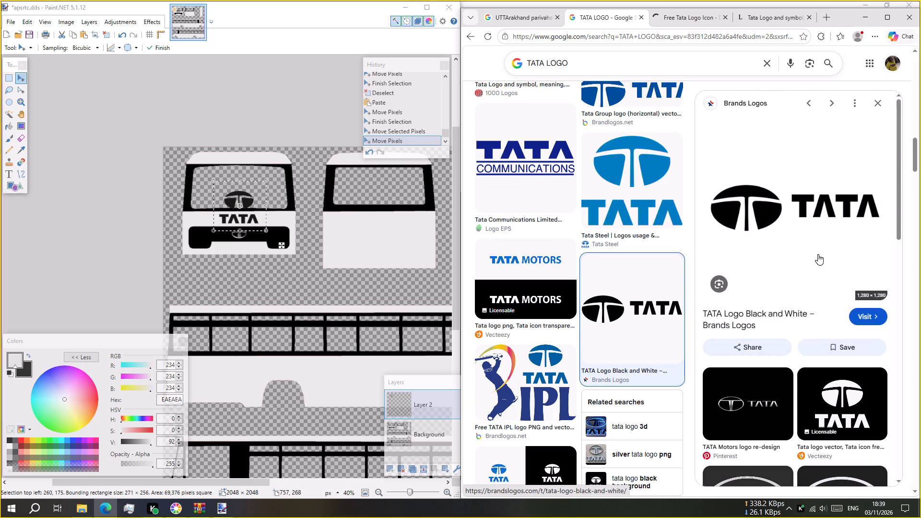
pyautogui.moveTo(696, 153); pyautogui.dragTo(802, 268)
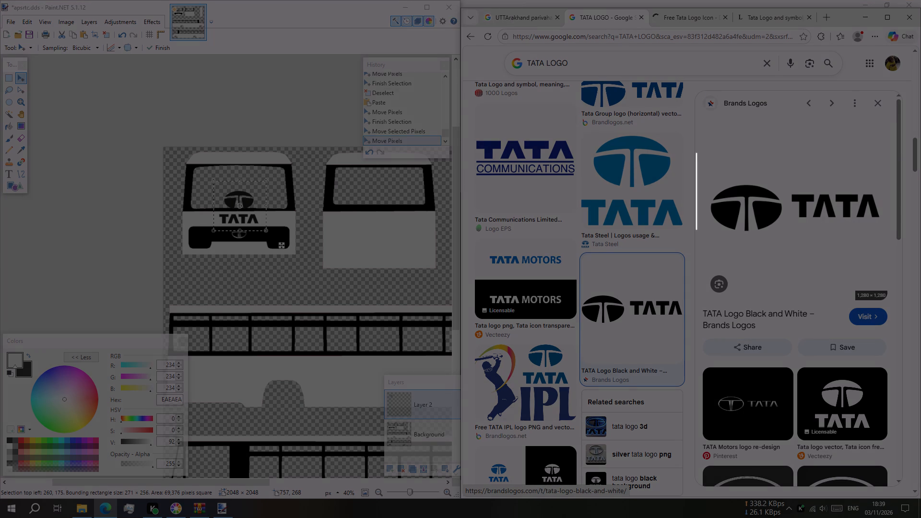
pyautogui.moveTo(802, 268); pyautogui.dragTo(882, 270)
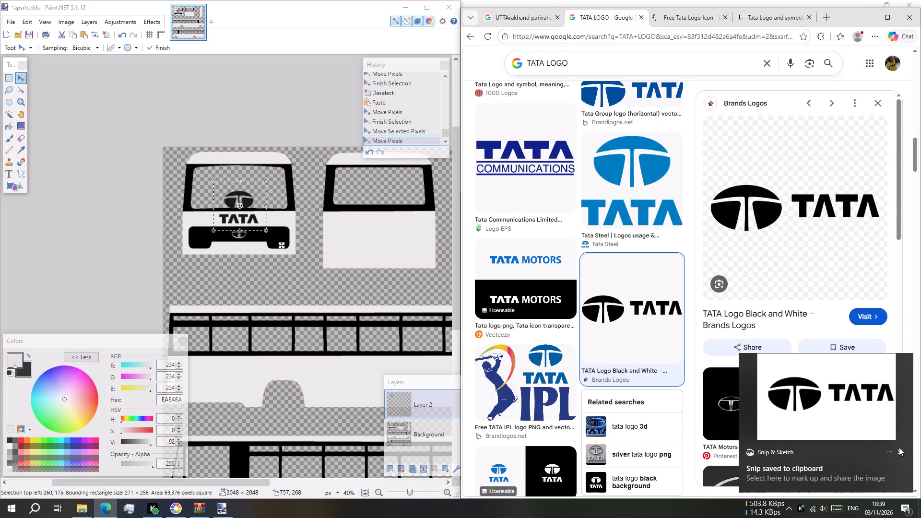
pyautogui.click(851, 417)
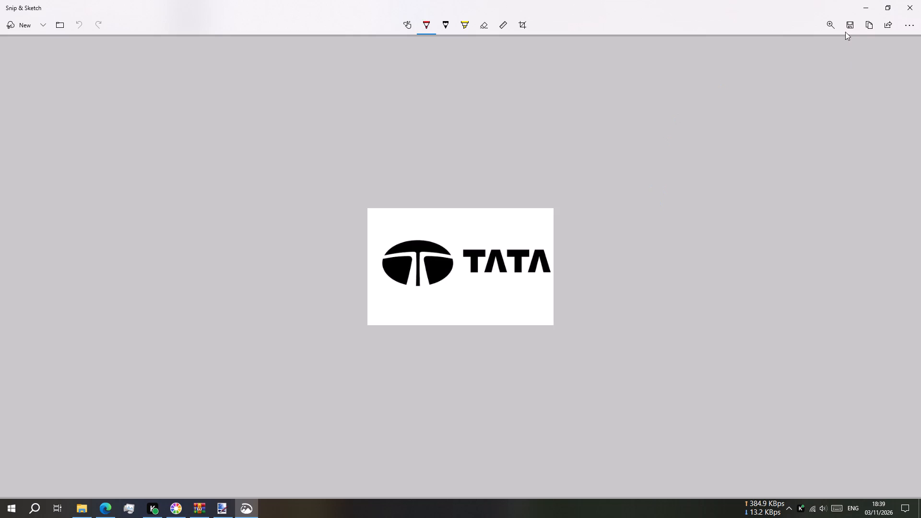
pyautogui.click(851, 24)
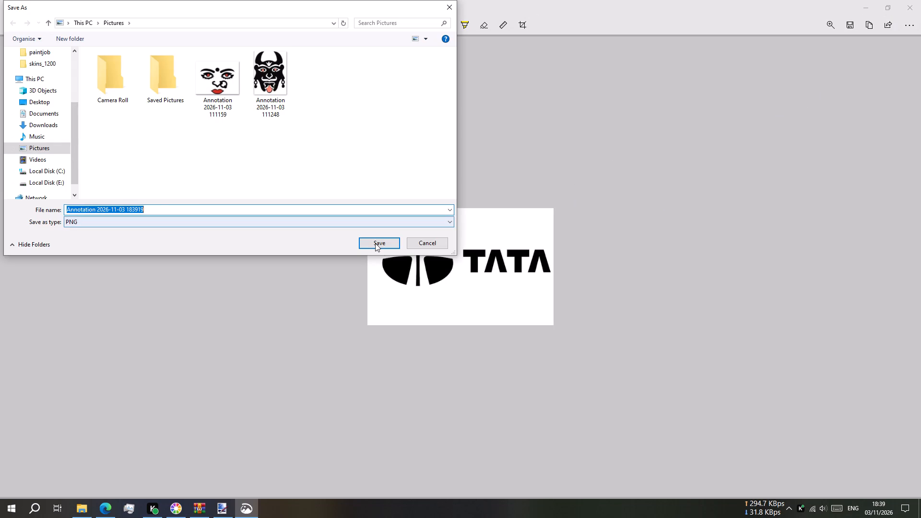
pyautogui.click(376, 243)
pyautogui.click(863, 13)
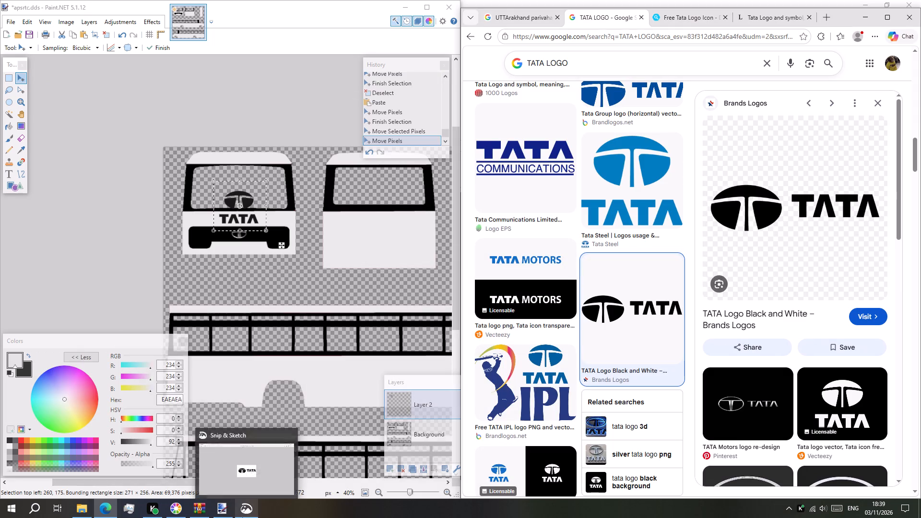
pyautogui.click(291, 436)
# In Edge, search the web for BGREMOVE from the IconScout tab and open the remove.bg result.
pyautogui.click(599, 42)
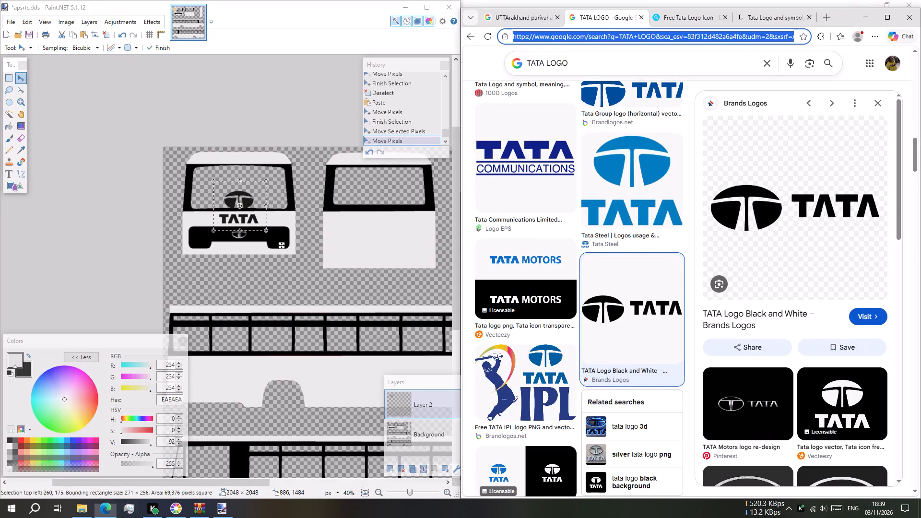
pyautogui.click(669, 16)
pyautogui.click(670, 39)
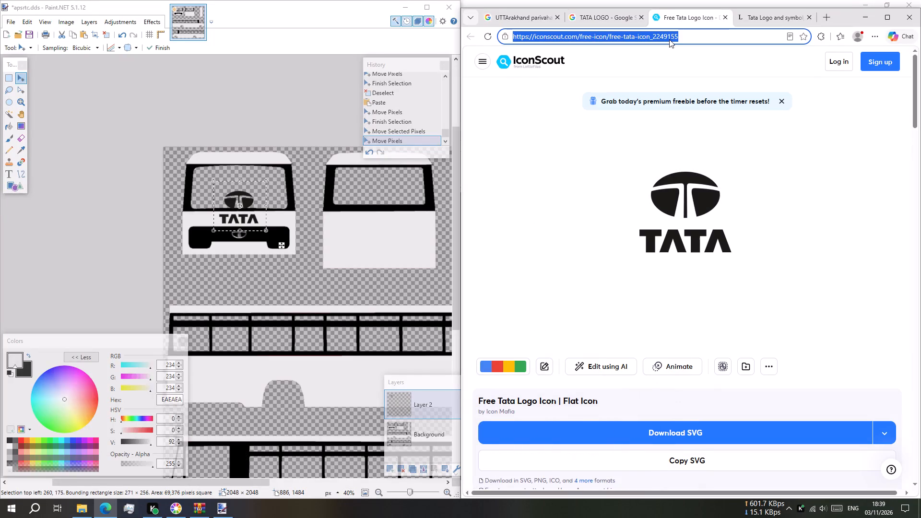
pyautogui.write('BGREMOVE')
pyautogui.press('Return')
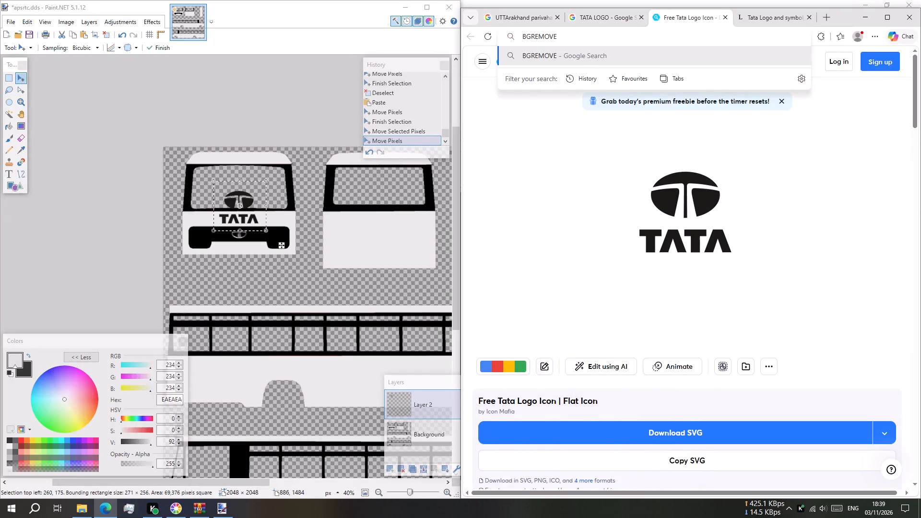
pyautogui.click(886, 60)
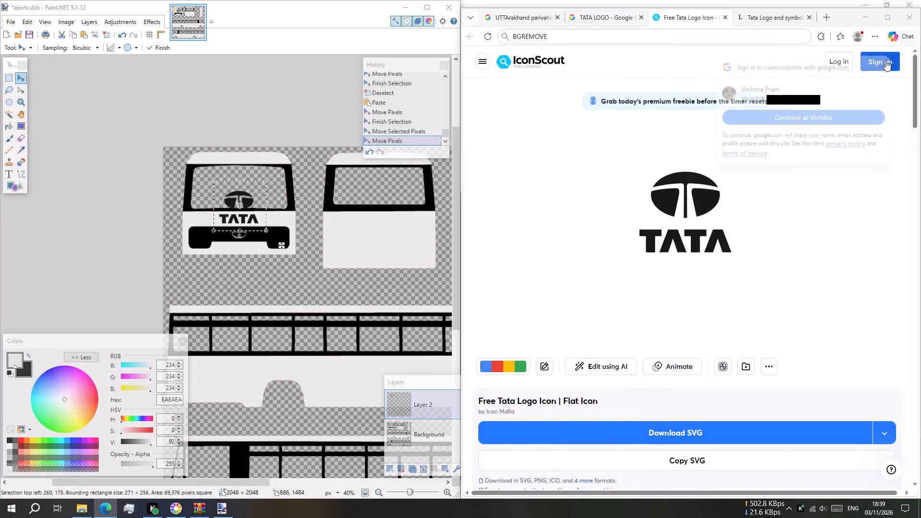
pyautogui.press('Return')
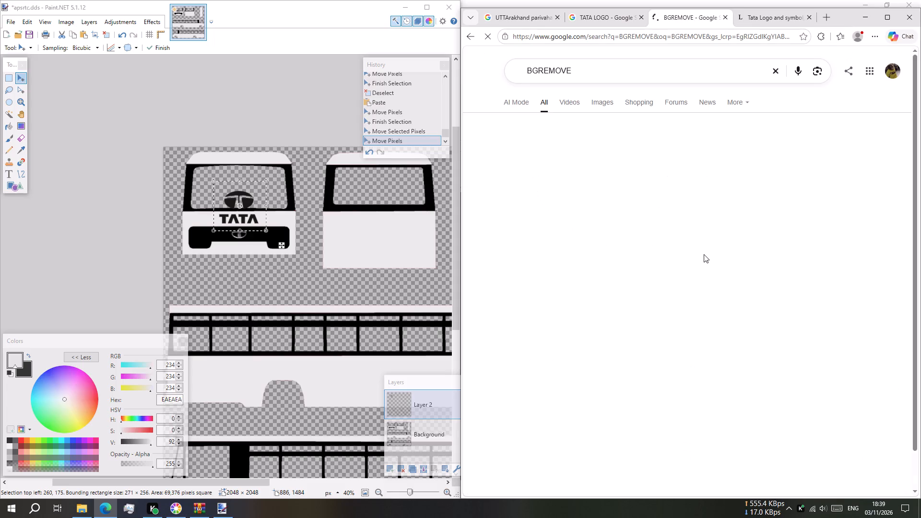
pyautogui.click(572, 183)
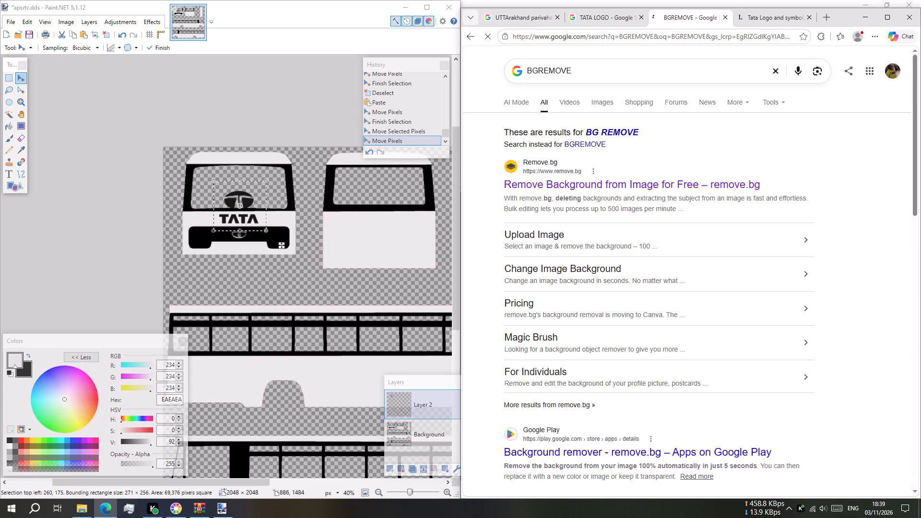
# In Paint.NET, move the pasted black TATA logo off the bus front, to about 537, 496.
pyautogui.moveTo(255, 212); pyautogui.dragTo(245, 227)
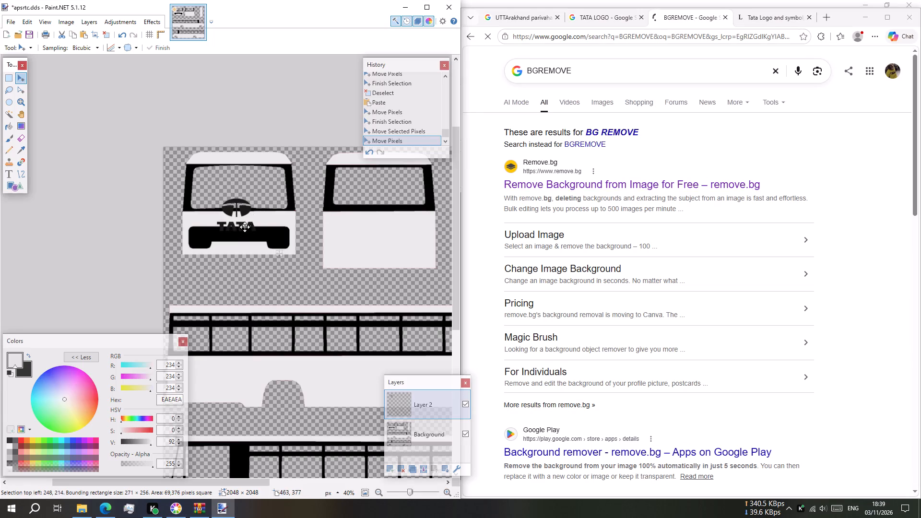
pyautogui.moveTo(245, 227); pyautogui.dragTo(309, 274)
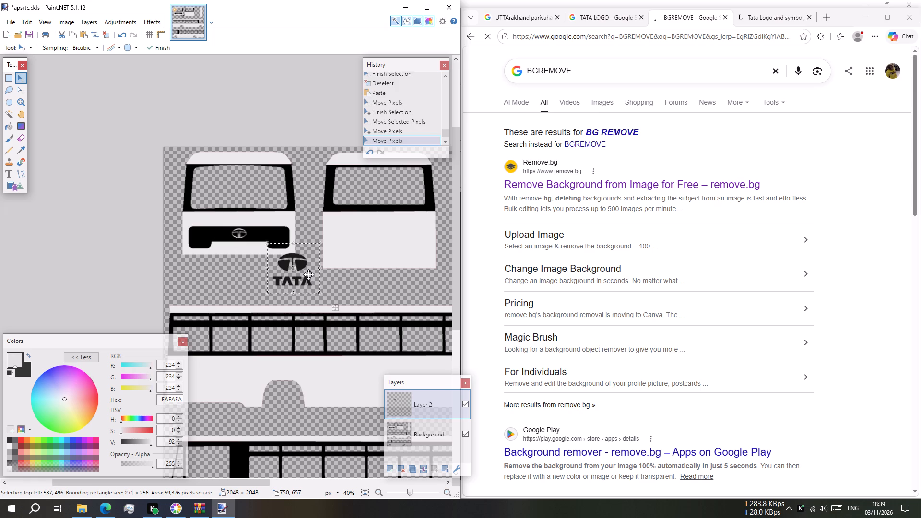
# Undo the logo moves, the widening and the paste, back to the Deselect state before the black TATA logo was added.
pyautogui.hotkey('ctrl', 'z')
pyautogui.write('ZZ')
pyautogui.hotkey('ctrl', 'z')
pyautogui.hotkey('ctrl', 'z')
pyautogui.hotkey('ctrl', 'z')
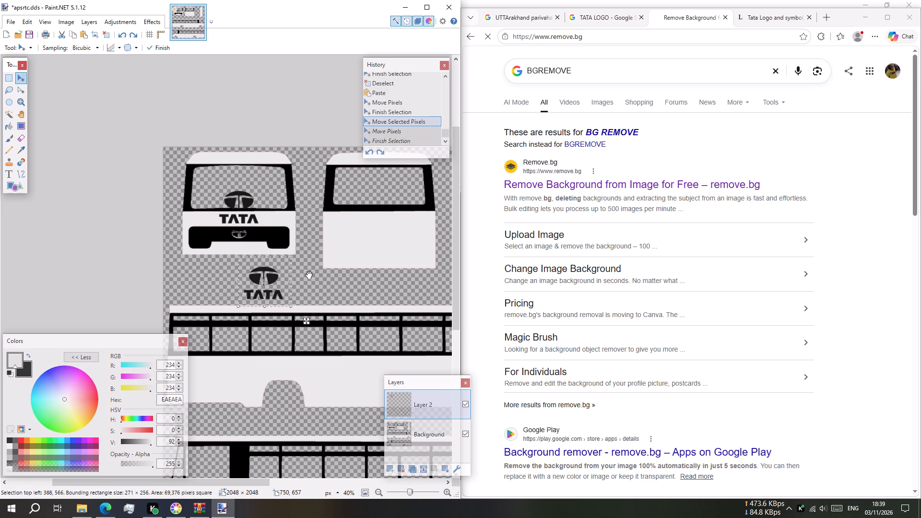
pyautogui.hotkey('ctrl', 'z')
pyautogui.hotkey('ctrl', 'z')
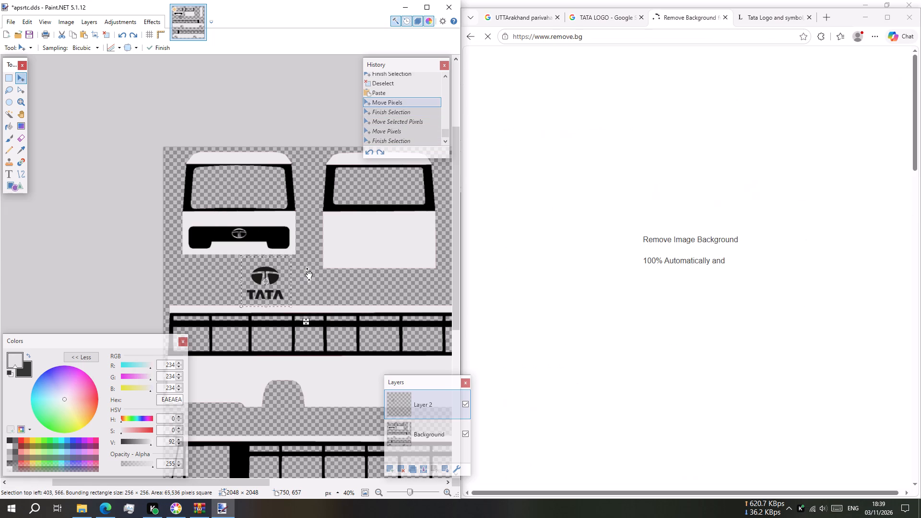
pyautogui.hotkey('ctrl', 'z')
pyautogui.hotkey('ctrl', 'z')
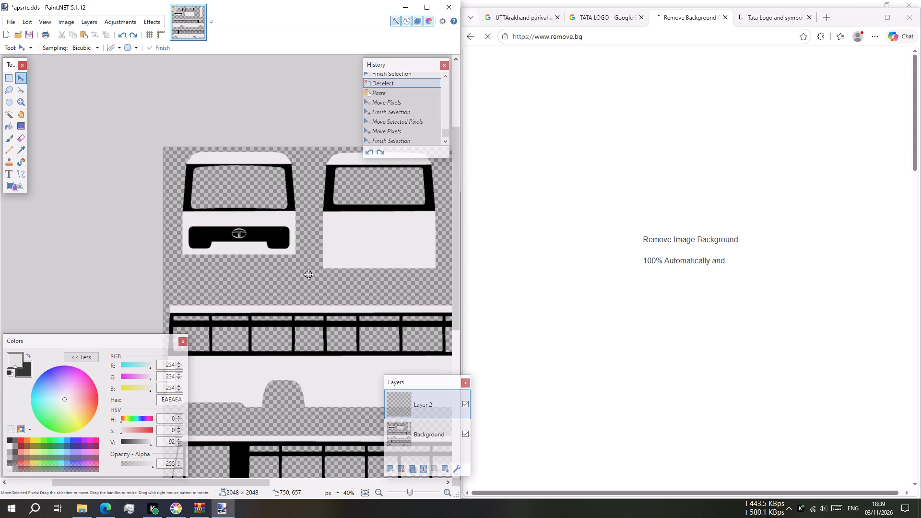
# Merge Layer 2 with the chrome emblem down into the Background layer.
pyautogui.click(424, 469)
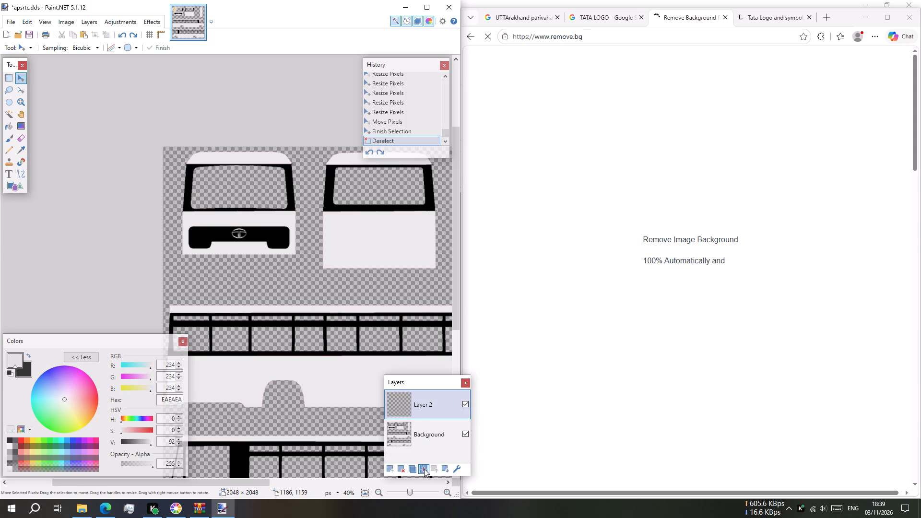
pyautogui.scroll(-1, 305, 275)
pyautogui.scroll(1, 305, 275)
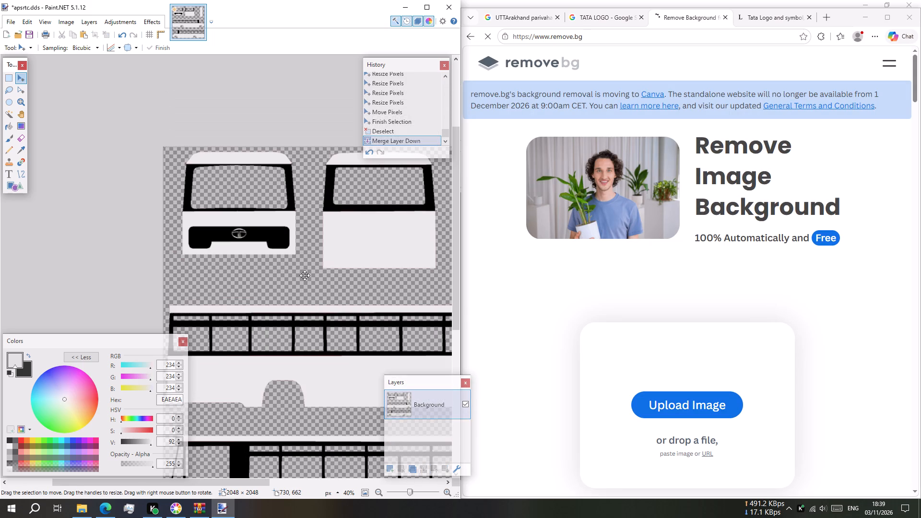
pyautogui.click(697, 405)
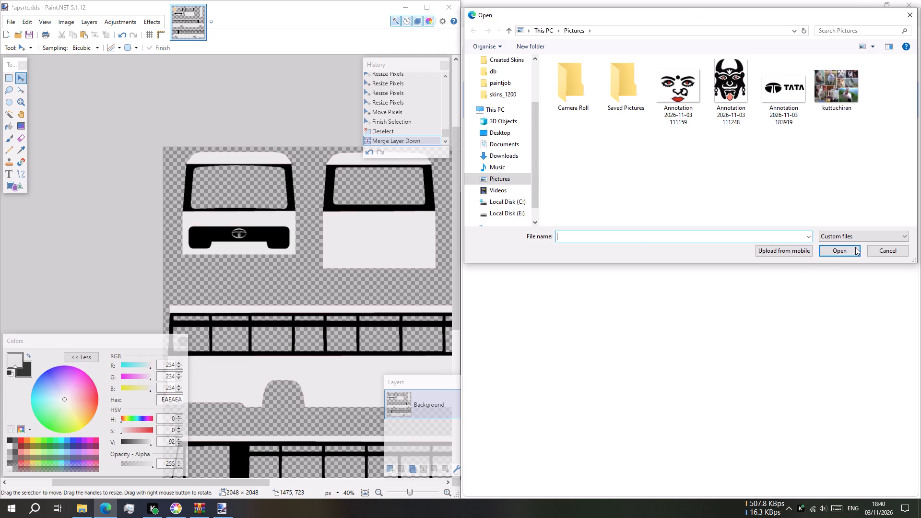
pyautogui.click(783, 93)
pyautogui.click(848, 252)
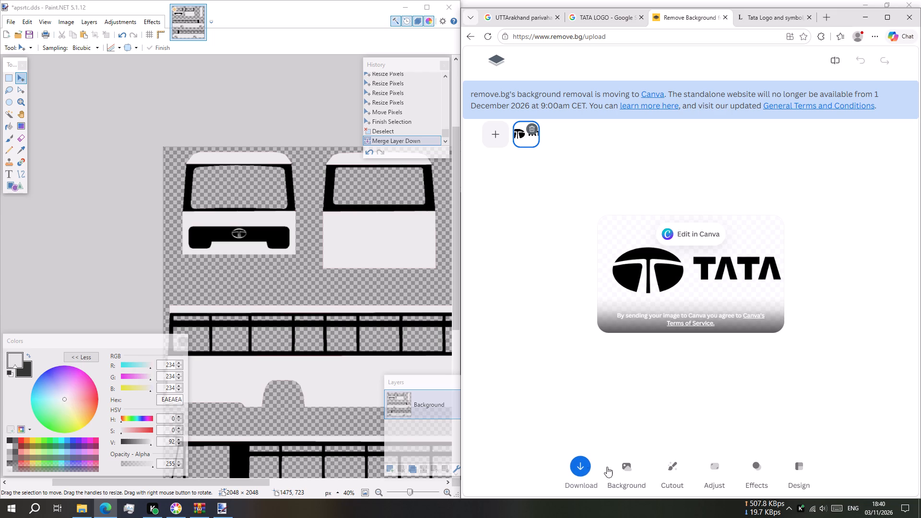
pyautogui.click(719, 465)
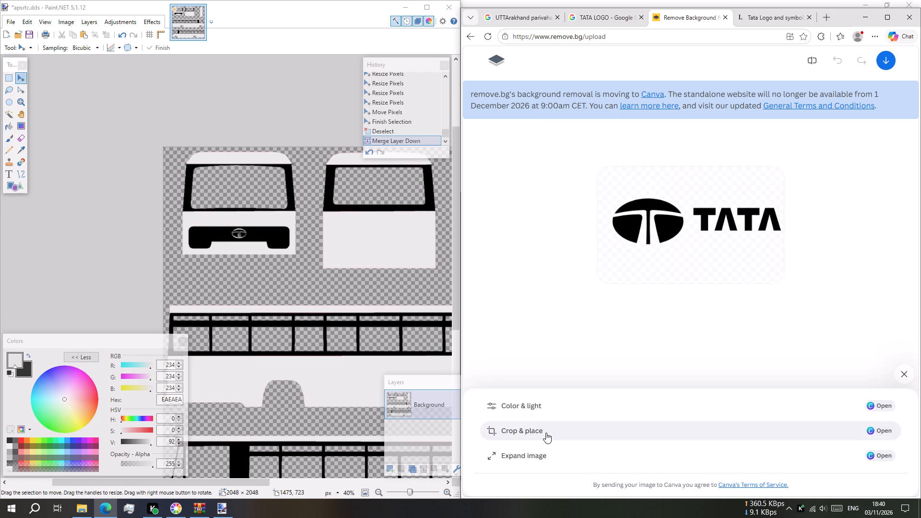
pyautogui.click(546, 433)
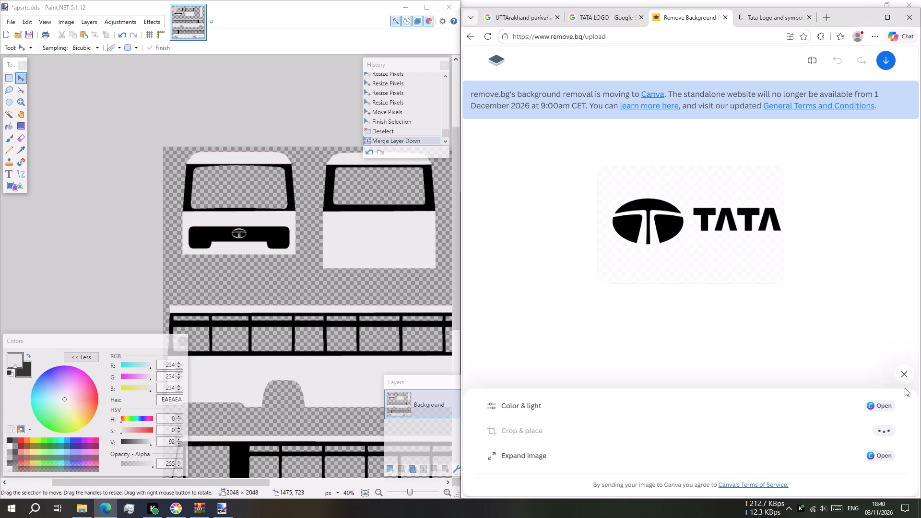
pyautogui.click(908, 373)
# Download the free 388 x 244 preview of the background-free TATA logo and open the downloaded PNG in Photos.
pyautogui.click(582, 468)
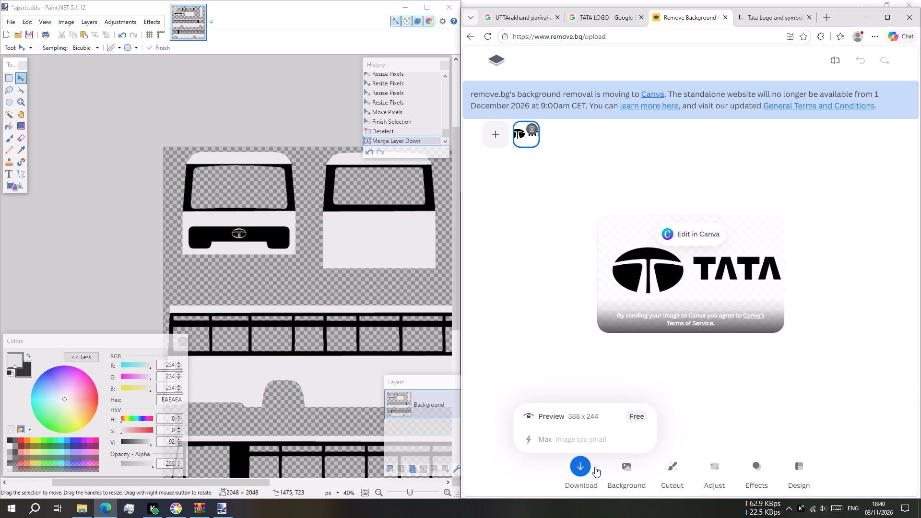
pyautogui.click(592, 420)
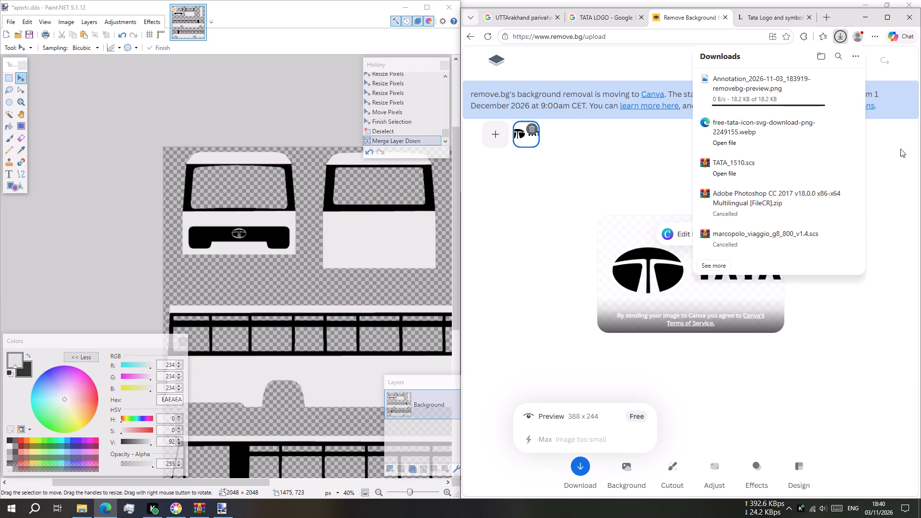
pyautogui.click(725, 97)
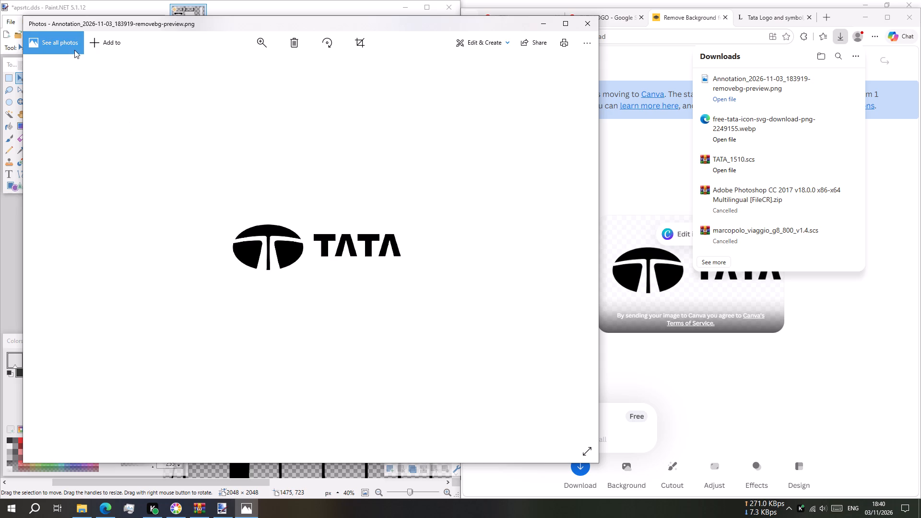
# Crop the image in Photos to the TATA wordmark, cutting off the oval emblem and excess space above and below.
pyautogui.click(359, 45)
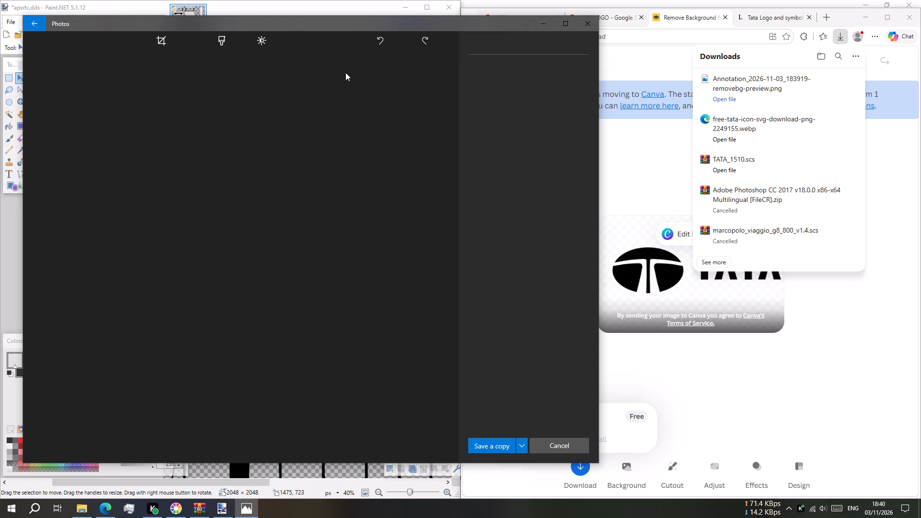
pyautogui.moveTo(43, 259); pyautogui.dragTo(201, 271)
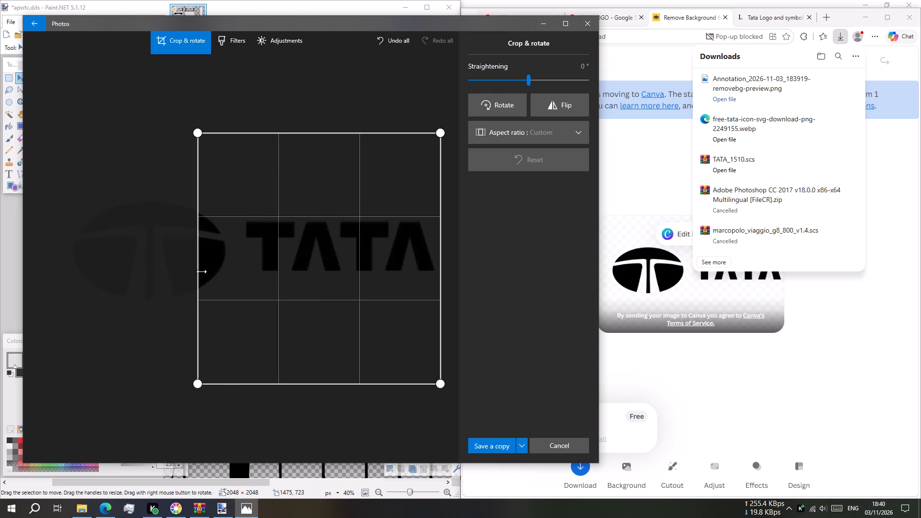
pyautogui.moveTo(201, 271); pyautogui.dragTo(236, 278)
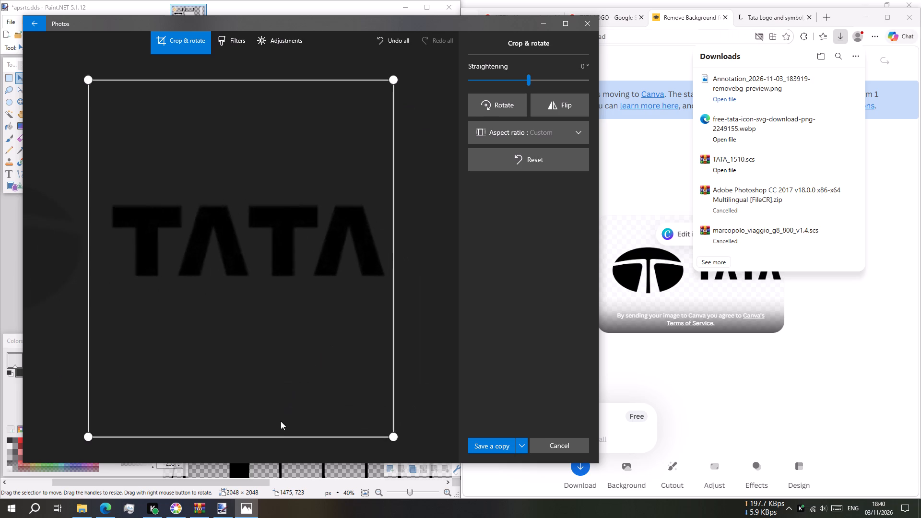
pyautogui.moveTo(276, 436); pyautogui.dragTo(318, 339)
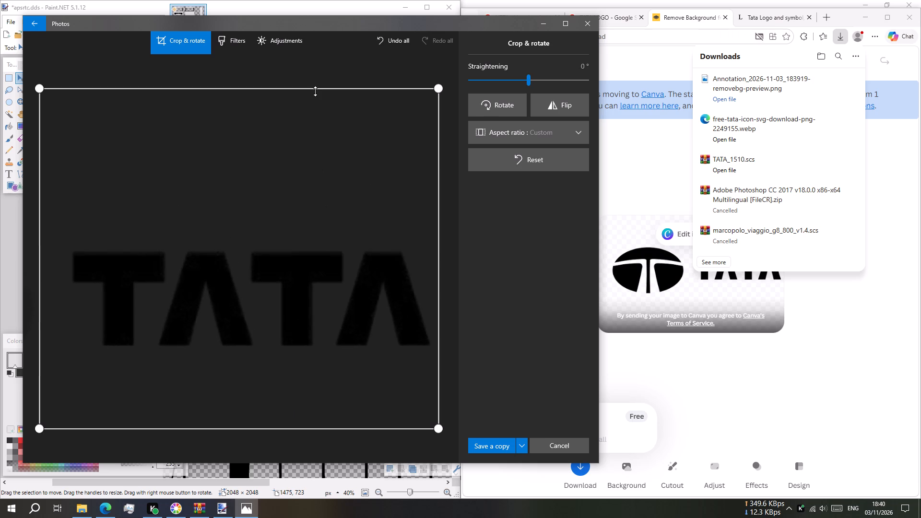
pyautogui.moveTo(315, 91); pyautogui.dragTo(366, 180)
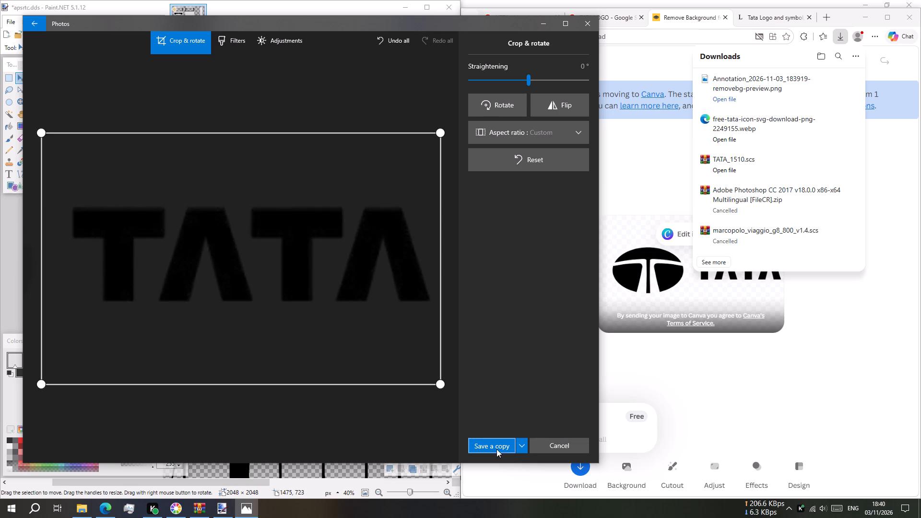
# Save a PNG copy of the cropped wordmark in the db folder under Desktop > ETS 2 Mod Skins, and close Photos.
pyautogui.click(493, 449)
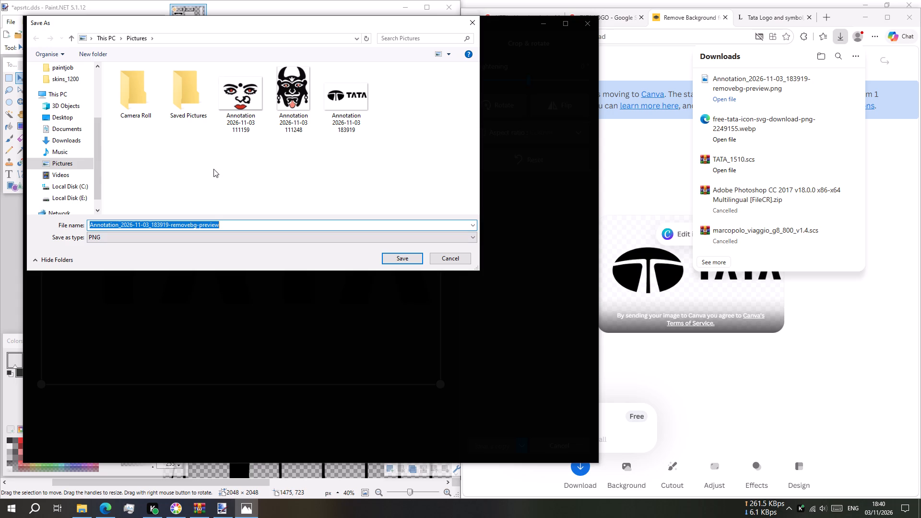
pyautogui.scroll(8, 72, 103)
pyautogui.click(68, 89)
pyautogui.doubleClick(143, 91)
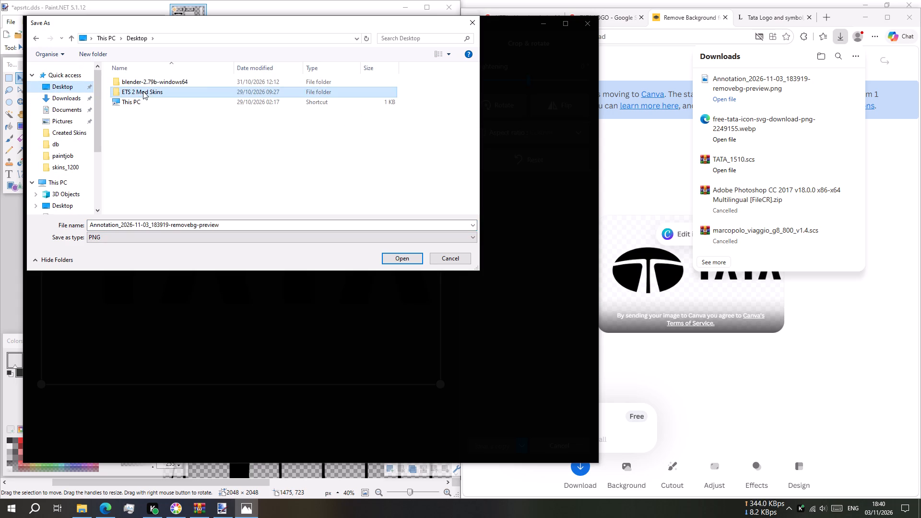
pyautogui.doubleClick(138, 94)
pyautogui.click(392, 261)
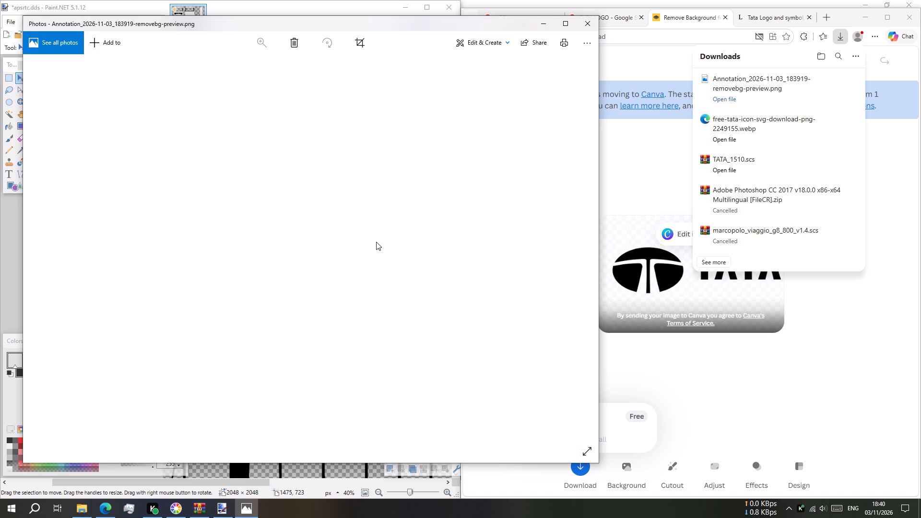
pyautogui.click(586, 23)
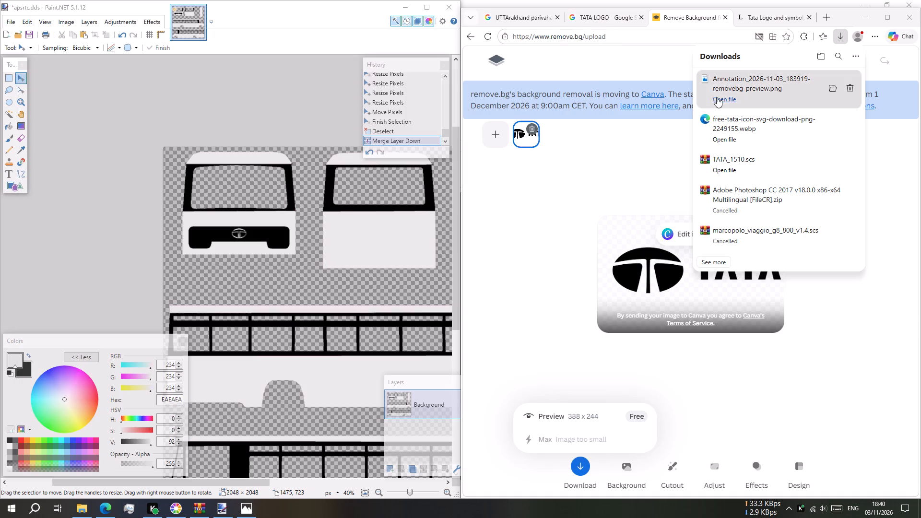
# In Edge, look through the TATA LOGO image results, including the white-on-black Vecteezy logo, for alternative designs.
pyautogui.click(584, 20)
pyautogui.scroll(2, 611, 254)
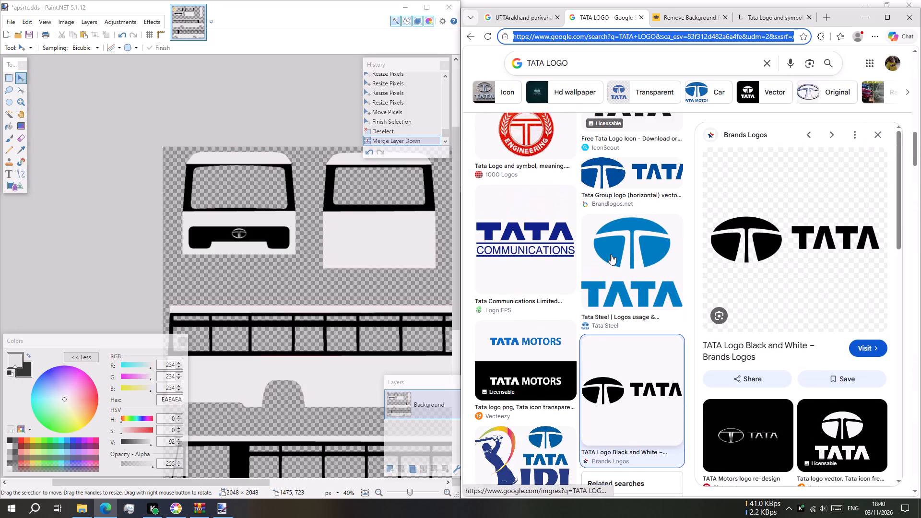
pyautogui.scroll(3, 538, 377)
pyautogui.scroll(8, 584, 346)
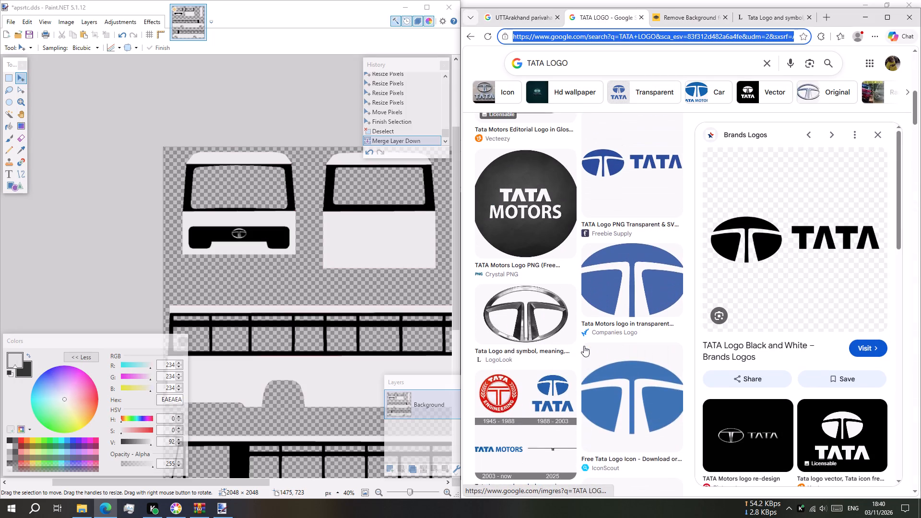
pyautogui.scroll(6, 584, 346)
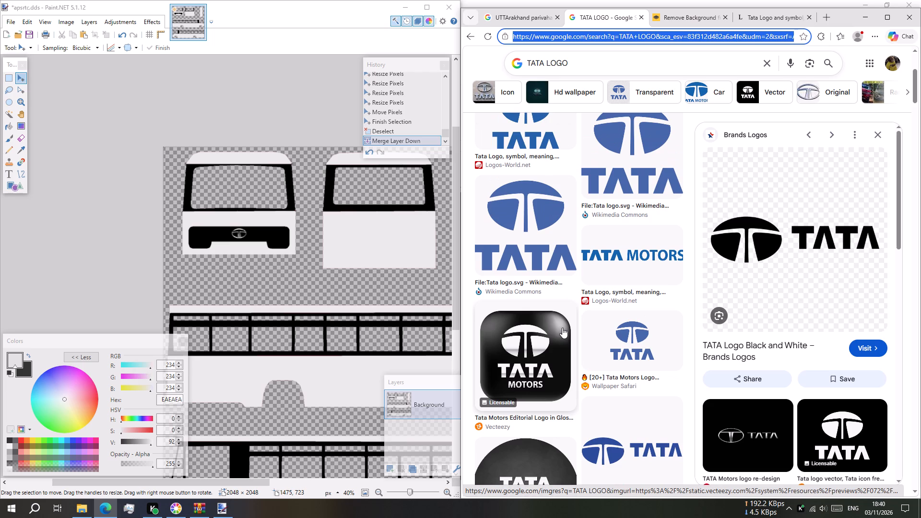
pyautogui.scroll(4, 562, 328)
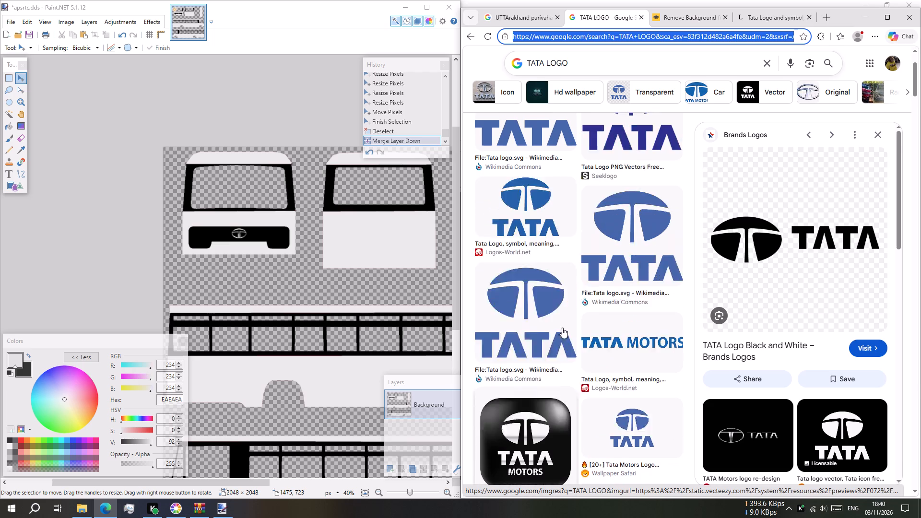
pyautogui.scroll(4, 562, 328)
pyautogui.scroll(-19, 562, 328)
pyautogui.scroll(-3, 562, 328)
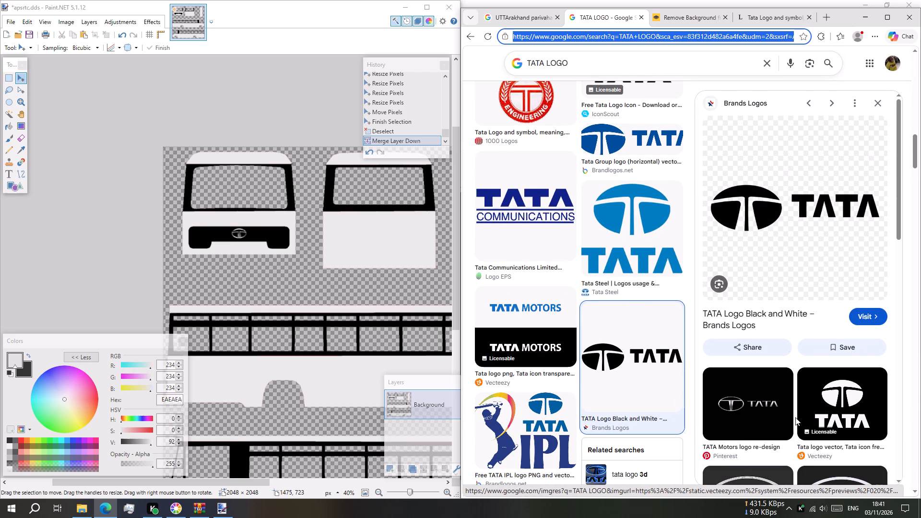
pyautogui.click(817, 404)
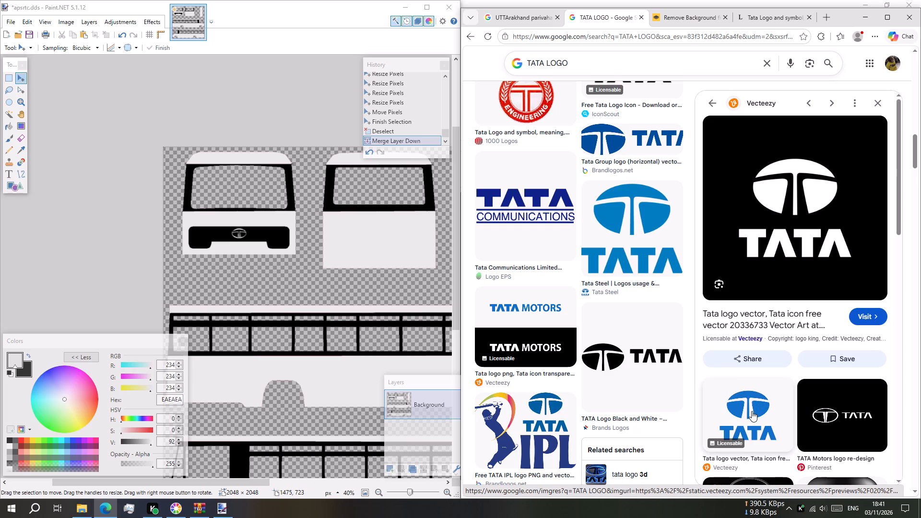
pyautogui.click(879, 103)
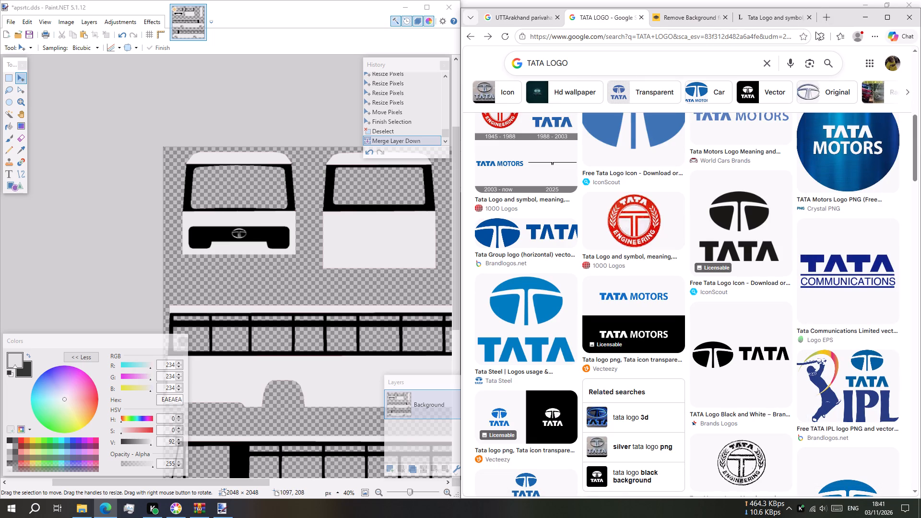
# Close the TATA_1510.scs archive and open Desktop > ETS 2 Mod Skins > db in File Explorer.
pyautogui.click(866, 23)
pyautogui.click(656, 94)
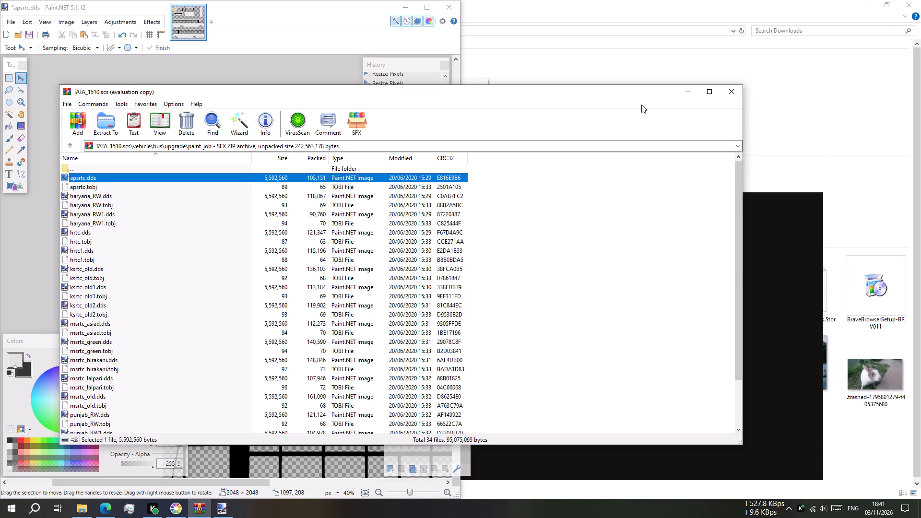
pyautogui.click(728, 93)
pyautogui.click(687, 180)
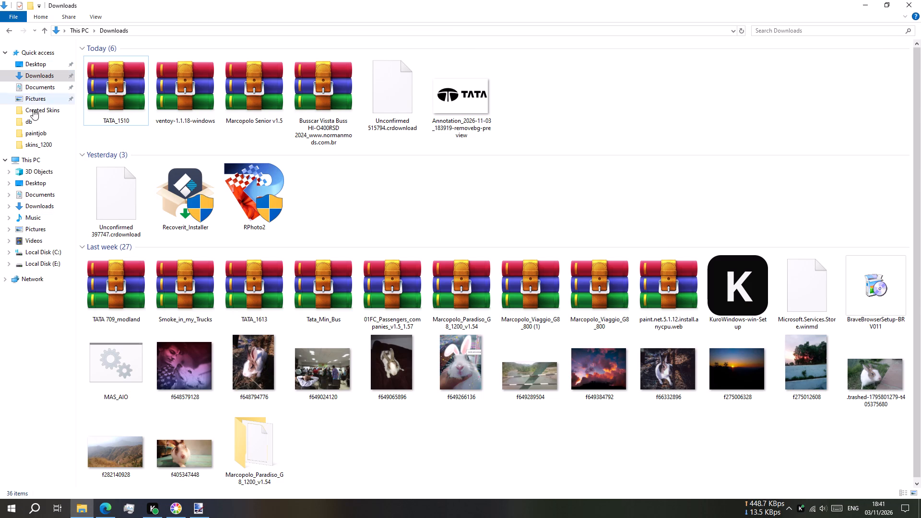
pyautogui.click(39, 182)
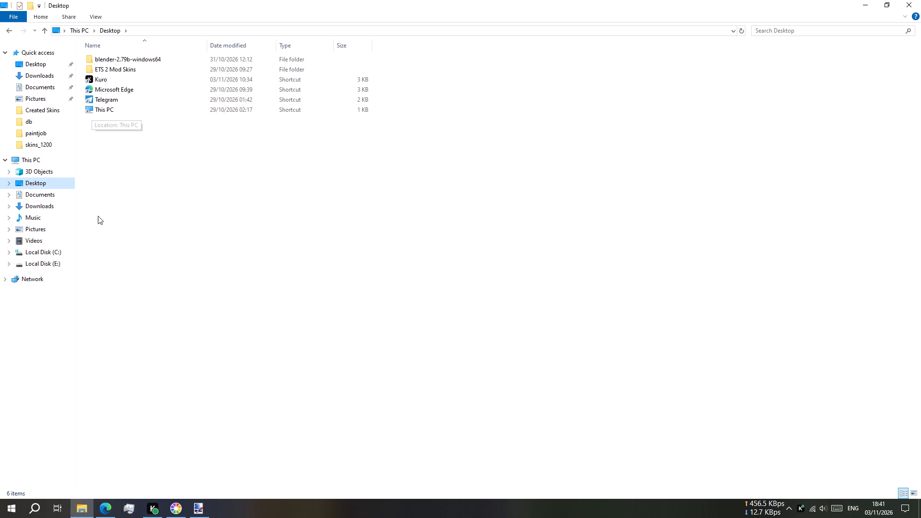
pyautogui.doubleClick(106, 71)
pyautogui.click(106, 71)
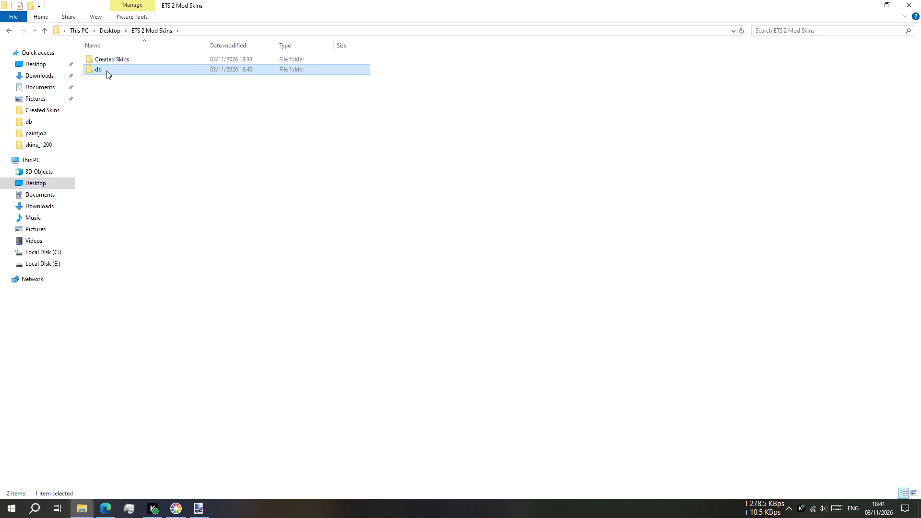
pyautogui.doubleClick(106, 71)
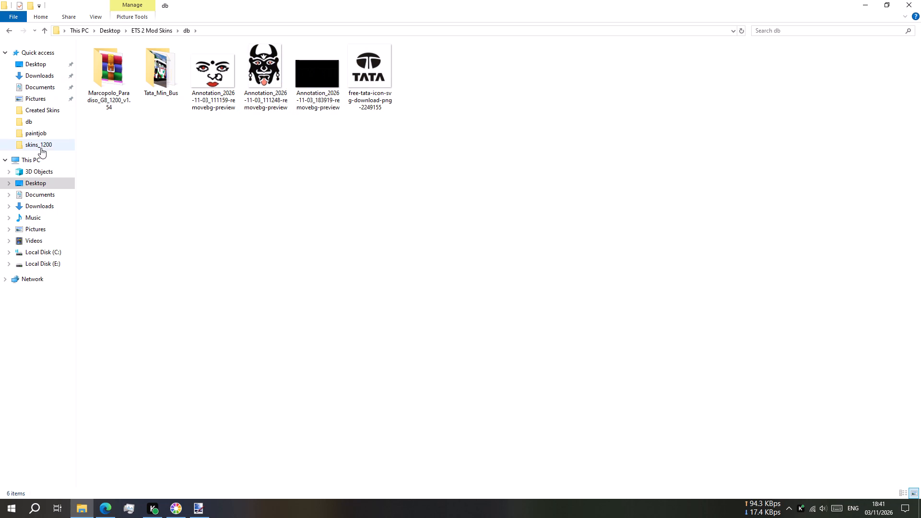
# View the cropped wordmark image Annotation_2026-11-03_183919-removebg-preview from the db folder in Photos.
pyautogui.click(318, 80)
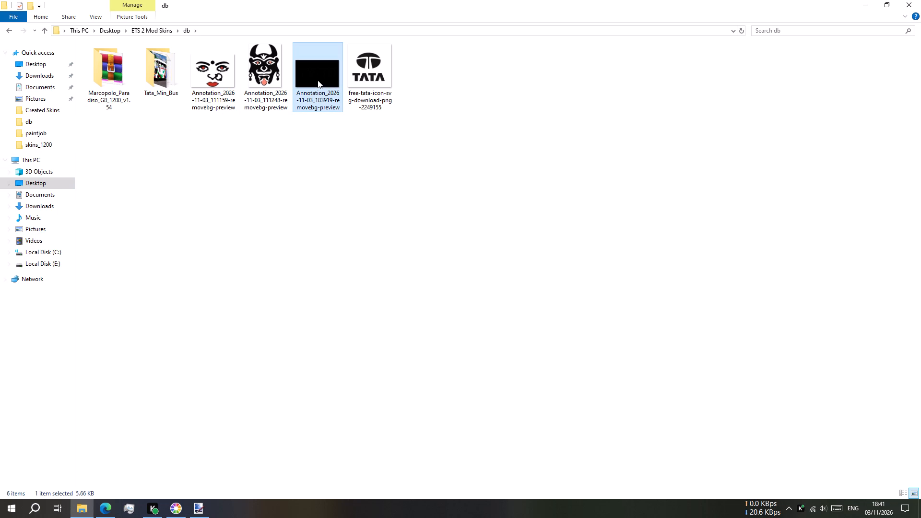
pyautogui.doubleClick(314, 74)
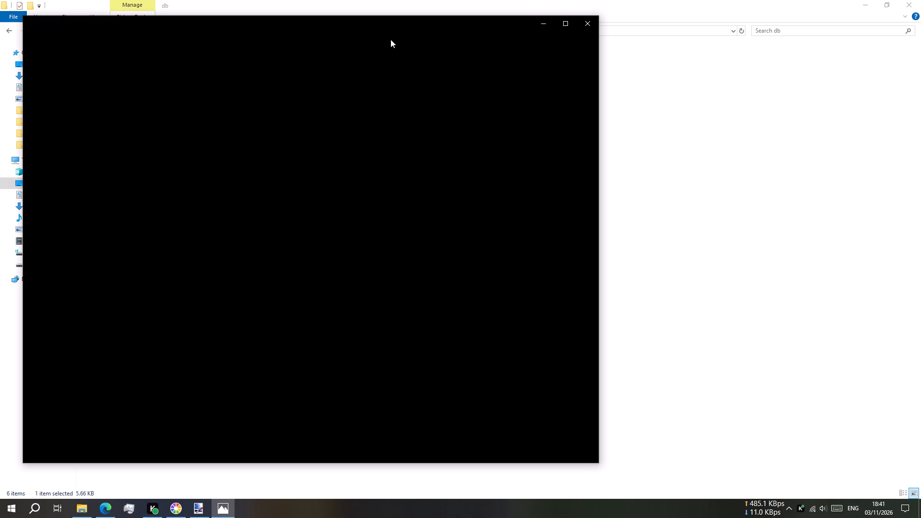
pyautogui.moveTo(393, 26); pyautogui.dragTo(457, 27)
pyautogui.click(586, 24)
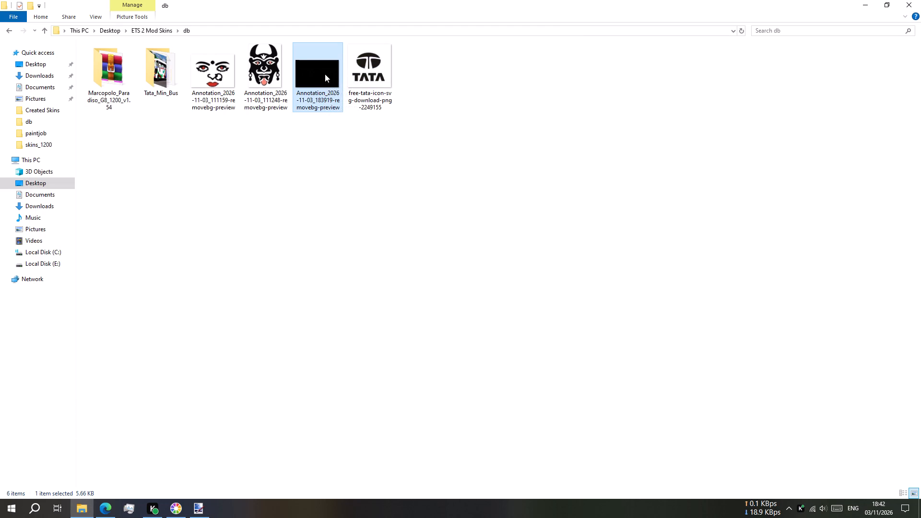
# Copy the cropped wordmark file and paste it onto a new layer above the Background of apsrtc.dds in Paint.NET.
pyautogui.hotkey('ctrl', 'c')
pyautogui.hotkey('ctrl', 'c')
pyautogui.click(200, 516)
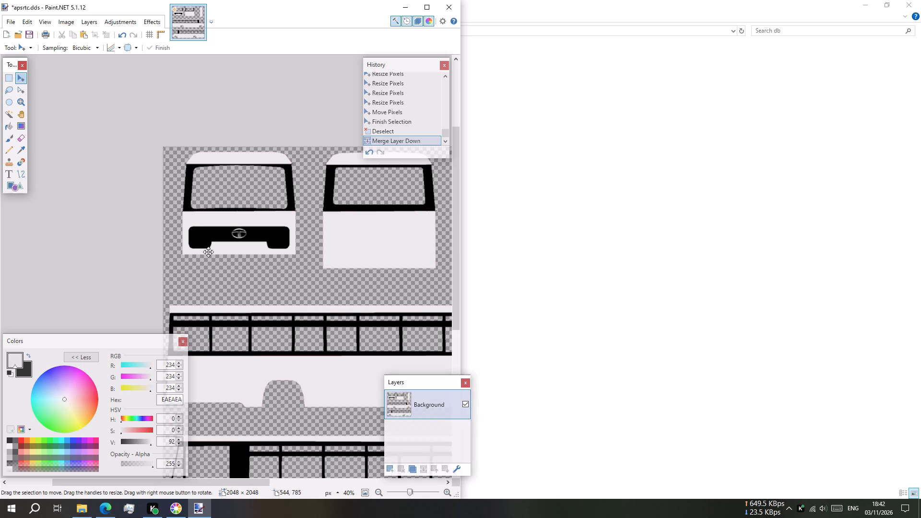
pyautogui.click(391, 471)
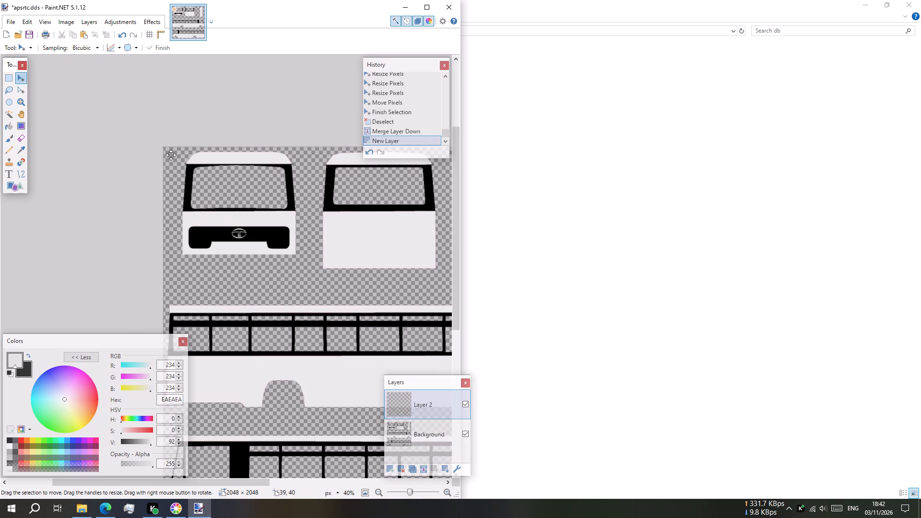
pyautogui.click(171, 155)
pyautogui.hotkey('ctrl', 'v')
pyautogui.hotkey('ctrl', 'v')
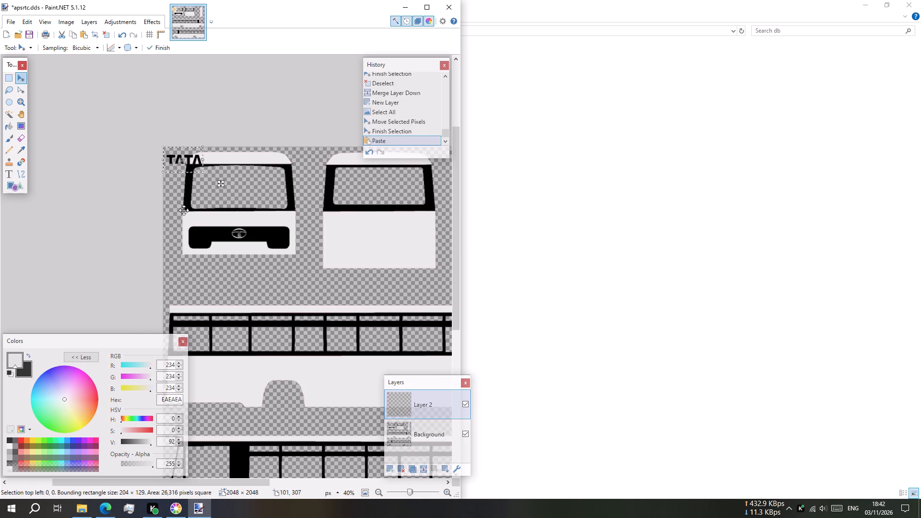
# Shrink the pasted TATA wordmark to about 111 × 59 px and place it on the white band between the windscreen and the grille.
pyautogui.keyDown('ctrl'); pyautogui.scroll(8, 194, 179); pyautogui.keyUp('ctrl')
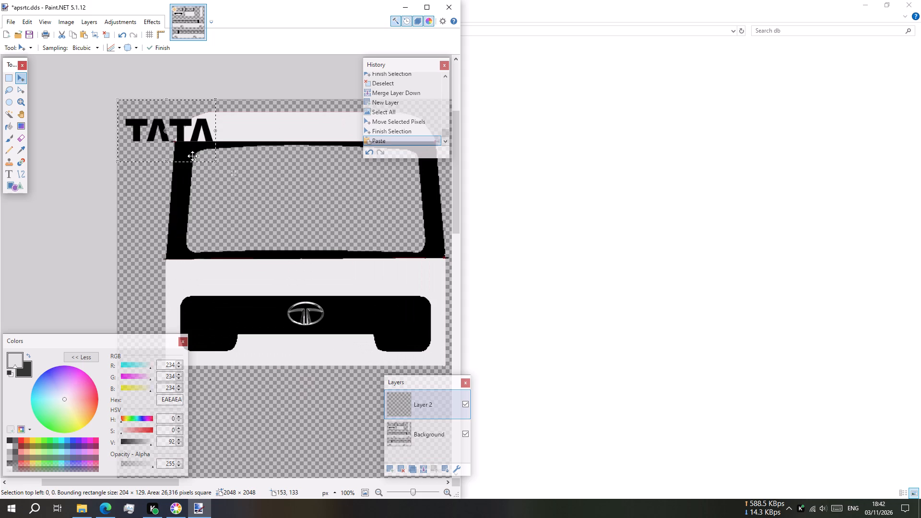
pyautogui.moveTo(189, 133); pyautogui.dragTo(321, 281)
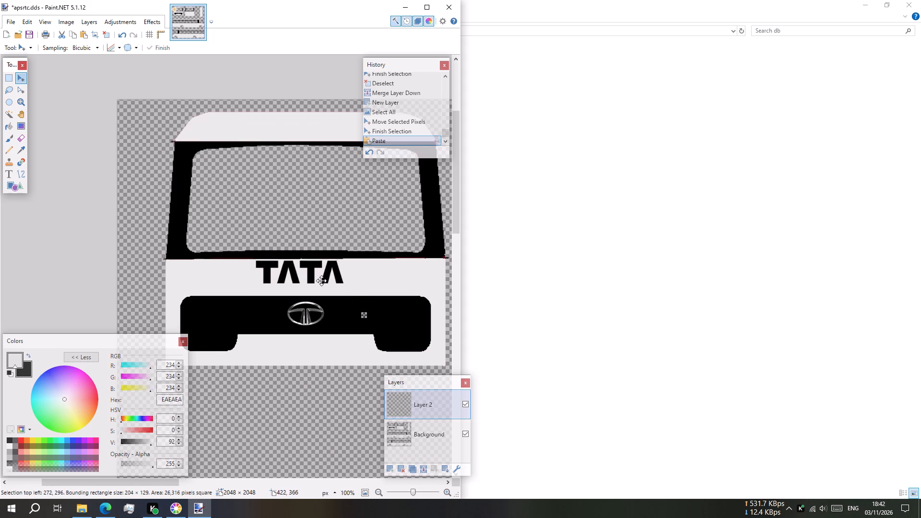
pyautogui.moveTo(321, 281); pyautogui.dragTo(322, 282)
pyautogui.keyDown('ctrl'); pyautogui.scroll(6, 343, 306); pyautogui.keyUp('ctrl')
pyautogui.scroll(-4, 324, 323)
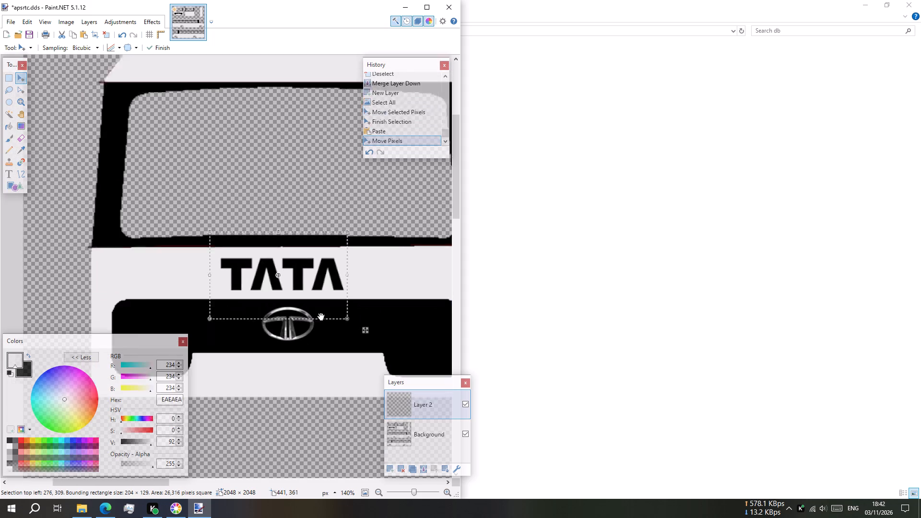
pyautogui.scroll(-1, 320, 316)
pyautogui.moveTo(342, 321); pyautogui.dragTo(293, 283)
pyautogui.moveTo(276, 266); pyautogui.dragTo(304, 289)
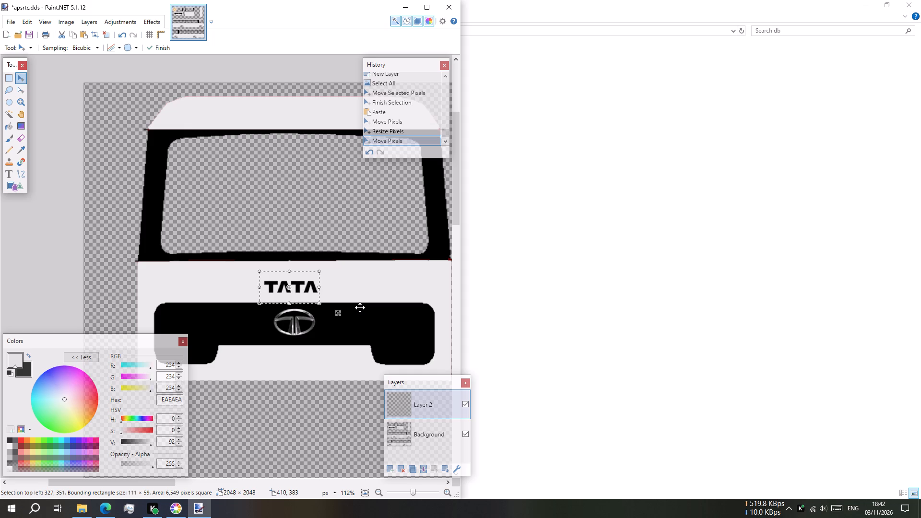
# Switch to Edge and bring up the old Uttarakhand Parivahan bus photo as a reference for the front wordmark.
pyautogui.click(107, 506)
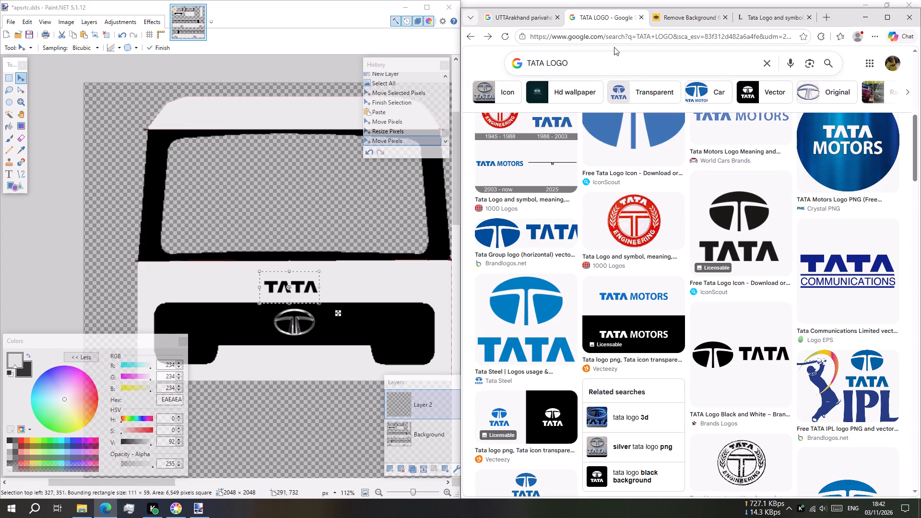
pyautogui.click(530, 18)
# In Paint.NET, enlarge the TATA wordmark above the grille to about 133 × 72 px.
pyautogui.keyDown('ctrl'); pyautogui.scroll(1, 247, 363); pyautogui.keyUp('ctrl')
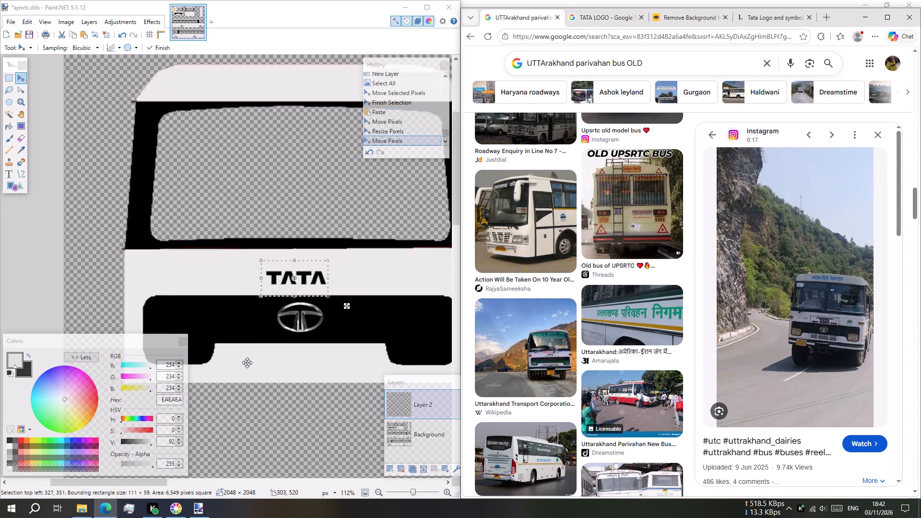
pyautogui.keyDown('ctrl'); pyautogui.scroll(4, 247, 363); pyautogui.keyUp('ctrl')
pyautogui.scroll(1, 343, 249)
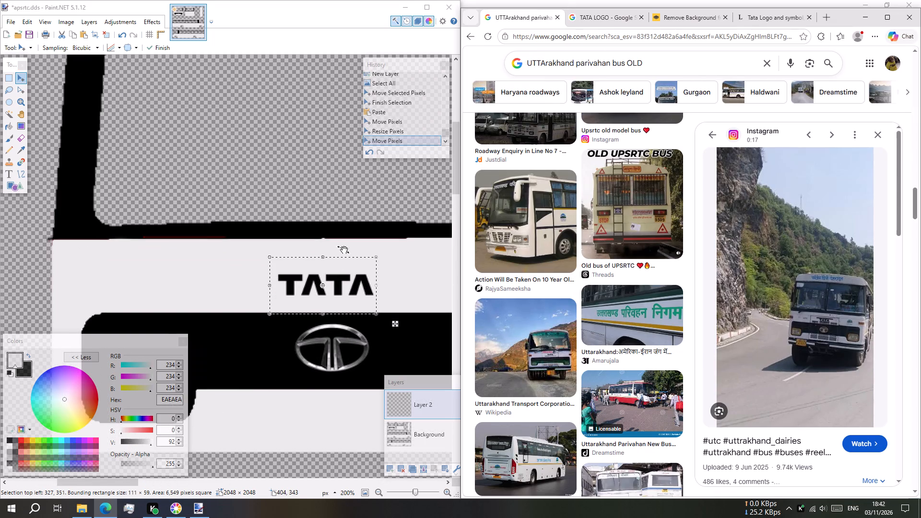
pyautogui.keyDown('ctrl'); pyautogui.scroll(4, 366, 304); pyautogui.keyUp('ctrl')
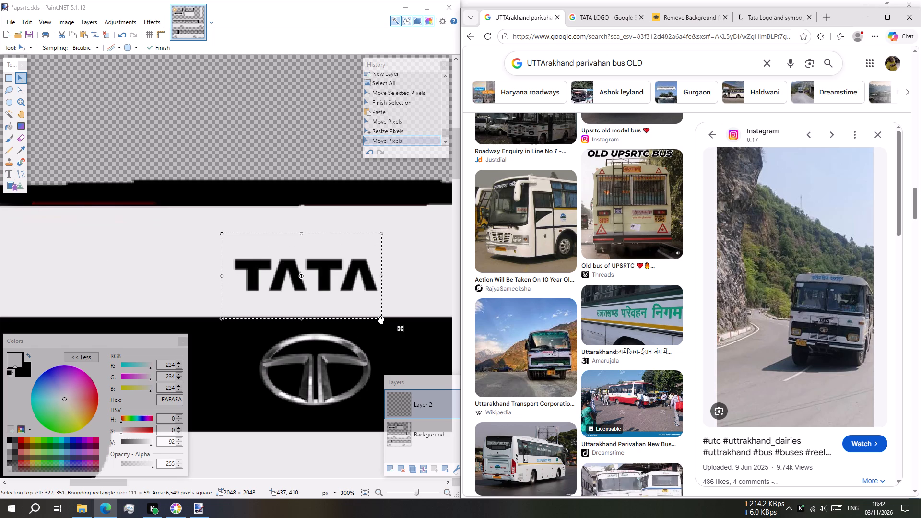
pyautogui.moveTo(380, 319); pyautogui.dragTo(391, 325)
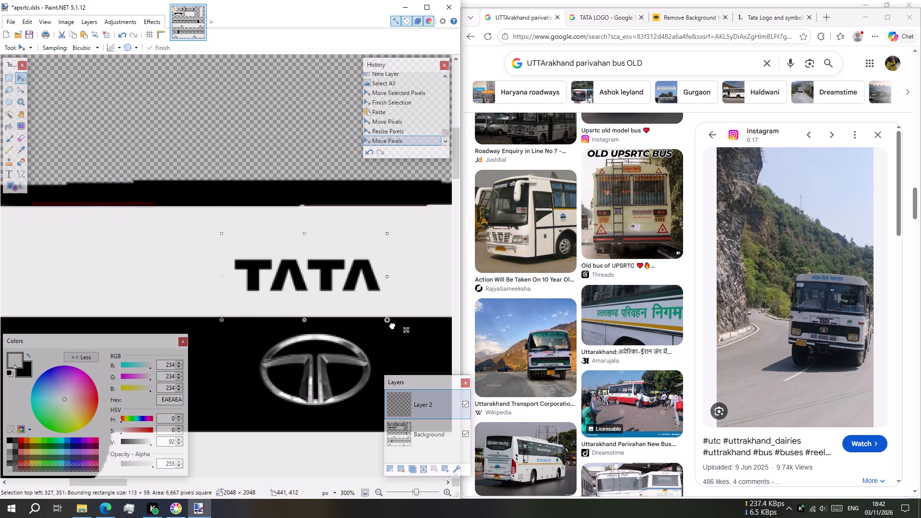
pyautogui.moveTo(391, 325); pyautogui.dragTo(412, 338)
# Enlarge the TATA wordmark further to about 153 × 80 px and shift it back up between the windscreen and the grille.
pyautogui.keyDown('ctrl'); pyautogui.scroll(-2, 381, 292); pyautogui.keyUp('ctrl')
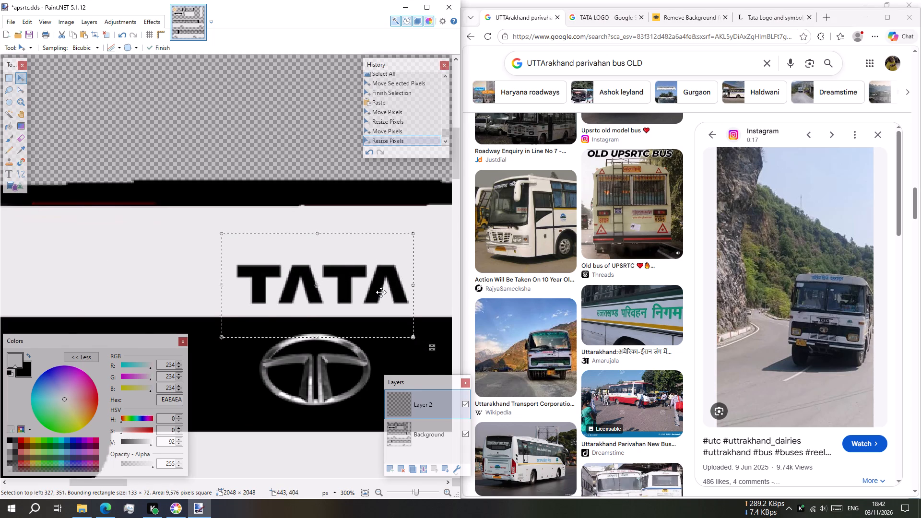
pyautogui.keyDown('ctrl'); pyautogui.scroll(-6, 381, 292); pyautogui.keyUp('ctrl')
pyautogui.keyDown('shift'); pyautogui.scroll(-1, 379, 290); pyautogui.keyUp('shift')
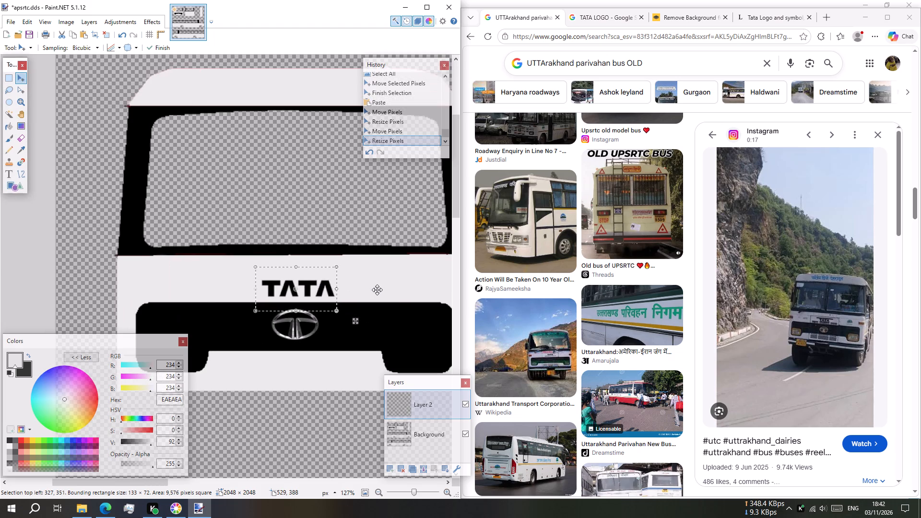
pyautogui.click(321, 294)
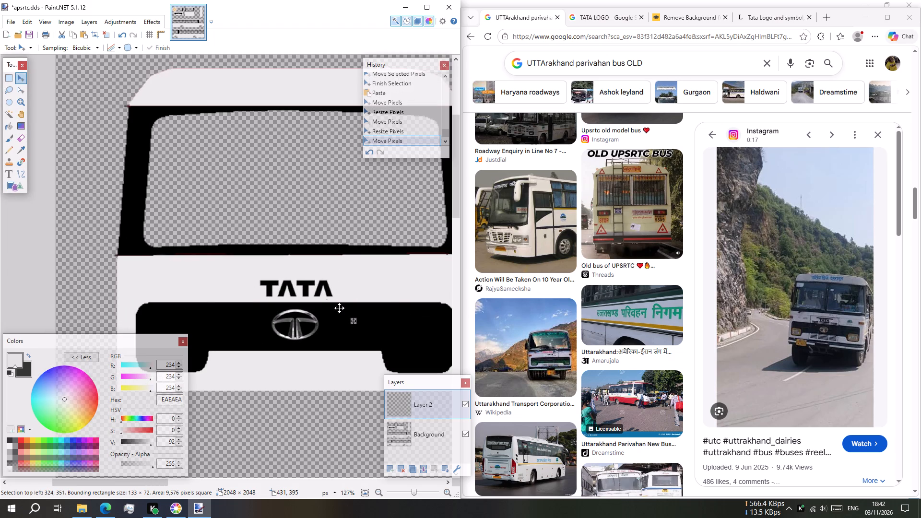
pyautogui.keyDown('ctrl'); pyautogui.moveTo(337, 310); pyautogui.dragTo(349, 315); pyautogui.keyUp('ctrl')
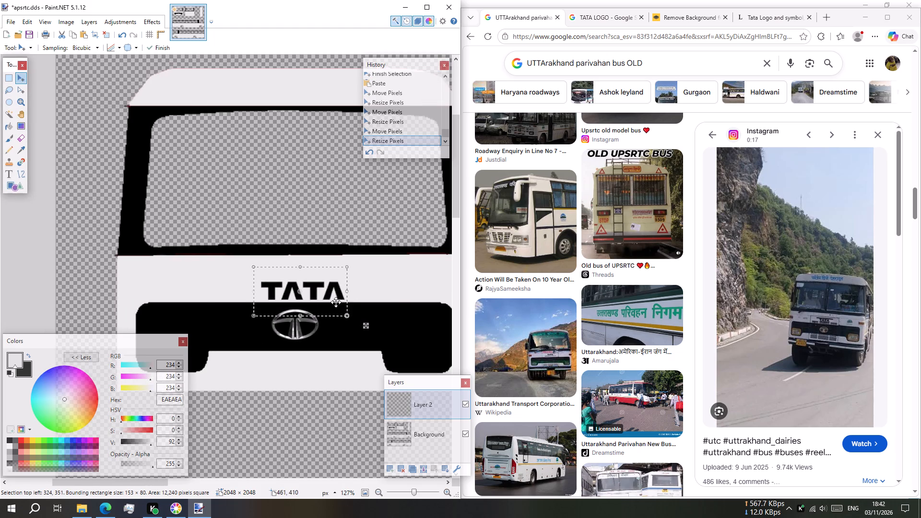
pyautogui.moveTo(336, 302); pyautogui.dragTo(331, 296)
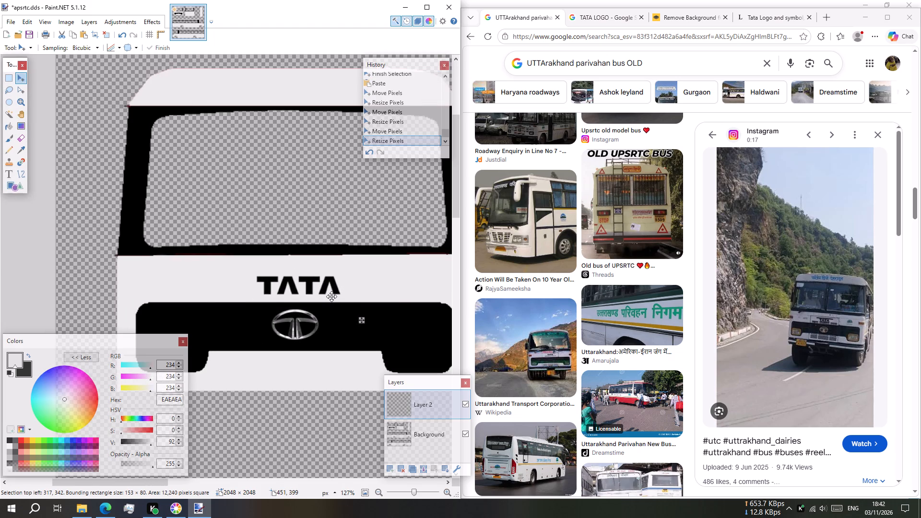
pyautogui.moveTo(331, 296); pyautogui.dragTo(330, 296)
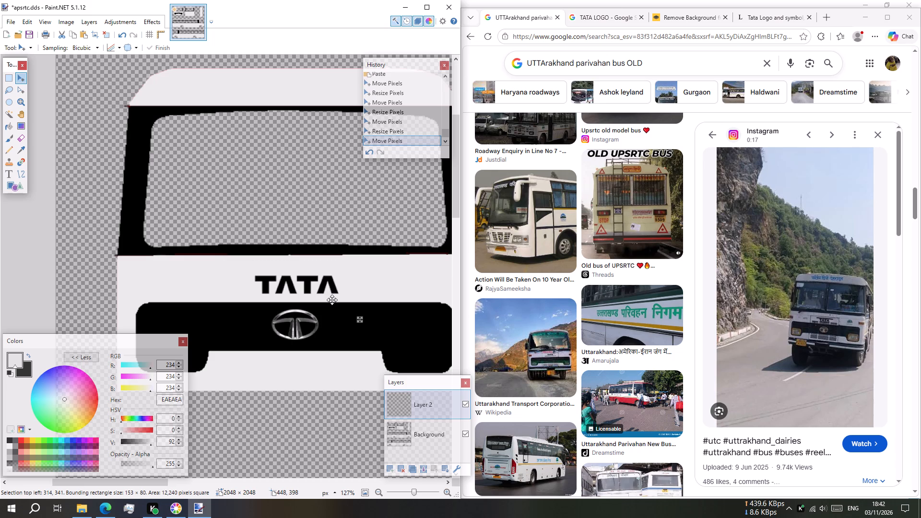
# Nudge the TATA wordmark into line above the chrome emblem, at about 311, 340 px, and deselect it.
pyautogui.keyDown('ctrl'); pyautogui.scroll(-6, 332, 300); pyautogui.keyUp('ctrl')
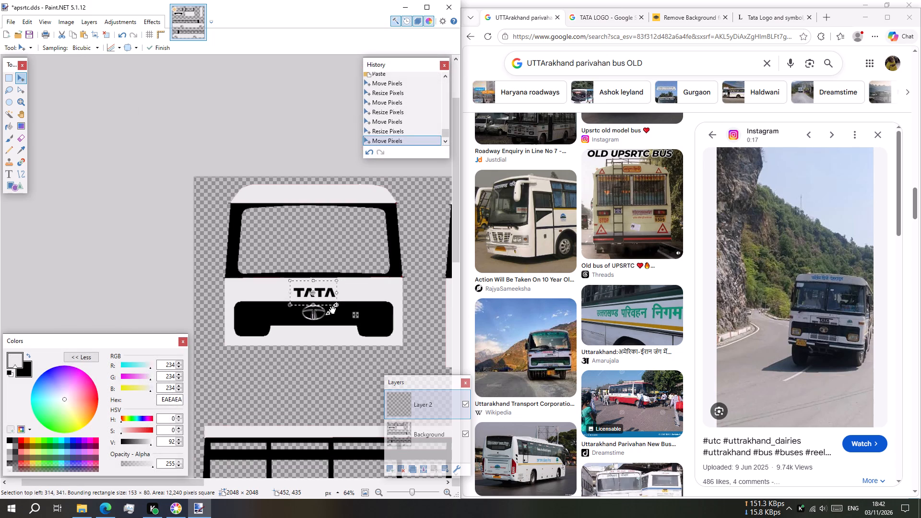
pyautogui.keyDown('ctrl'); pyautogui.click(326, 299); pyautogui.keyUp('ctrl')
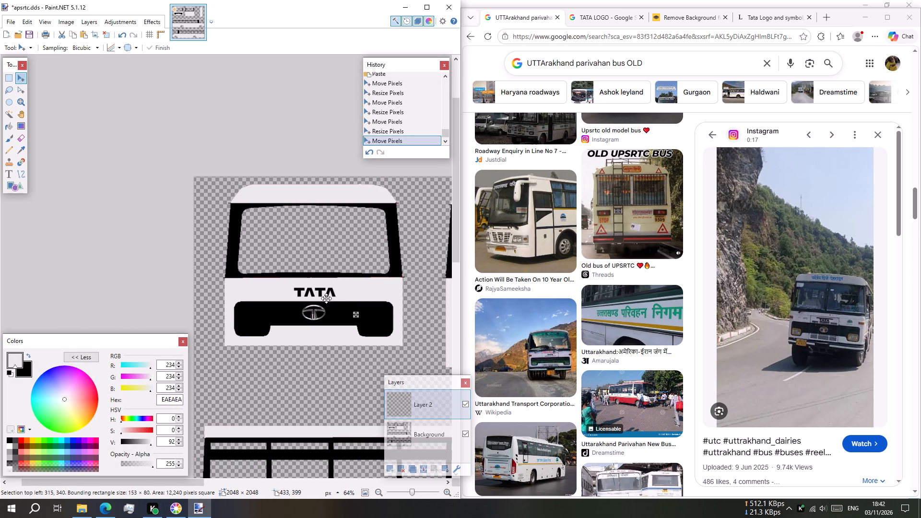
pyautogui.keyDown('ctrl'); pyautogui.scroll(-3, 323, 316); pyautogui.keyUp('ctrl')
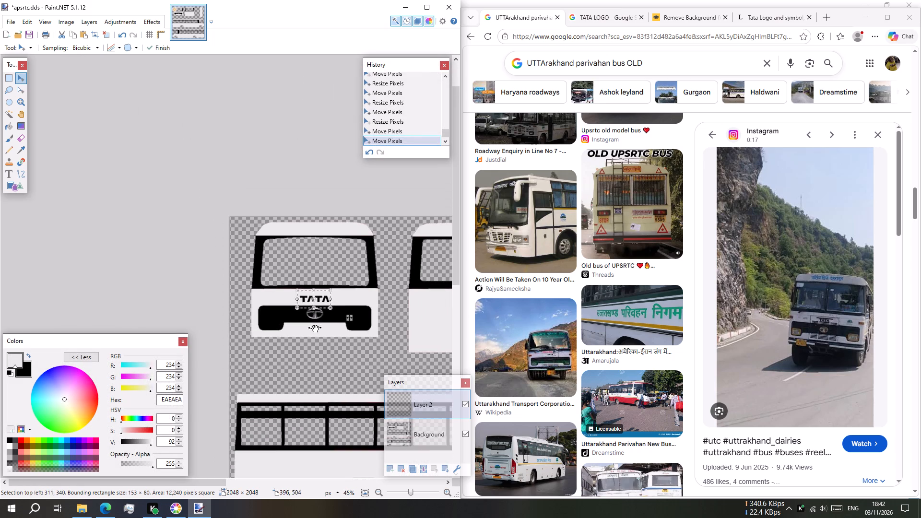
pyautogui.keyDown('ctrl'); pyautogui.scroll(12, 315, 328); pyautogui.keyUp('ctrl')
pyautogui.scroll(-3, 315, 328)
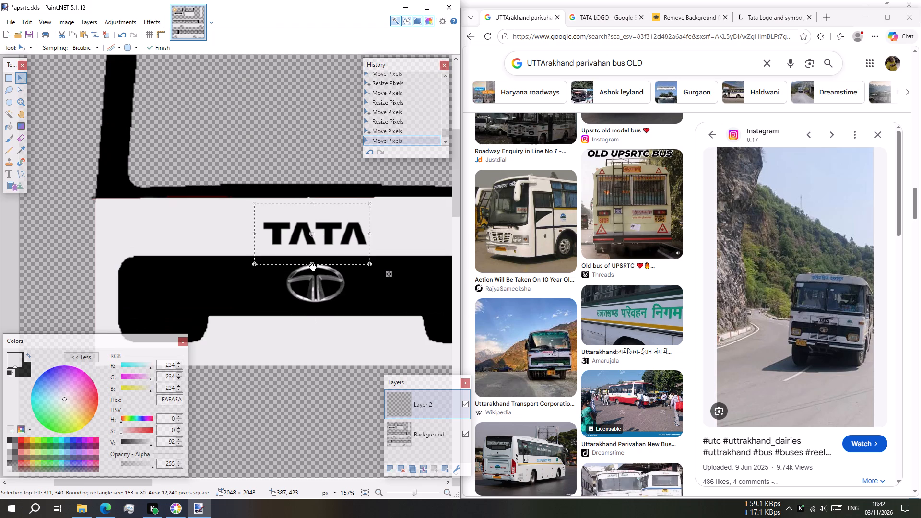
pyautogui.press('Escape')
# Examine the bus front up close and from afar to judge the wordmark's size and position against the emblem and grille.
pyautogui.keyDown('ctrl'); pyautogui.scroll(-2, 329, 243); pyautogui.keyUp('ctrl')
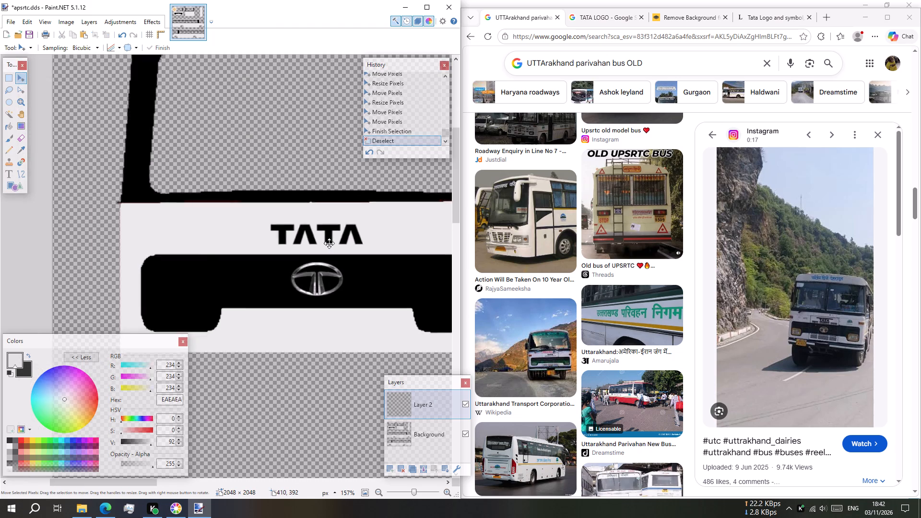
pyautogui.keyDown('ctrl'); pyautogui.scroll(-6, 329, 243); pyautogui.keyUp('ctrl')
pyautogui.keyDown('ctrl'); pyautogui.scroll(-6, 331, 286); pyautogui.keyUp('ctrl')
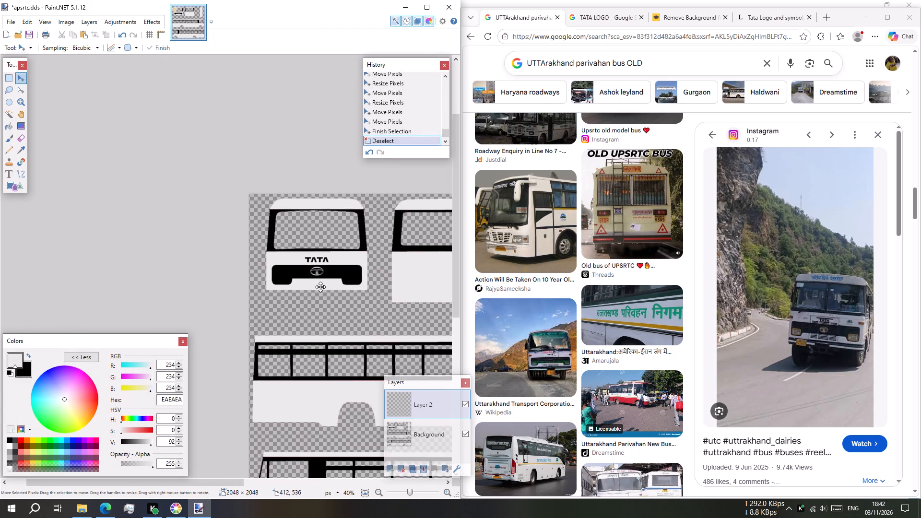
pyautogui.keyDown('ctrl'); pyautogui.scroll(2, 291, 280); pyautogui.keyUp('ctrl')
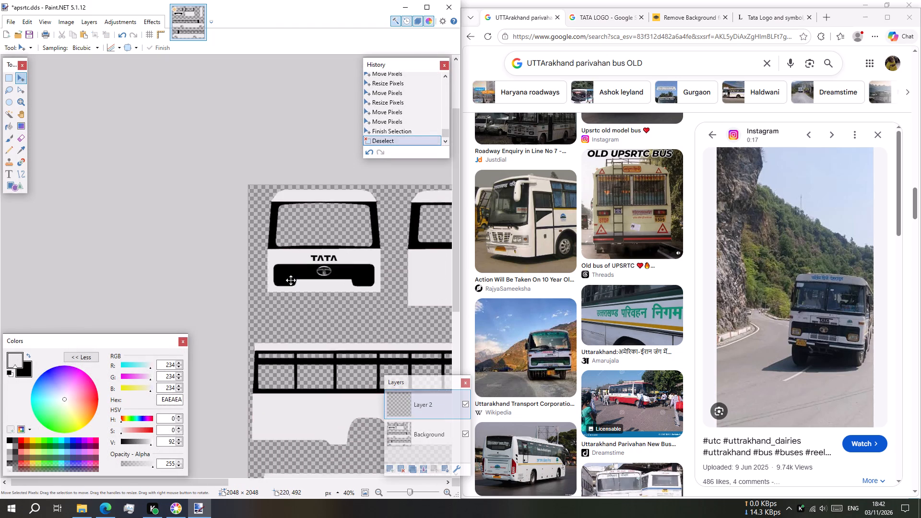
pyautogui.keyDown('ctrl'); pyautogui.scroll(8, 291, 280); pyautogui.keyUp('ctrl')
pyautogui.scroll(2, 365, 246)
pyautogui.keyDown('ctrl'); pyautogui.scroll(-4, 353, 256); pyautogui.keyUp('ctrl')
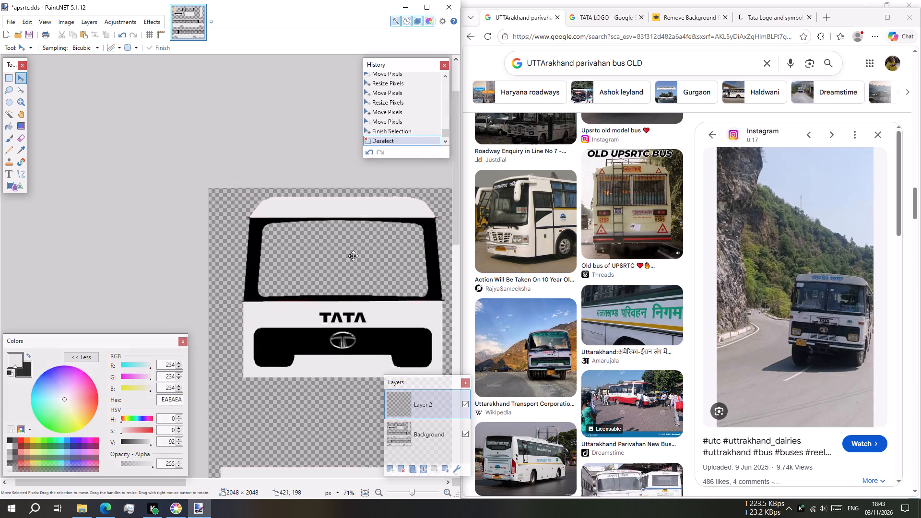
pyautogui.scroll(-1, 353, 256)
# In Edge, try to replace the TATA LOGO image search with one for "uttarakhand parivahan LOGO".
pyautogui.click(608, 10)
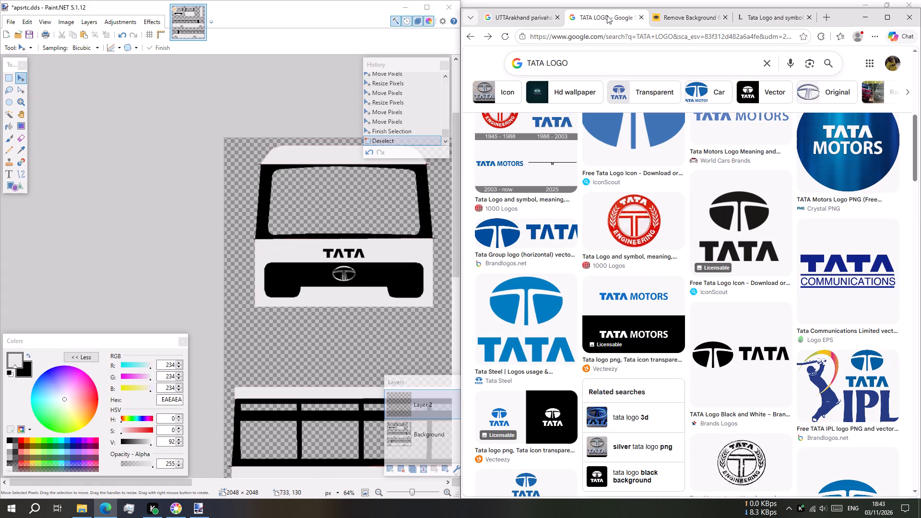
pyautogui.moveTo(590, 63); pyautogui.dragTo(271, 137)
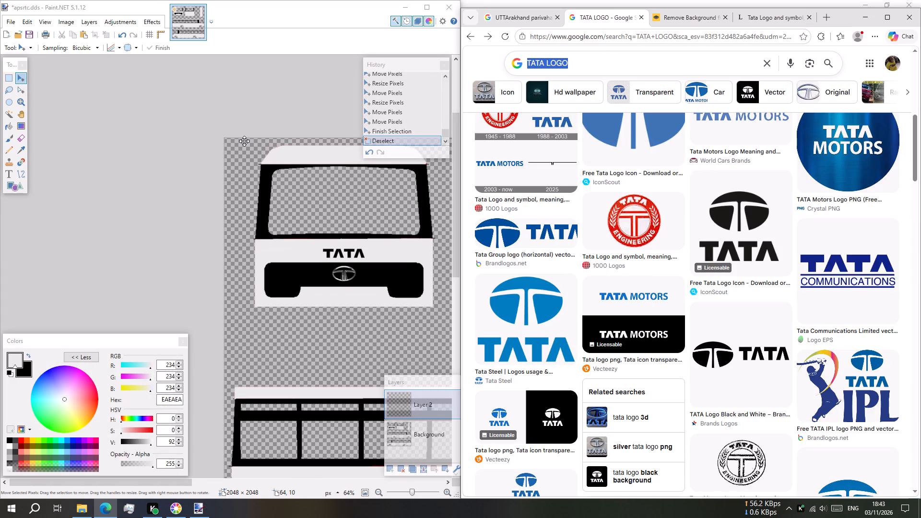
pyautogui.write('UTTA')
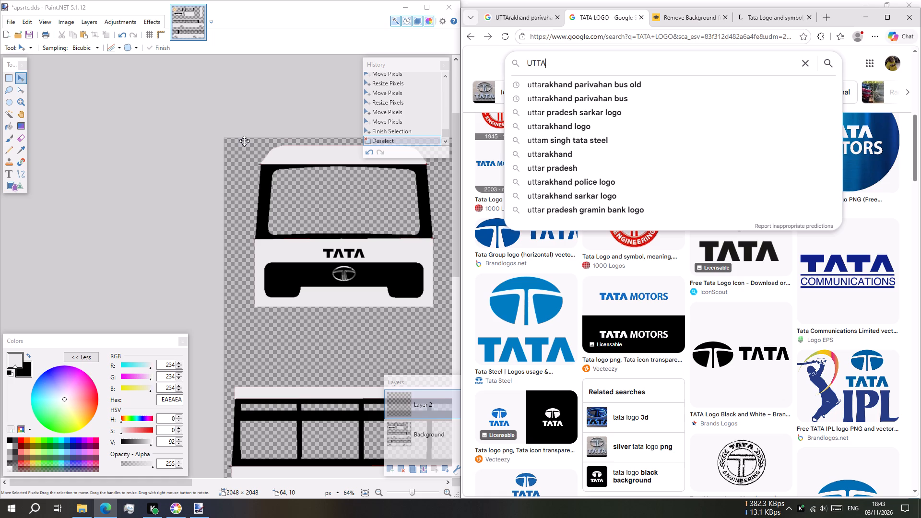
pyautogui.press('Down')
pyautogui.press('Down')
pyautogui.press('Down')
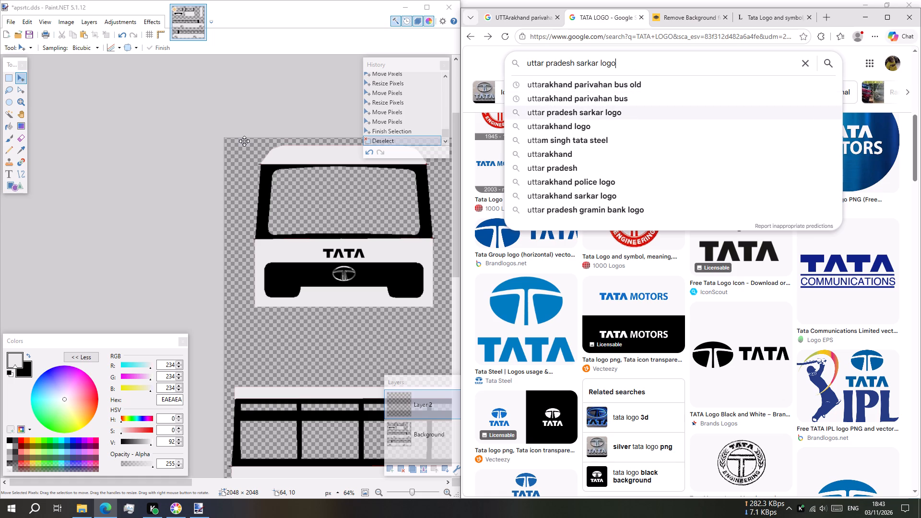
pyautogui.press('Up')
pyautogui.press('Up')
pyautogui.press('BackSpace')
pyautogui.press('BackSpace')
pyautogui.press('BackSpace')
pyautogui.press('BackSpace')
pyautogui.press('BackSpace')
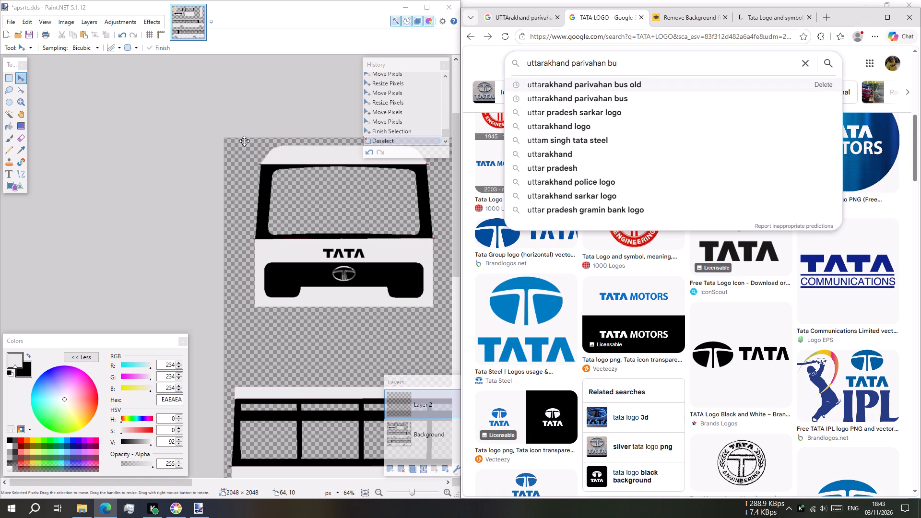
pyautogui.press('BackSpace')
pyautogui.press('BackSpace')
pyautogui.write('LOGO')
pyautogui.press('Return')
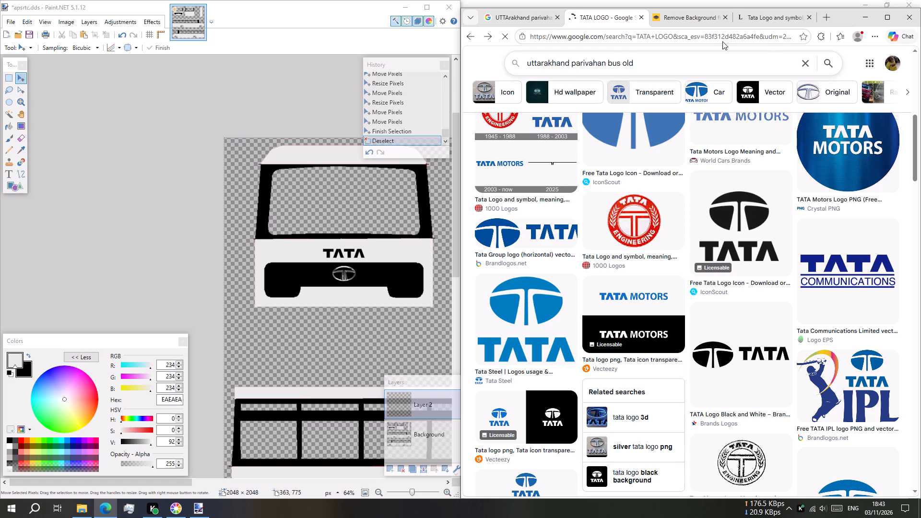
# Close the browser page titled Tata Logo and symbol.
pyautogui.click(809, 16)
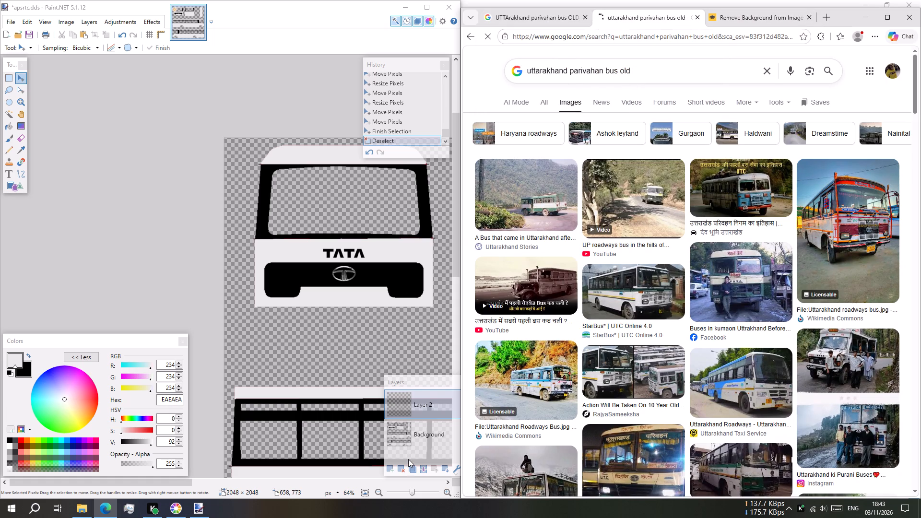
# In Paint.NET, duplicate the TATA wordmark layer and merge both copies down into the Background layer.
pyautogui.click(418, 470)
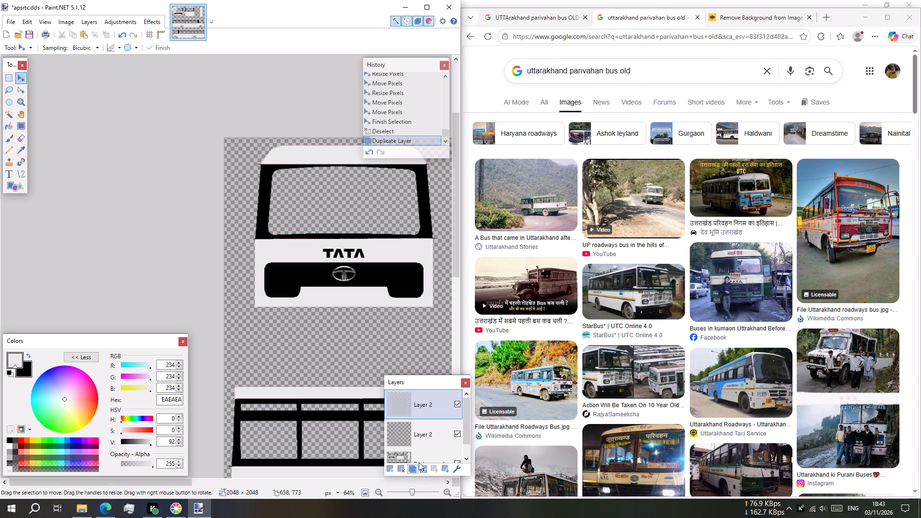
pyautogui.click(425, 469)
pyautogui.click(425, 469)
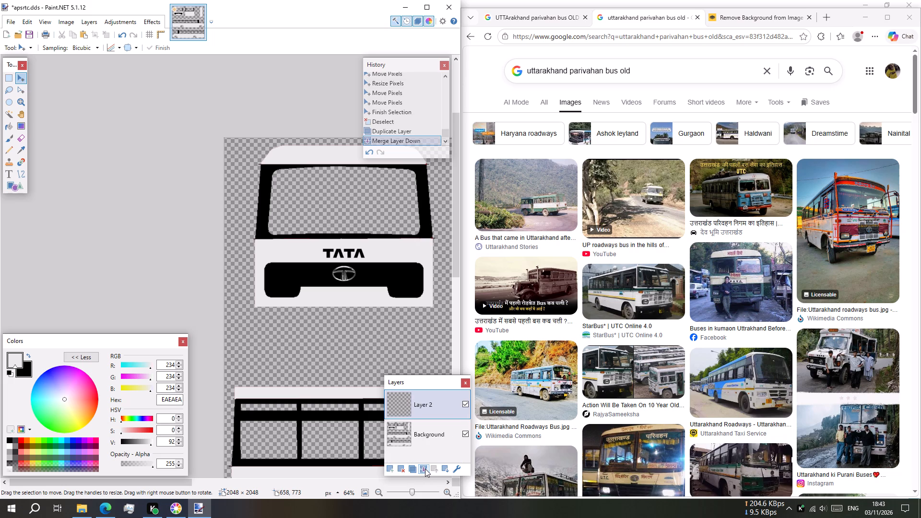
# Save the updated apsrtc.dds skin.
pyautogui.hotkey('ctrl', 's')
pyautogui.hotkey('ctrl', 's')
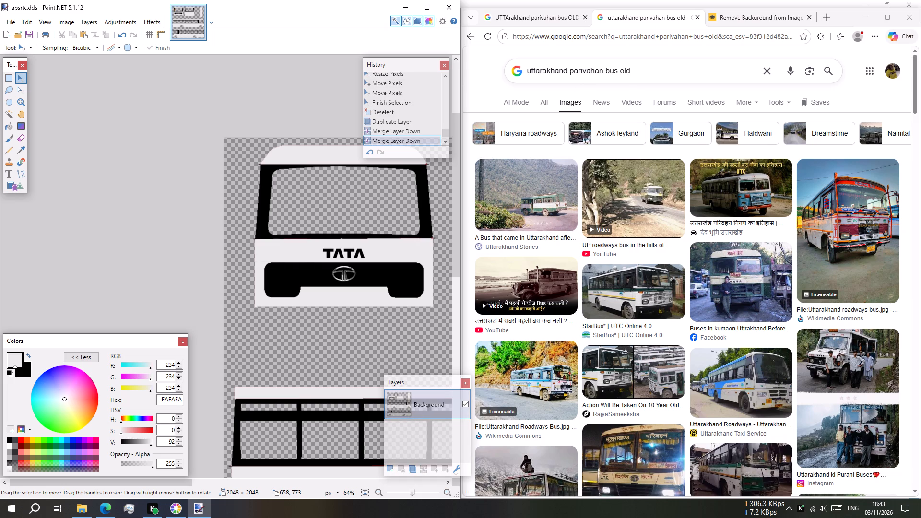
# In Edge, search images for "uttarakhand parivahan bus LOGO" and apply an image filter to narrow the results.
pyautogui.moveTo(637, 70); pyautogui.dragTo(621, 69)
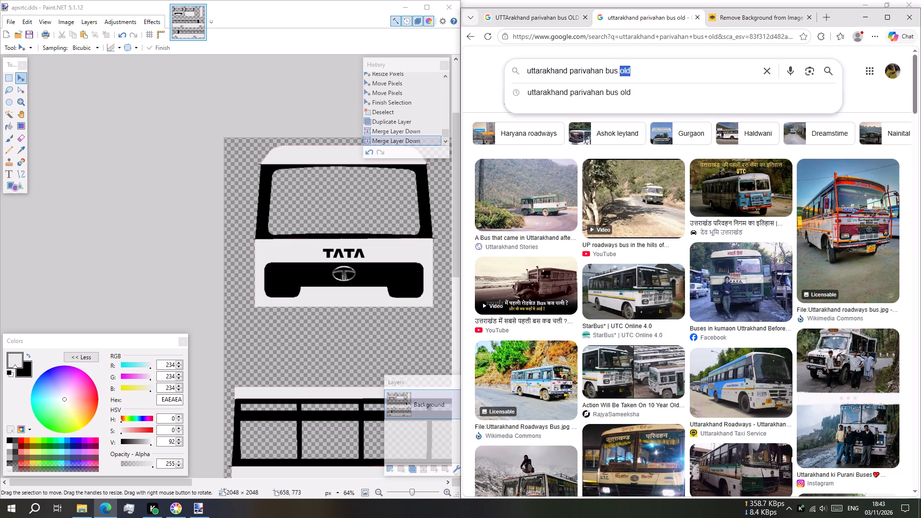
pyautogui.write('LOG')
pyautogui.press('o')
pyautogui.press('Return')
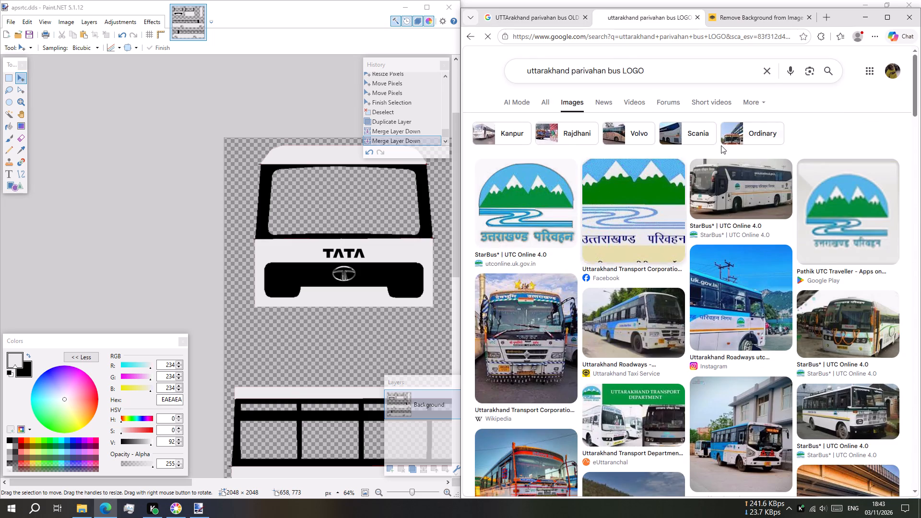
pyautogui.click(761, 102)
pyautogui.click(789, 101)
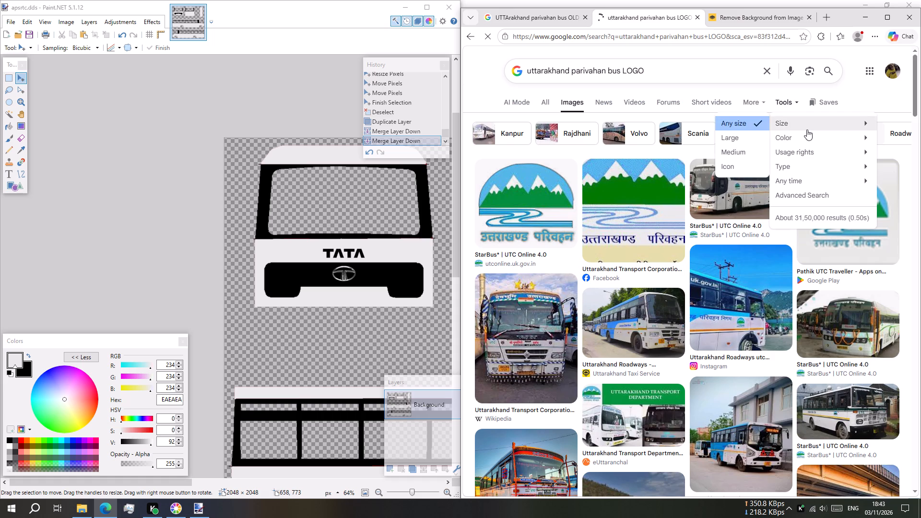
pyautogui.click(714, 163)
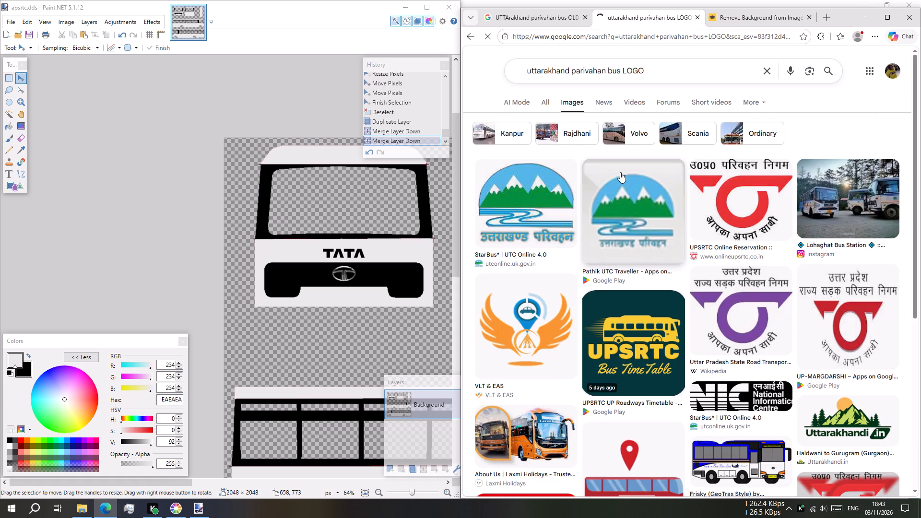
# Open the Uttarakhand Parivahan logo result from utconline.uk.gov.in and copy its image.
pyautogui.click(520, 203)
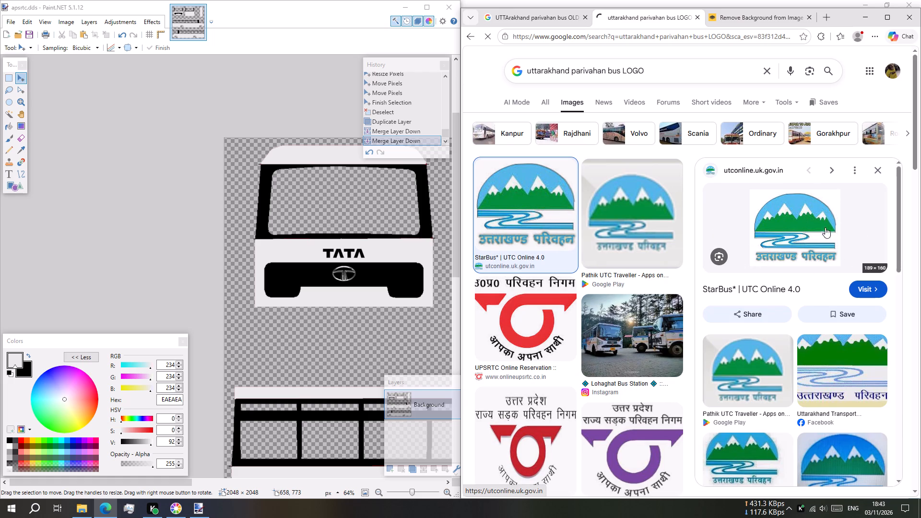
pyautogui.rightClick(798, 224)
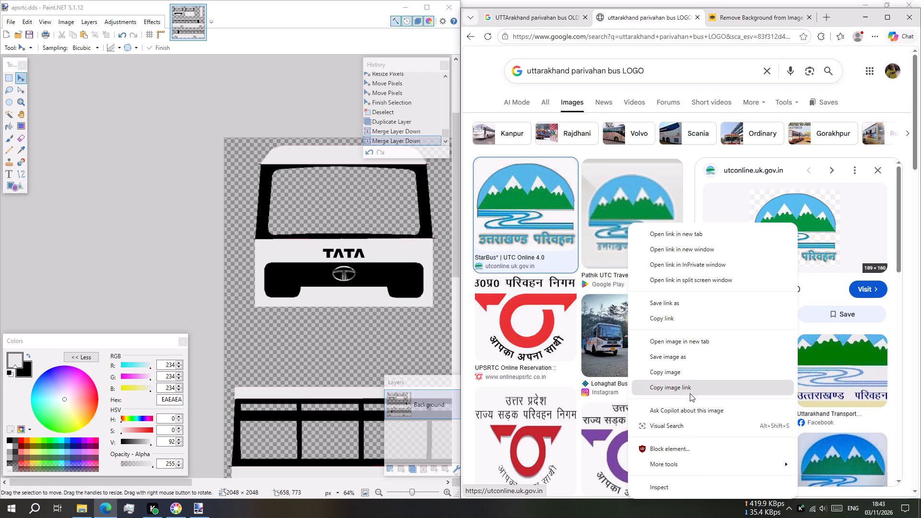
pyautogui.click(681, 372)
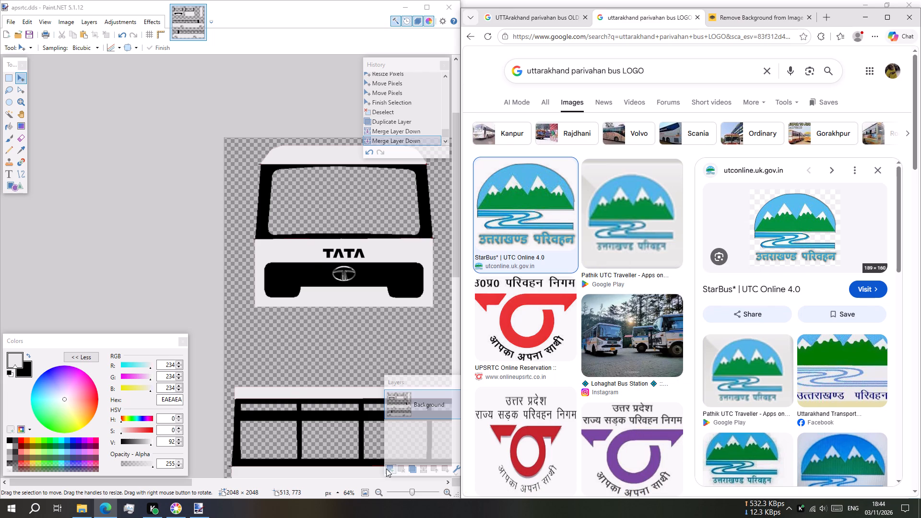
# In Paint.NET, add a new layer to apsrtc.dds and paste the copied Uttarakhand Parivahan logo onto it.
pyautogui.click(388, 470)
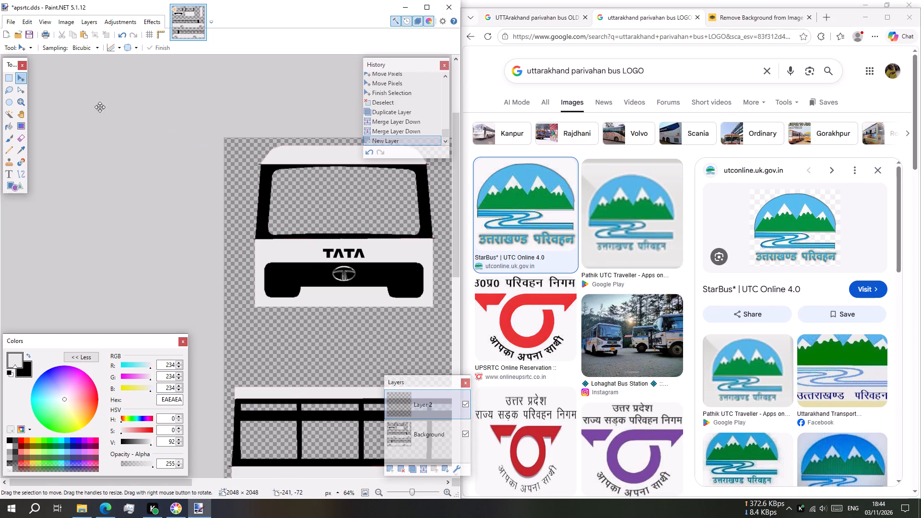
pyautogui.click(20, 118)
pyautogui.click(248, 161)
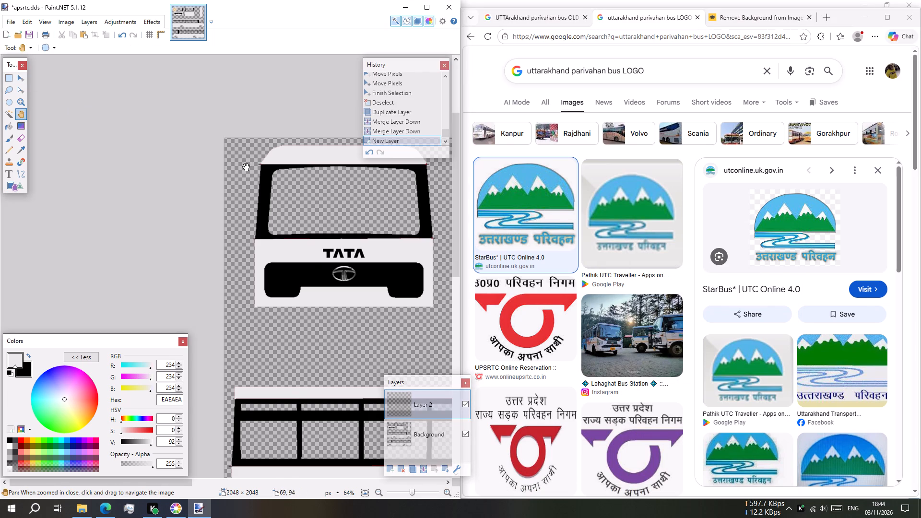
pyautogui.hotkey('ctrl', 'v')
pyautogui.keyDown('shift'); pyautogui.scroll(-3, 291, 213); pyautogui.keyUp('shift')
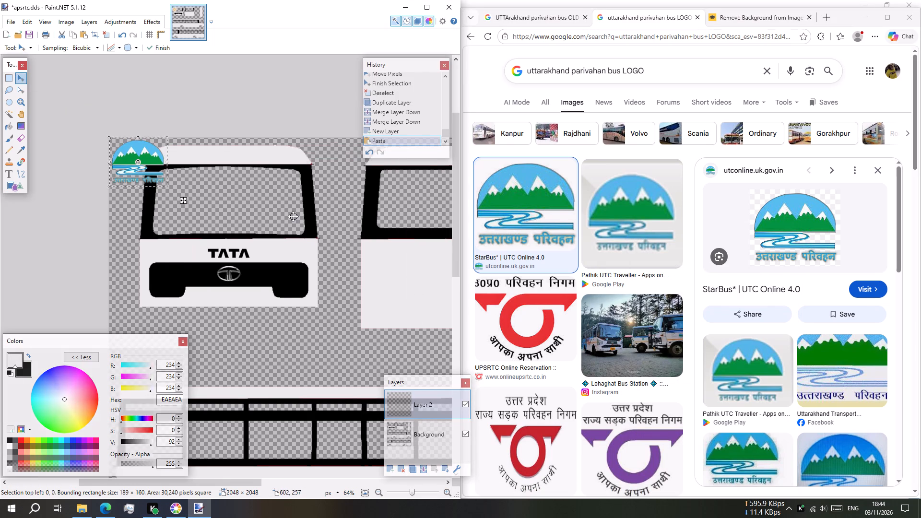
pyautogui.keyDown('ctrl'); pyautogui.scroll(-4, 253, 224); pyautogui.keyUp('ctrl')
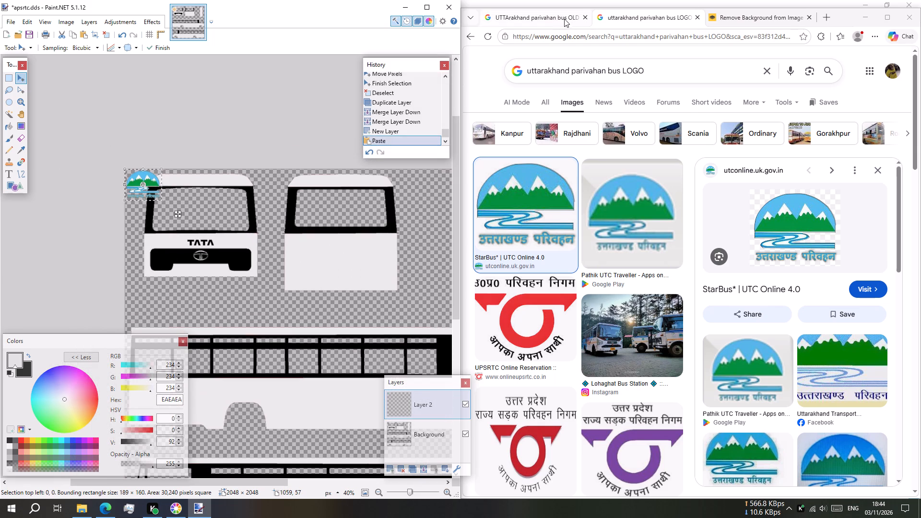
# Using the old bus photos as reference, shrink the logo to about 92 × 75 px beside the front TATA wordmark, above the grille, and deselect.
pyautogui.click(562, 17)
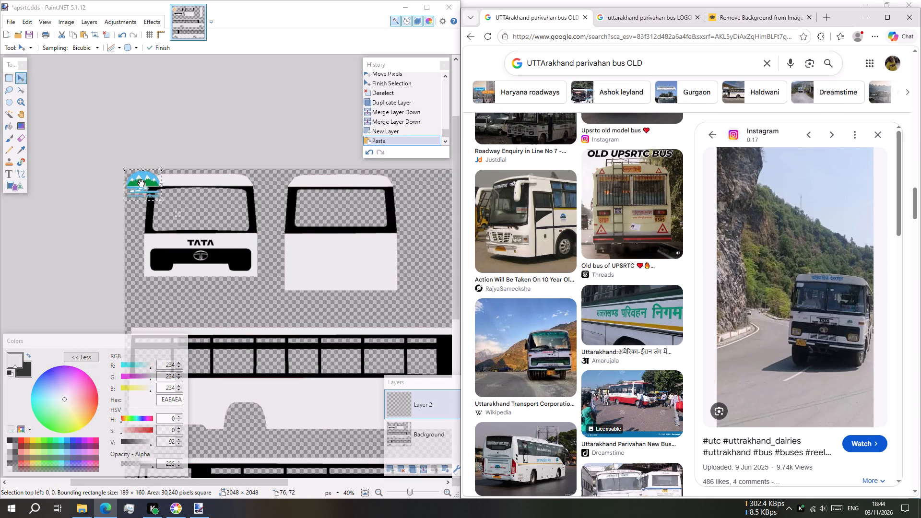
pyautogui.moveTo(176, 215); pyautogui.dragTo(247, 248)
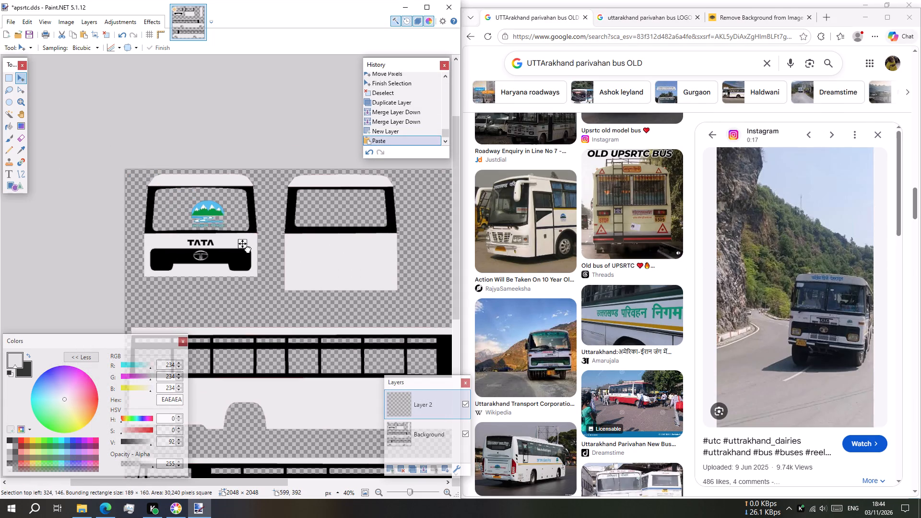
pyautogui.moveTo(247, 248); pyautogui.dragTo(264, 268)
pyautogui.keyDown('ctrl'); pyautogui.scroll(8, 250, 259); pyautogui.keyUp('ctrl')
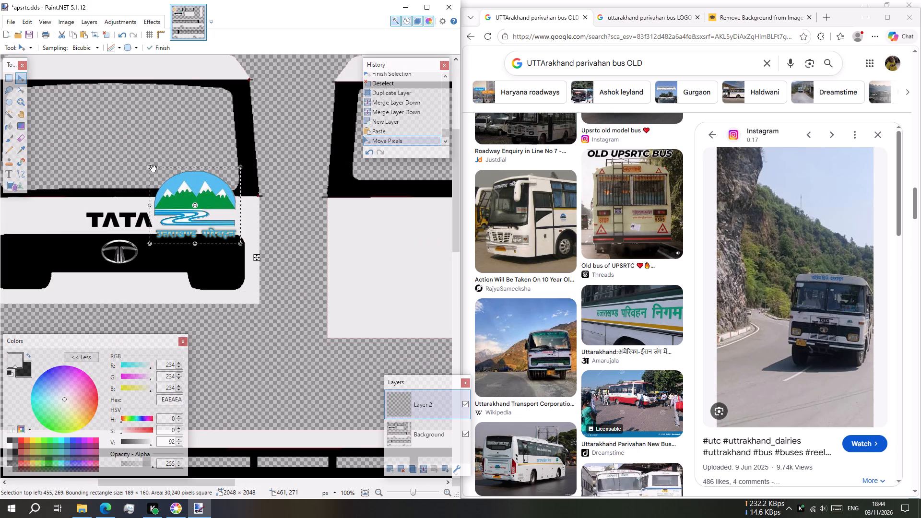
pyautogui.moveTo(153, 168); pyautogui.dragTo(193, 201)
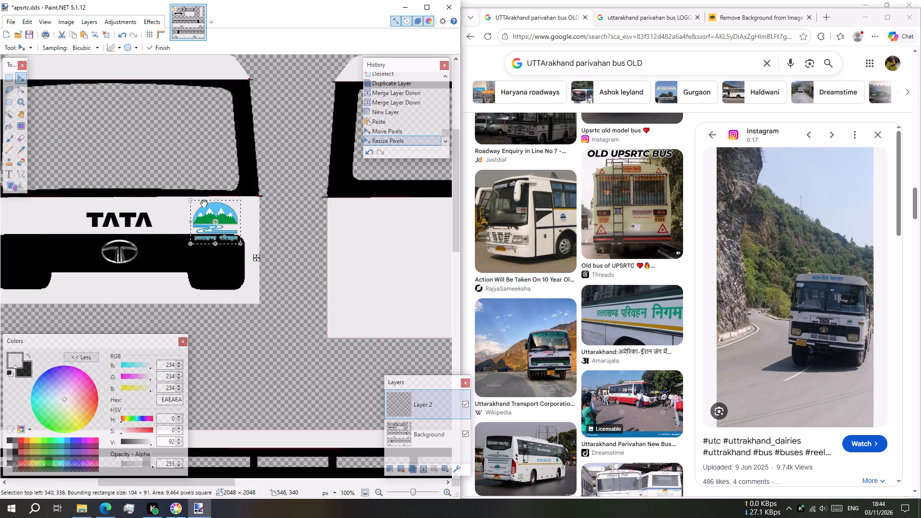
pyautogui.moveTo(257, 261); pyautogui.dragTo(257, 261)
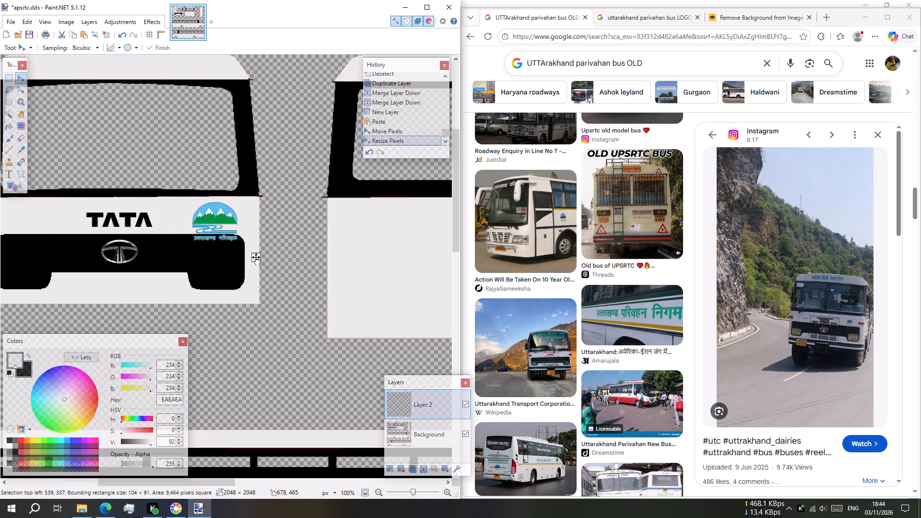
pyautogui.moveTo(257, 261); pyautogui.dragTo(250, 255)
pyautogui.moveTo(184, 193); pyautogui.dragTo(189, 200)
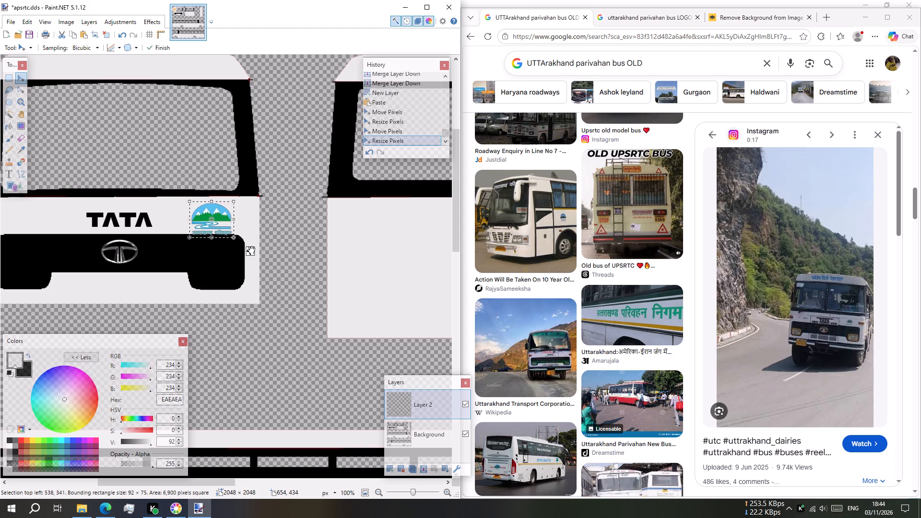
pyautogui.moveTo(251, 250); pyautogui.dragTo(249, 246)
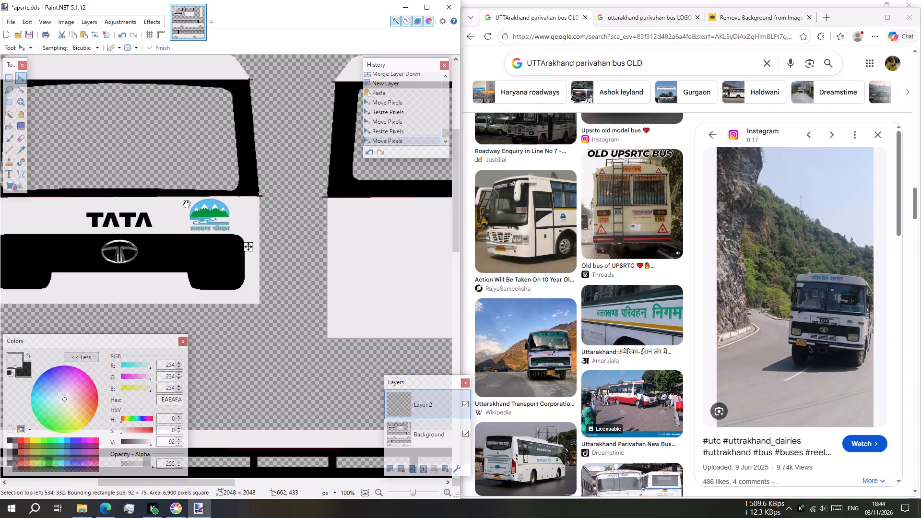
pyautogui.keyDown('ctrl'); pyautogui.scroll(-7, 157, 168); pyautogui.keyUp('ctrl')
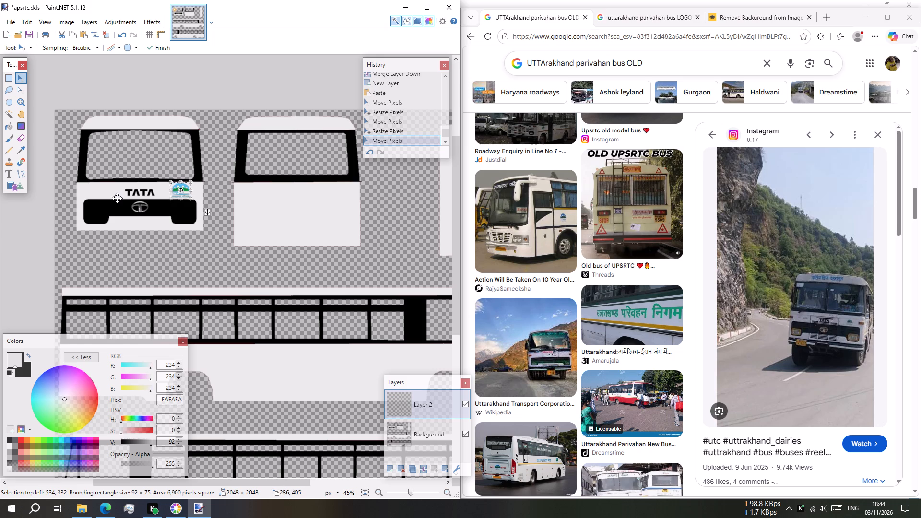
pyautogui.scroll(1, 117, 198)
pyautogui.keyDown('ctrl'); pyautogui.scroll(5, 107, 214); pyautogui.keyUp('ctrl')
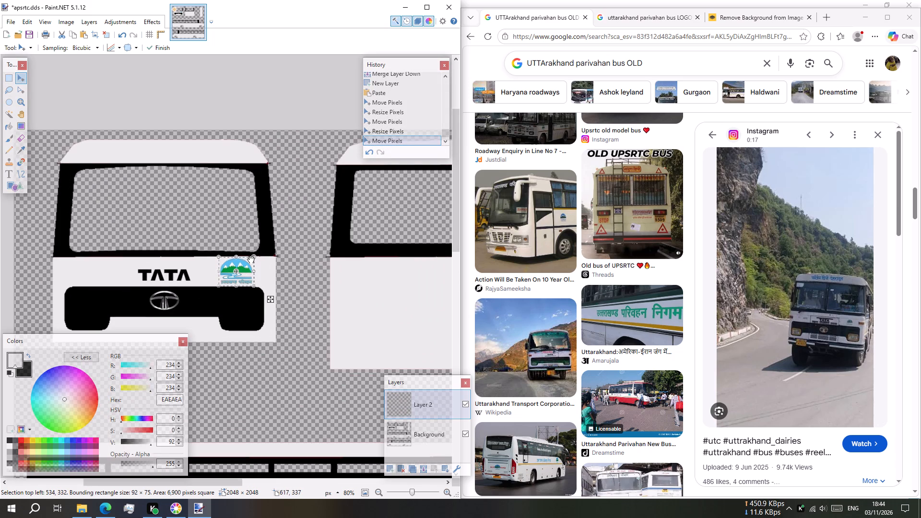
pyautogui.press('Escape')
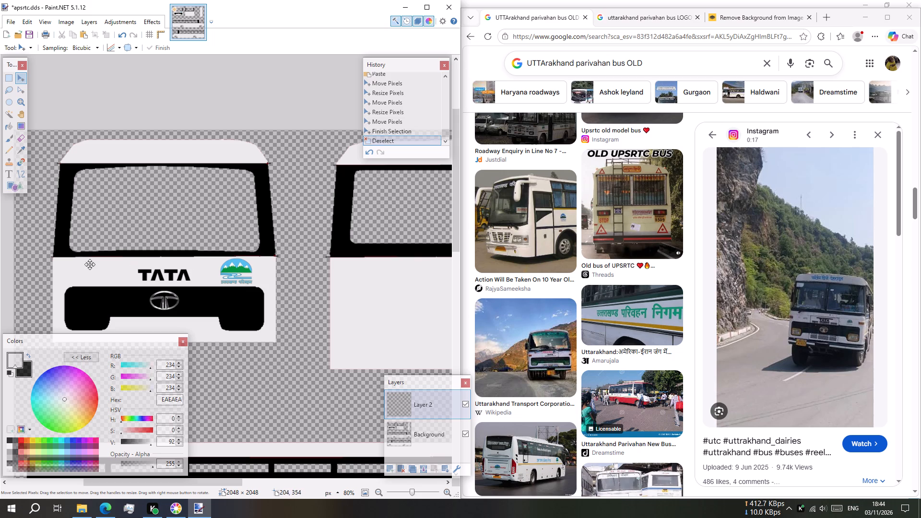
# On Layer 2, draw a filled black (000000) rectangle about 152 × 8 px as a thin bar above the TATA wordmark.
pyautogui.click(12, 184)
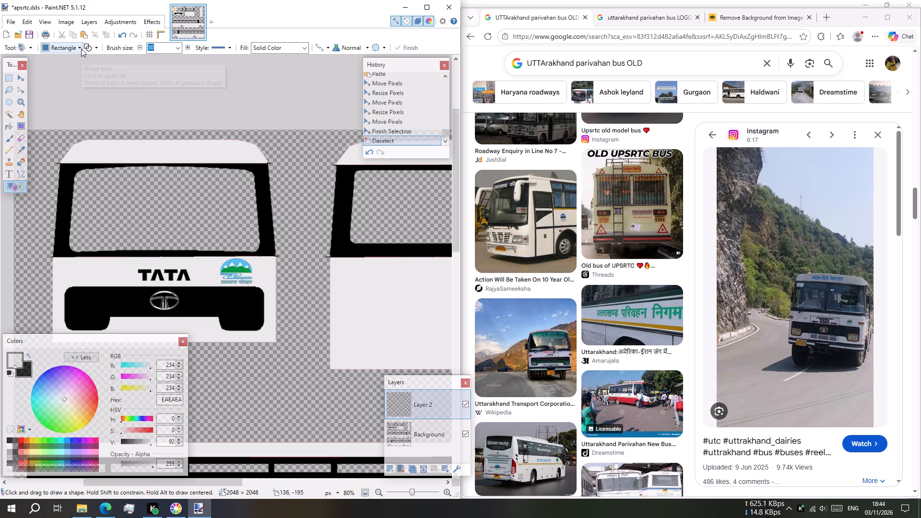
pyautogui.click(27, 353)
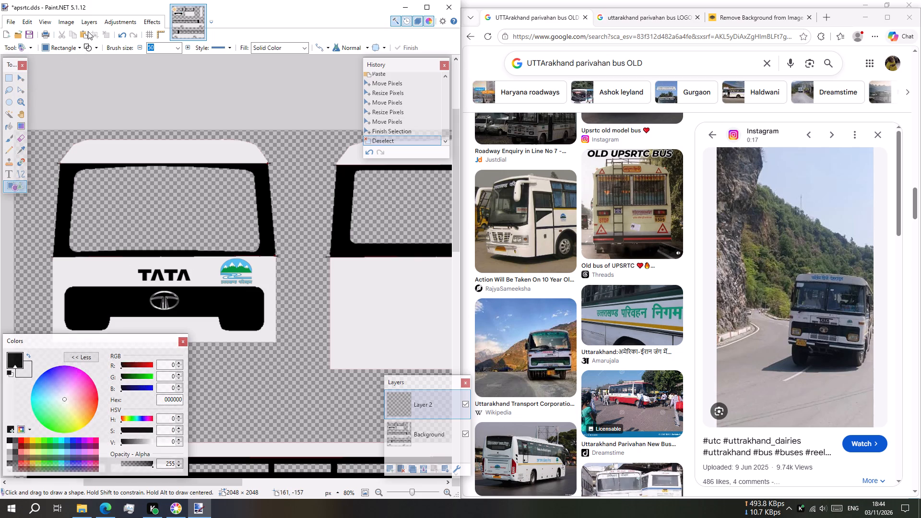
pyautogui.click(80, 48)
pyautogui.click(80, 48)
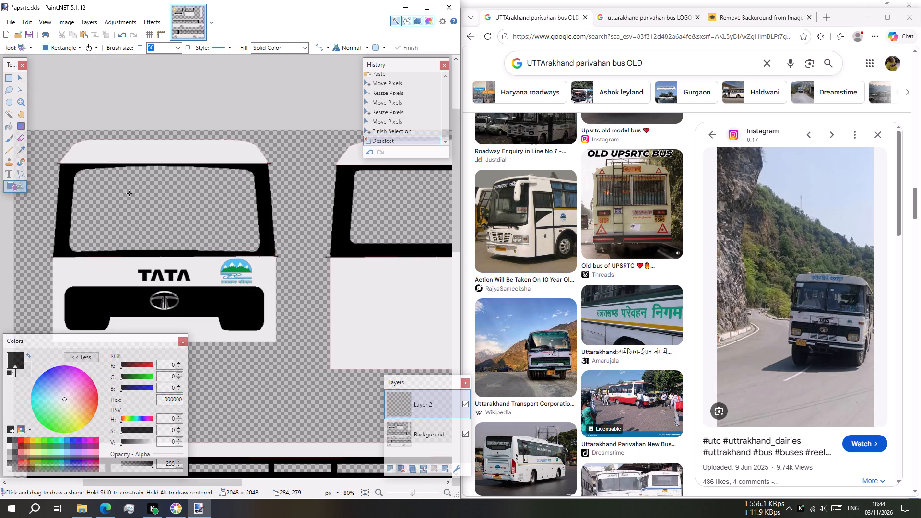
pyautogui.click(95, 48)
pyautogui.click(105, 67)
pyautogui.scroll(4, 138, 263)
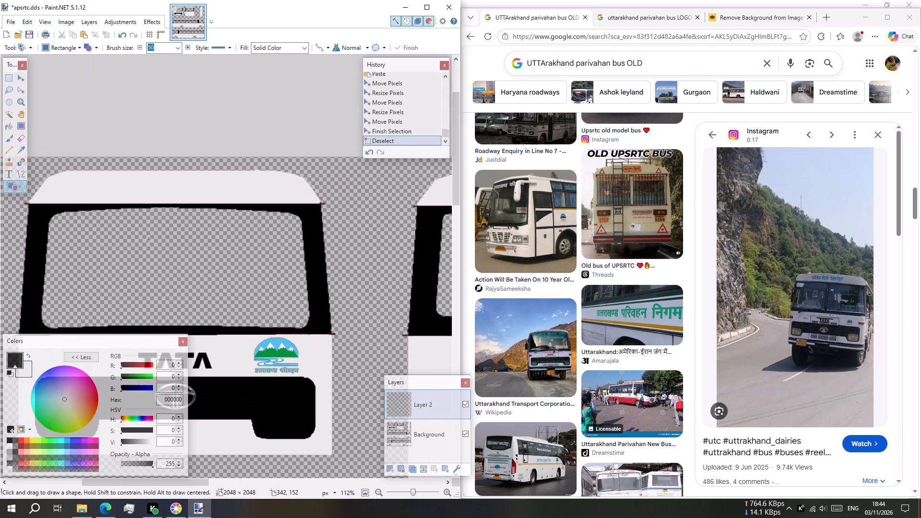
pyautogui.scroll(-1, 149, 239)
pyautogui.keyDown('ctrl'); pyautogui.scroll(2, 146, 239); pyautogui.keyUp('ctrl')
pyautogui.scroll(-1, 146, 239)
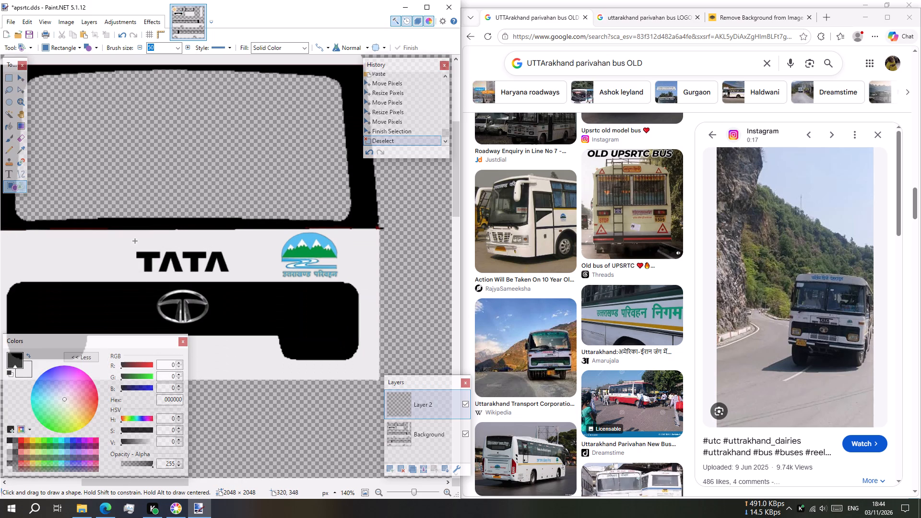
pyautogui.moveTo(135, 241); pyautogui.dragTo(228, 247)
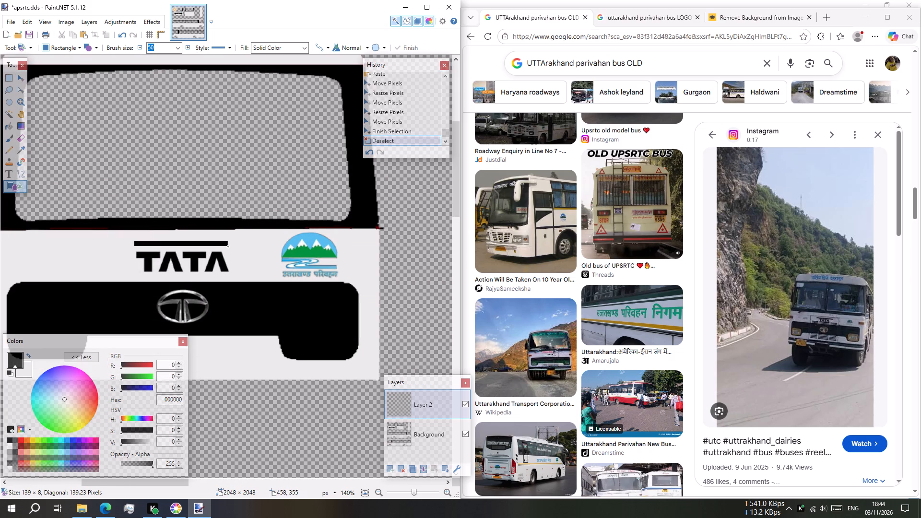
pyautogui.moveTo(228, 247); pyautogui.dragTo(234, 246)
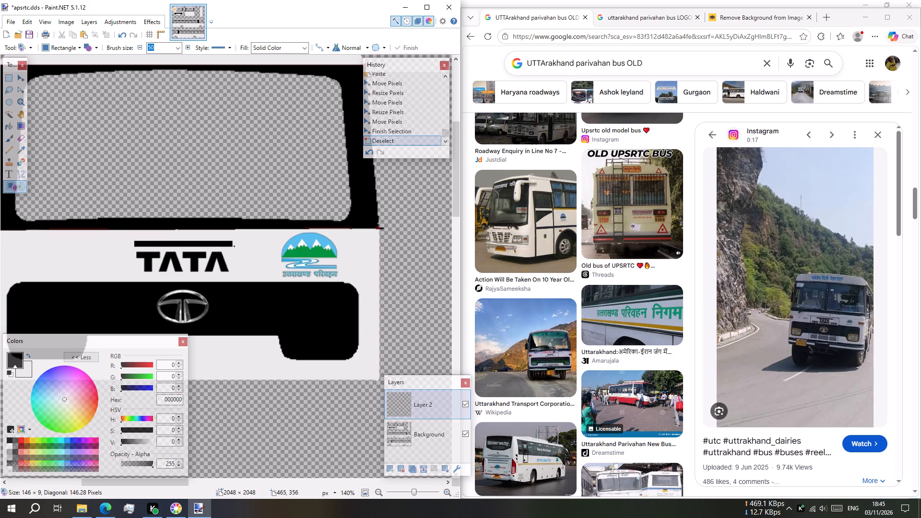
pyautogui.moveTo(234, 246); pyautogui.dragTo(236, 246)
# Widen the black bar to about 166 × 9 px and center it just above the TATA wordmark.
pyautogui.keyDown('ctrl'); pyautogui.scroll(7, 211, 252); pyautogui.keyUp('ctrl')
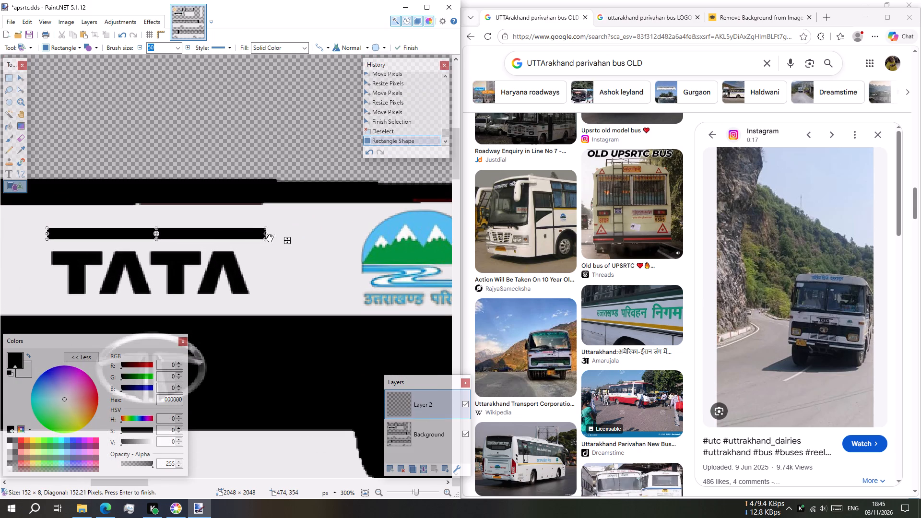
pyautogui.moveTo(266, 235); pyautogui.dragTo(287, 236)
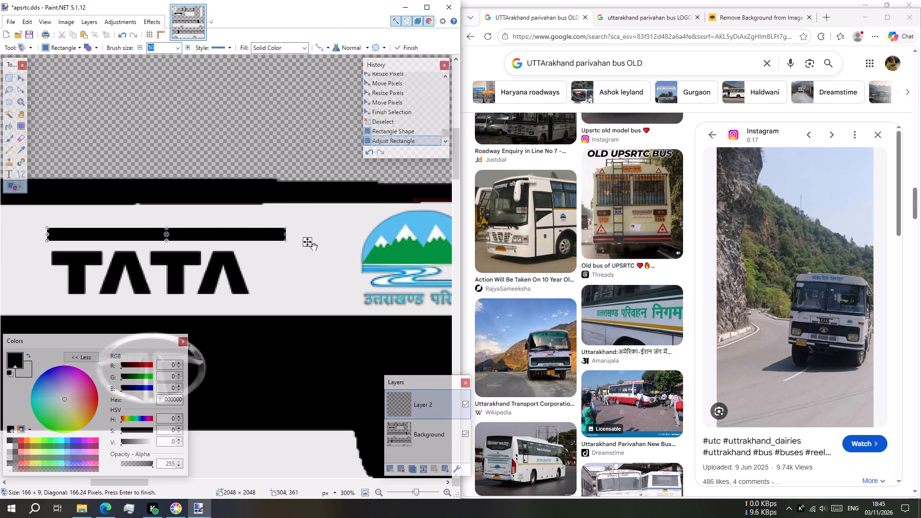
pyautogui.moveTo(310, 244); pyautogui.dragTo(299, 242)
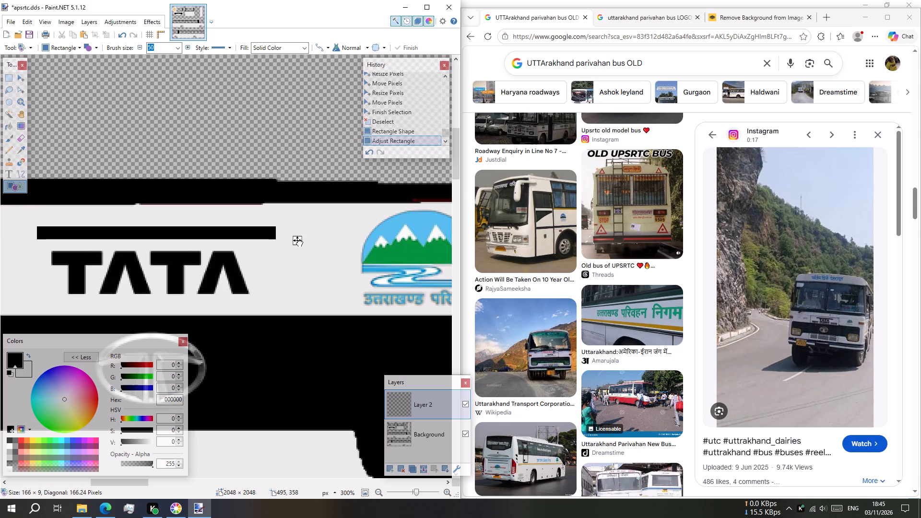
pyautogui.moveTo(299, 242); pyautogui.dragTo(296, 242)
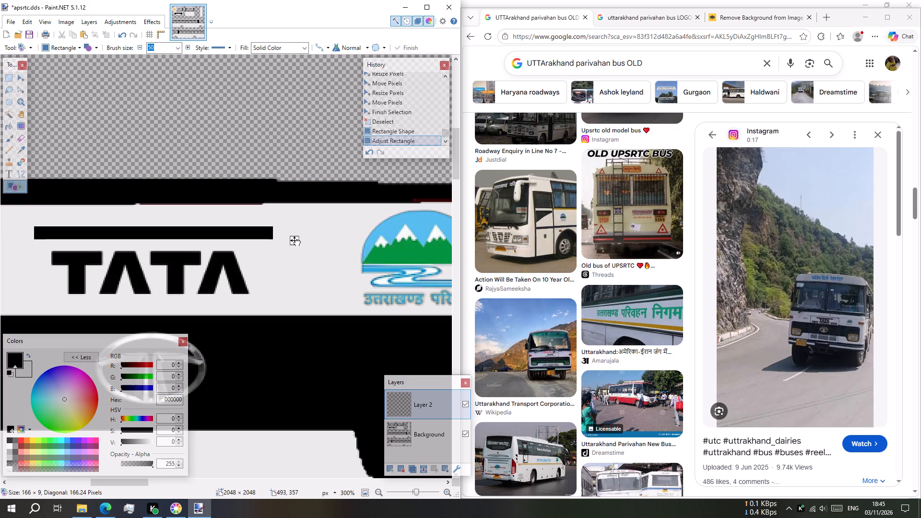
pyautogui.moveTo(296, 242); pyautogui.dragTo(293, 241)
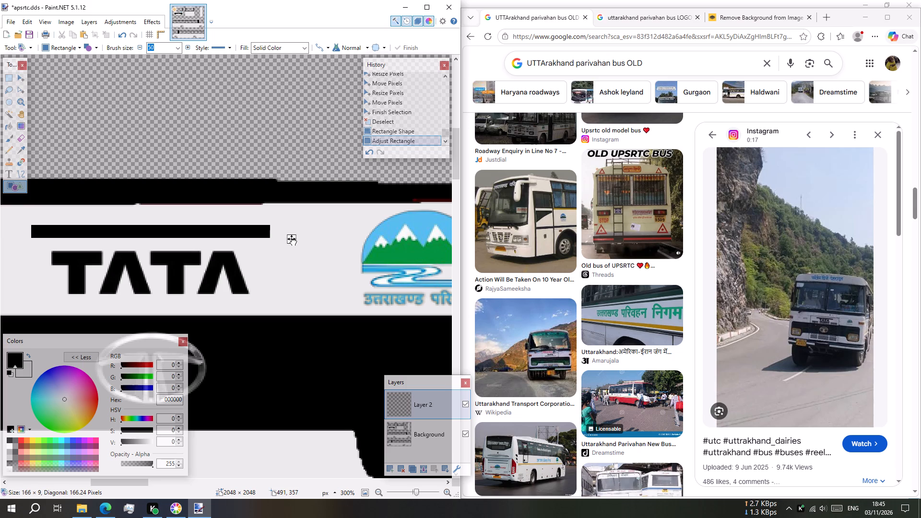
pyautogui.moveTo(293, 241); pyautogui.dragTo(292, 241)
pyautogui.keyDown('ctrl'); pyautogui.scroll(-2, 209, 252); pyautogui.keyUp('ctrl')
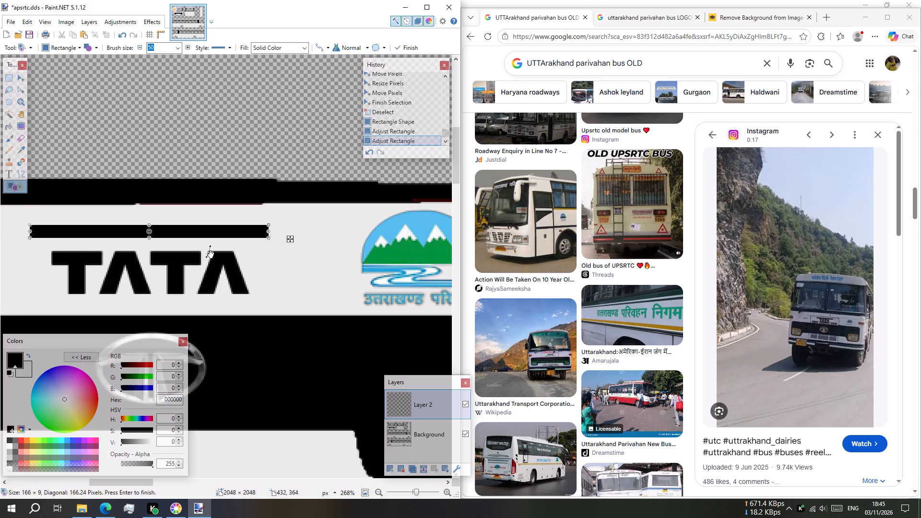
# Check the black bar's placement above the front TATA wordmark and commit the rectangle.
pyautogui.keyDown('ctrl'); pyautogui.scroll(-5, 210, 254); pyautogui.keyUp('ctrl')
pyautogui.keyDown('ctrl'); pyautogui.scroll(-3, 153, 260); pyautogui.keyUp('ctrl')
pyautogui.keyDown('ctrl'); pyautogui.scroll(3, 140, 255); pyautogui.keyUp('ctrl')
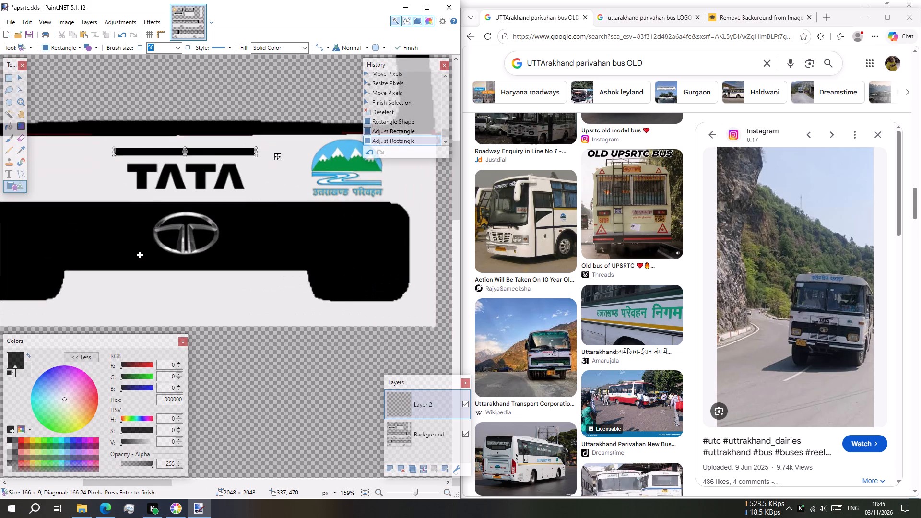
pyautogui.keyDown('ctrl'); pyautogui.scroll(2, 140, 255); pyautogui.keyUp('ctrl')
pyautogui.scroll(5, 149, 226)
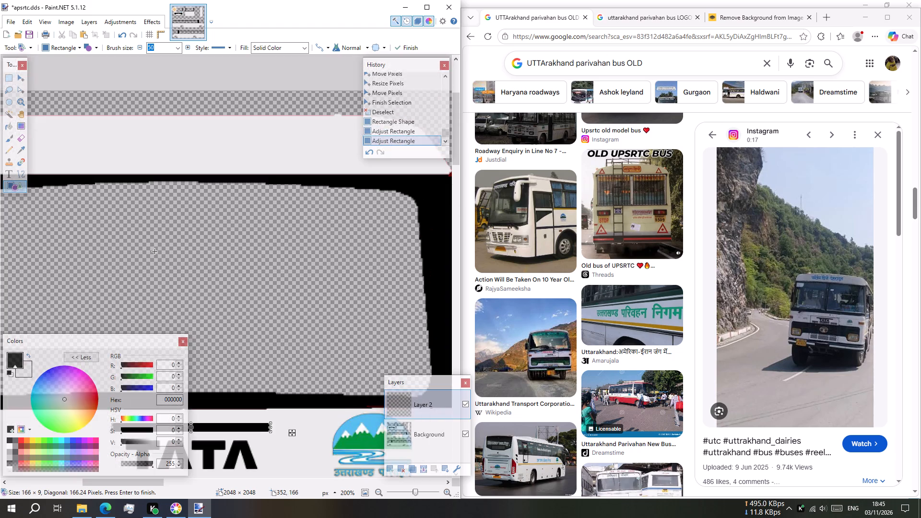
pyautogui.scroll(-3, 157, 267)
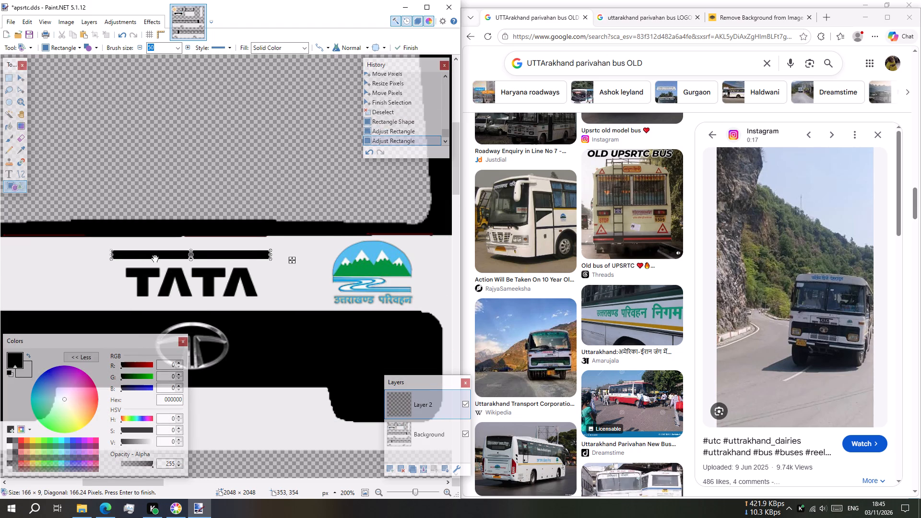
pyautogui.keyDown('ctrl'); pyautogui.scroll(4, 146, 266); pyautogui.keyUp('ctrl')
pyautogui.scroll(-2, 130, 242)
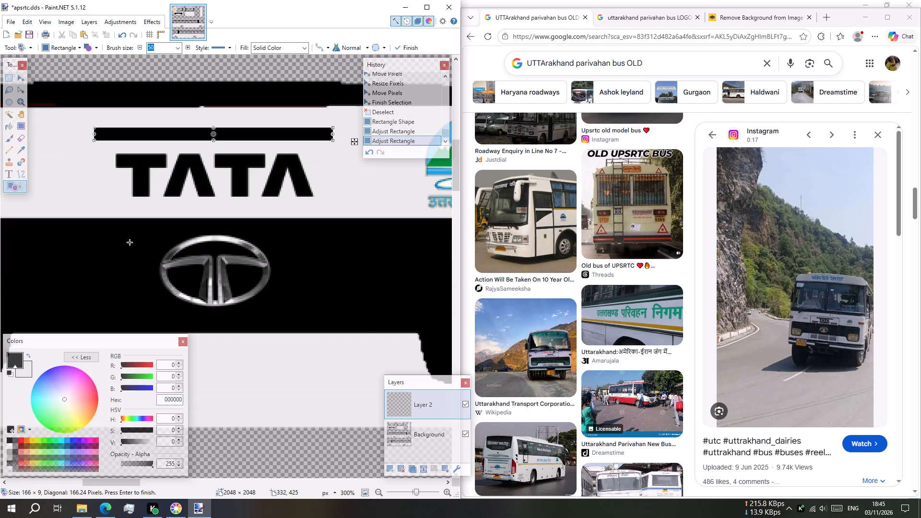
pyautogui.press('Escape')
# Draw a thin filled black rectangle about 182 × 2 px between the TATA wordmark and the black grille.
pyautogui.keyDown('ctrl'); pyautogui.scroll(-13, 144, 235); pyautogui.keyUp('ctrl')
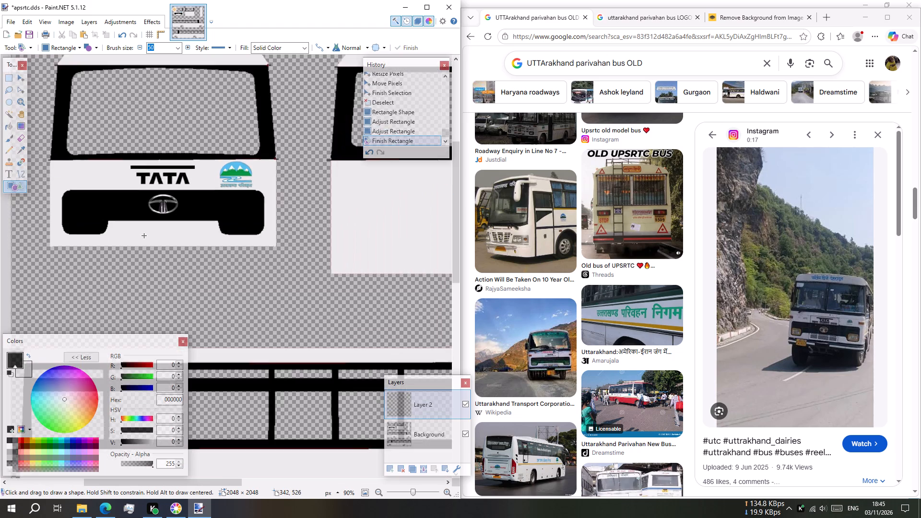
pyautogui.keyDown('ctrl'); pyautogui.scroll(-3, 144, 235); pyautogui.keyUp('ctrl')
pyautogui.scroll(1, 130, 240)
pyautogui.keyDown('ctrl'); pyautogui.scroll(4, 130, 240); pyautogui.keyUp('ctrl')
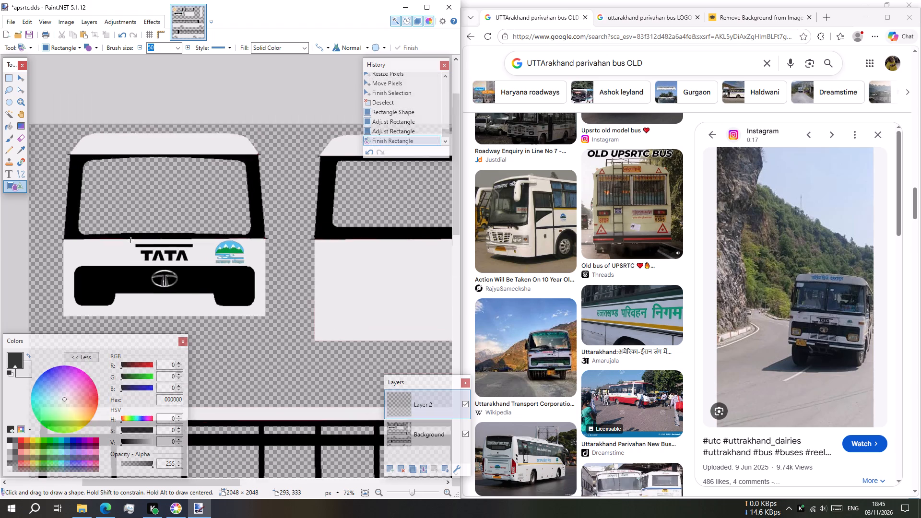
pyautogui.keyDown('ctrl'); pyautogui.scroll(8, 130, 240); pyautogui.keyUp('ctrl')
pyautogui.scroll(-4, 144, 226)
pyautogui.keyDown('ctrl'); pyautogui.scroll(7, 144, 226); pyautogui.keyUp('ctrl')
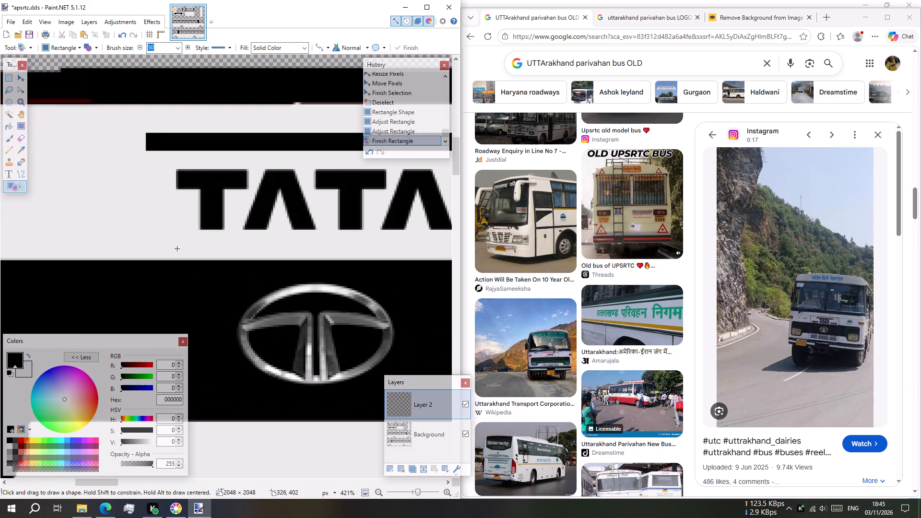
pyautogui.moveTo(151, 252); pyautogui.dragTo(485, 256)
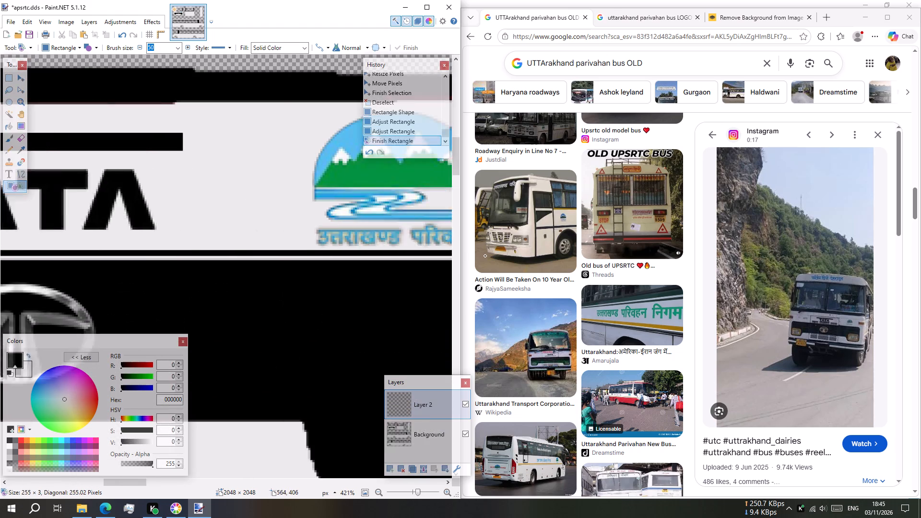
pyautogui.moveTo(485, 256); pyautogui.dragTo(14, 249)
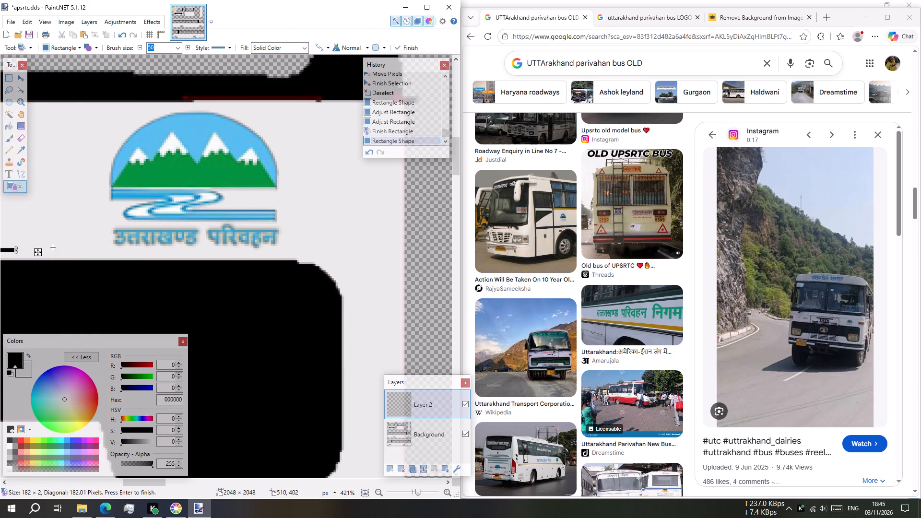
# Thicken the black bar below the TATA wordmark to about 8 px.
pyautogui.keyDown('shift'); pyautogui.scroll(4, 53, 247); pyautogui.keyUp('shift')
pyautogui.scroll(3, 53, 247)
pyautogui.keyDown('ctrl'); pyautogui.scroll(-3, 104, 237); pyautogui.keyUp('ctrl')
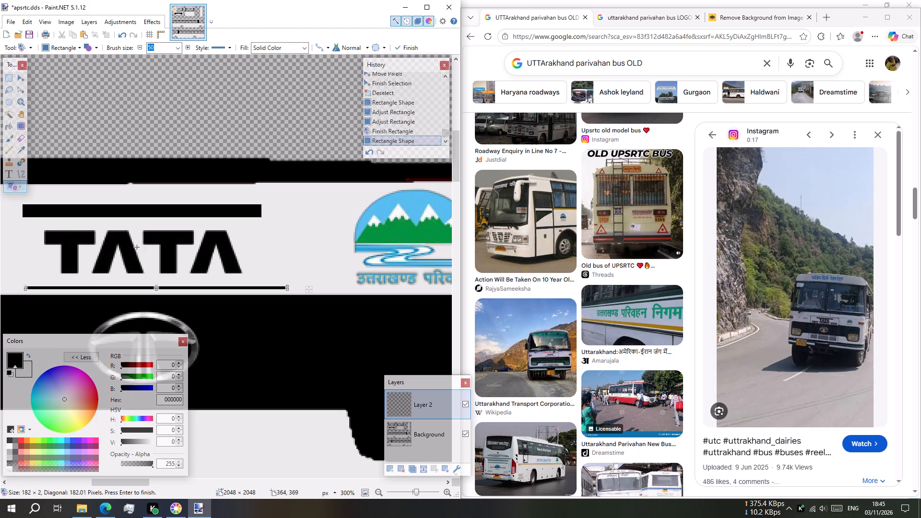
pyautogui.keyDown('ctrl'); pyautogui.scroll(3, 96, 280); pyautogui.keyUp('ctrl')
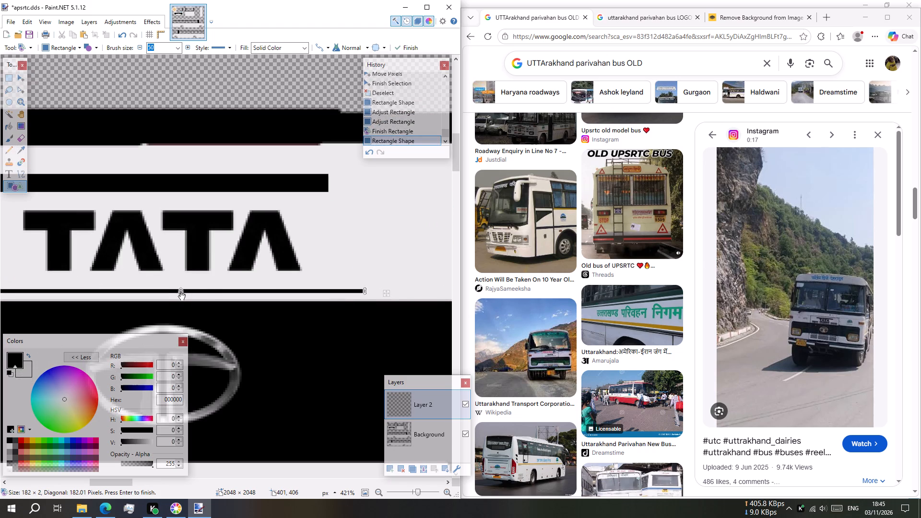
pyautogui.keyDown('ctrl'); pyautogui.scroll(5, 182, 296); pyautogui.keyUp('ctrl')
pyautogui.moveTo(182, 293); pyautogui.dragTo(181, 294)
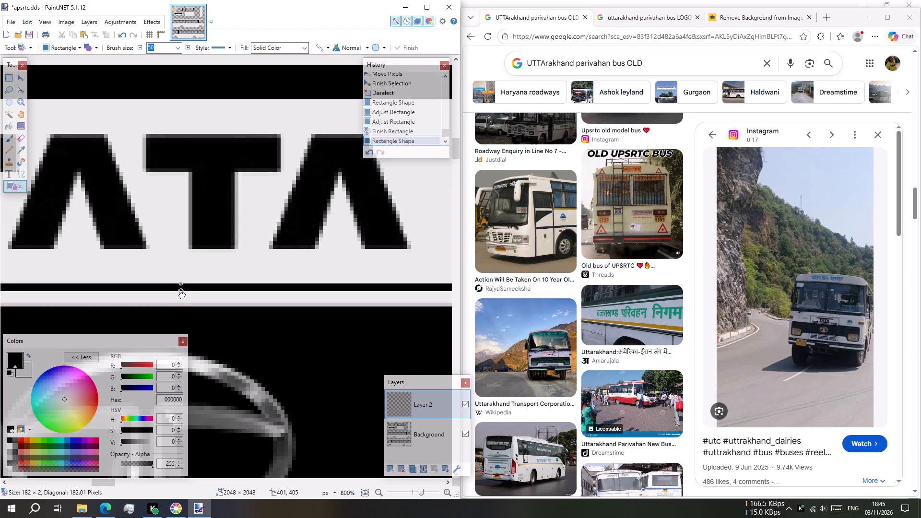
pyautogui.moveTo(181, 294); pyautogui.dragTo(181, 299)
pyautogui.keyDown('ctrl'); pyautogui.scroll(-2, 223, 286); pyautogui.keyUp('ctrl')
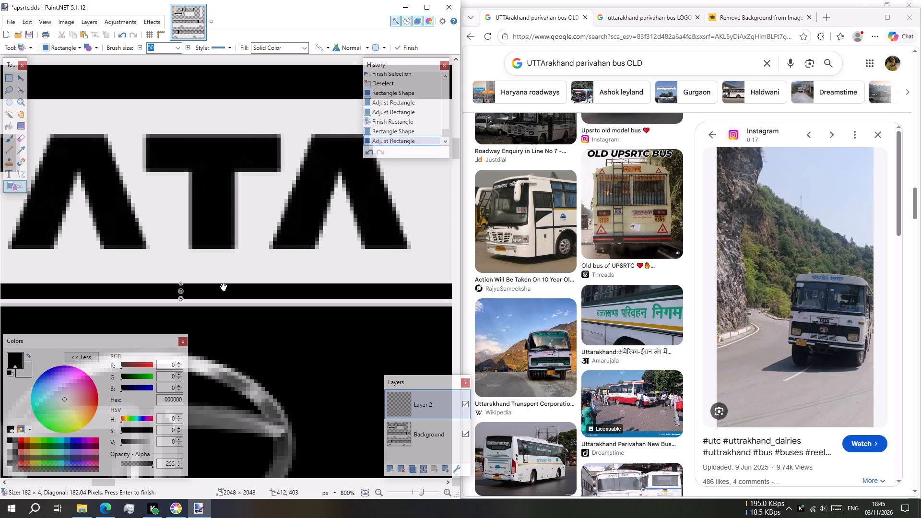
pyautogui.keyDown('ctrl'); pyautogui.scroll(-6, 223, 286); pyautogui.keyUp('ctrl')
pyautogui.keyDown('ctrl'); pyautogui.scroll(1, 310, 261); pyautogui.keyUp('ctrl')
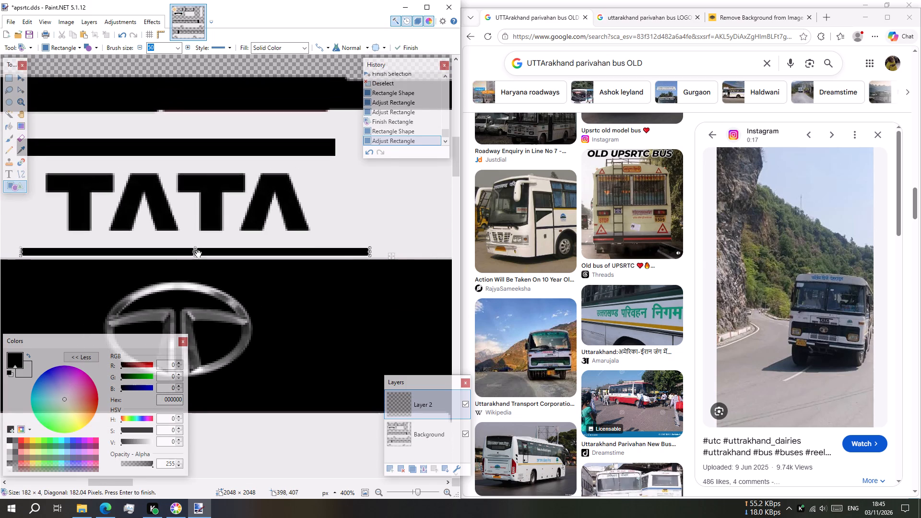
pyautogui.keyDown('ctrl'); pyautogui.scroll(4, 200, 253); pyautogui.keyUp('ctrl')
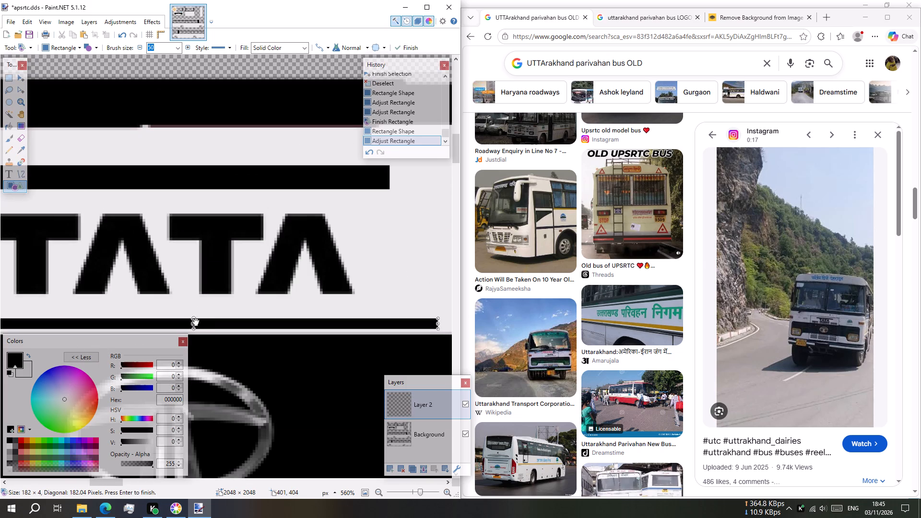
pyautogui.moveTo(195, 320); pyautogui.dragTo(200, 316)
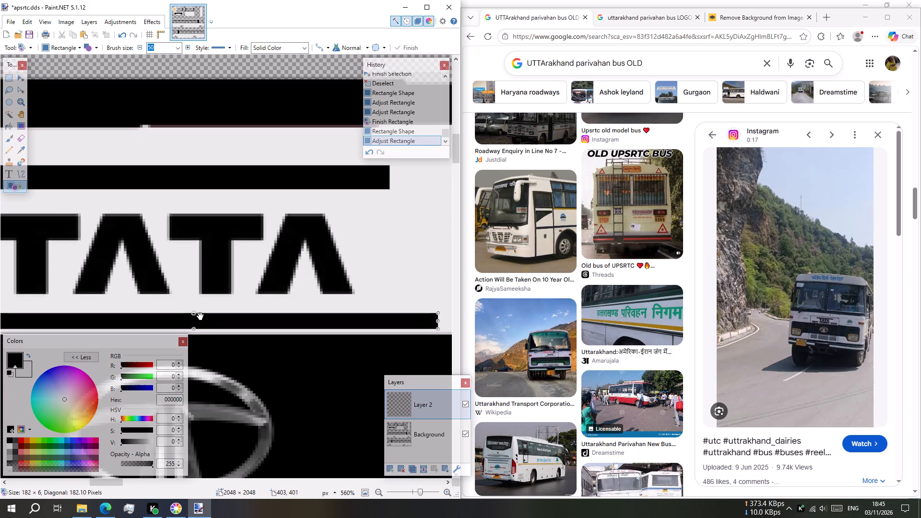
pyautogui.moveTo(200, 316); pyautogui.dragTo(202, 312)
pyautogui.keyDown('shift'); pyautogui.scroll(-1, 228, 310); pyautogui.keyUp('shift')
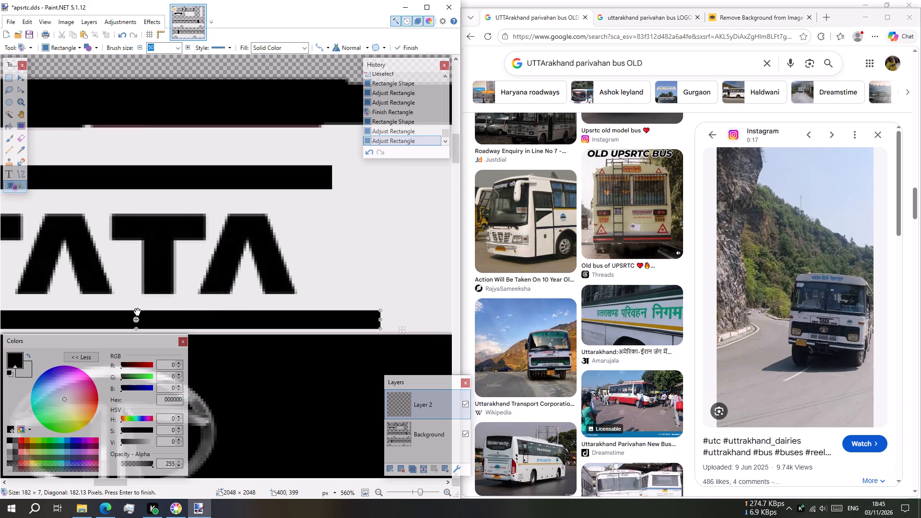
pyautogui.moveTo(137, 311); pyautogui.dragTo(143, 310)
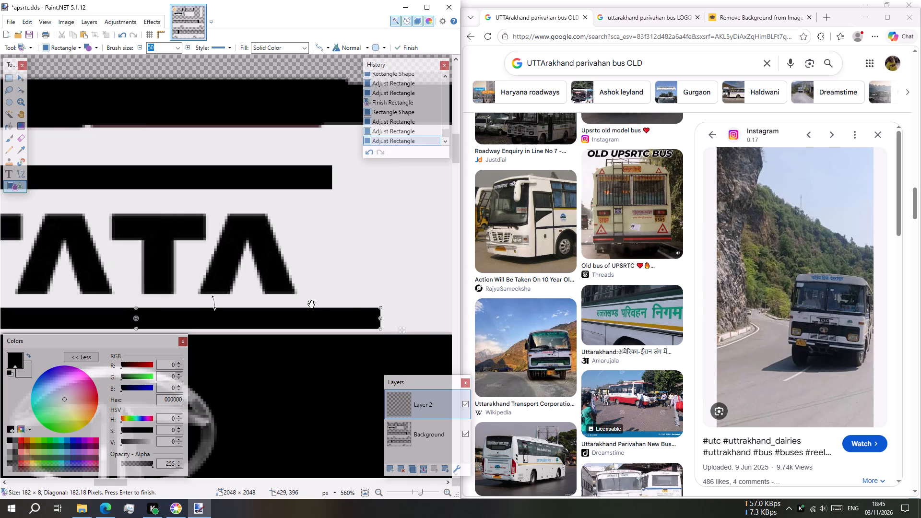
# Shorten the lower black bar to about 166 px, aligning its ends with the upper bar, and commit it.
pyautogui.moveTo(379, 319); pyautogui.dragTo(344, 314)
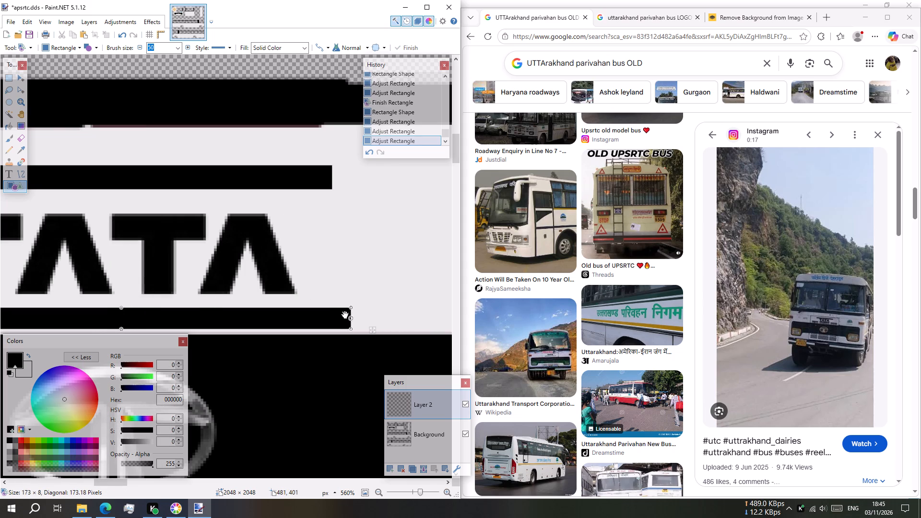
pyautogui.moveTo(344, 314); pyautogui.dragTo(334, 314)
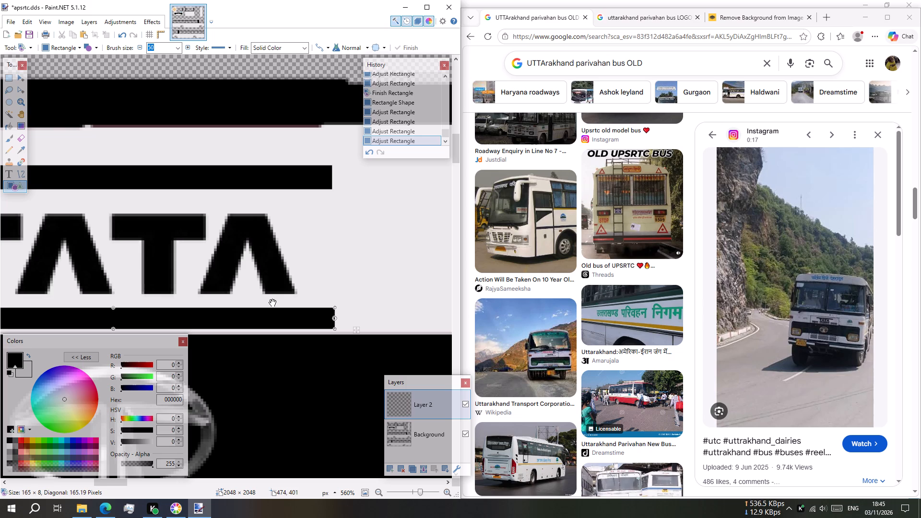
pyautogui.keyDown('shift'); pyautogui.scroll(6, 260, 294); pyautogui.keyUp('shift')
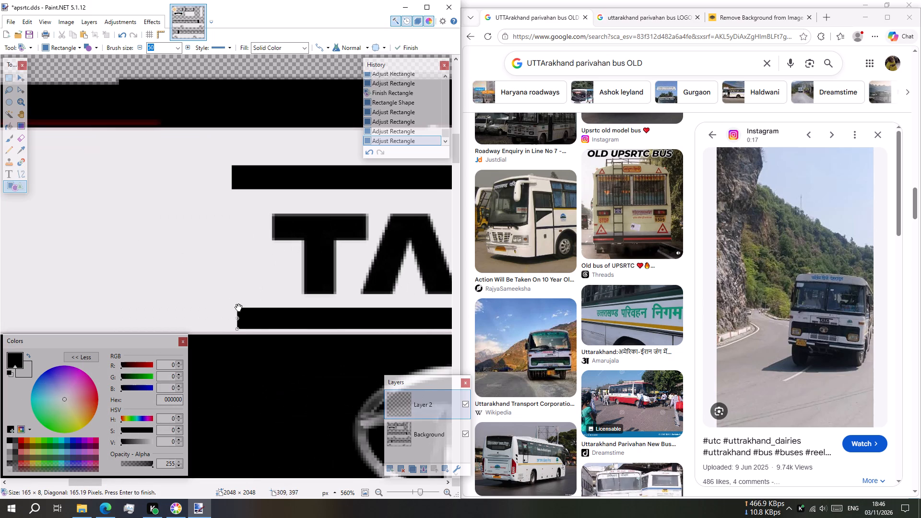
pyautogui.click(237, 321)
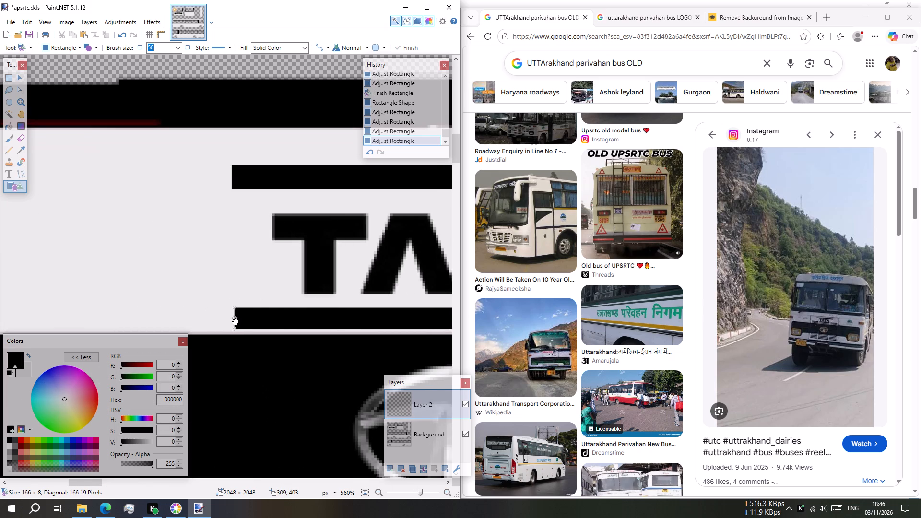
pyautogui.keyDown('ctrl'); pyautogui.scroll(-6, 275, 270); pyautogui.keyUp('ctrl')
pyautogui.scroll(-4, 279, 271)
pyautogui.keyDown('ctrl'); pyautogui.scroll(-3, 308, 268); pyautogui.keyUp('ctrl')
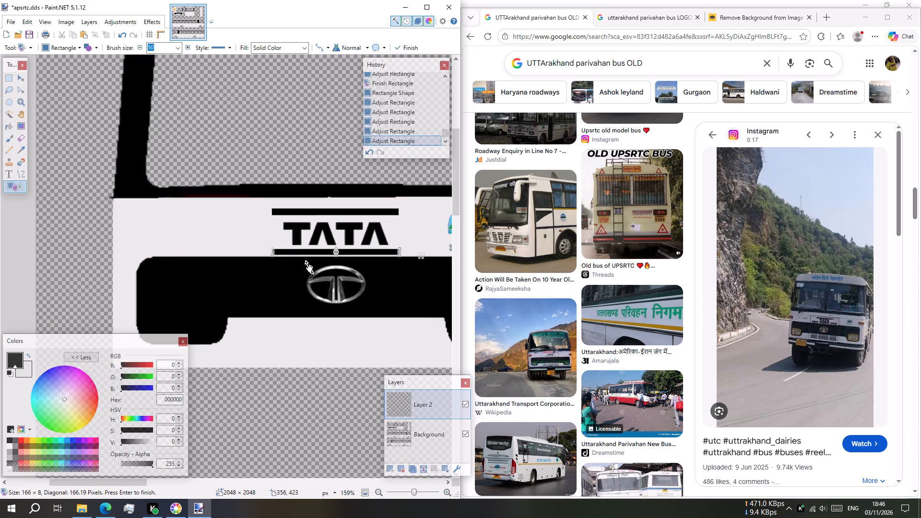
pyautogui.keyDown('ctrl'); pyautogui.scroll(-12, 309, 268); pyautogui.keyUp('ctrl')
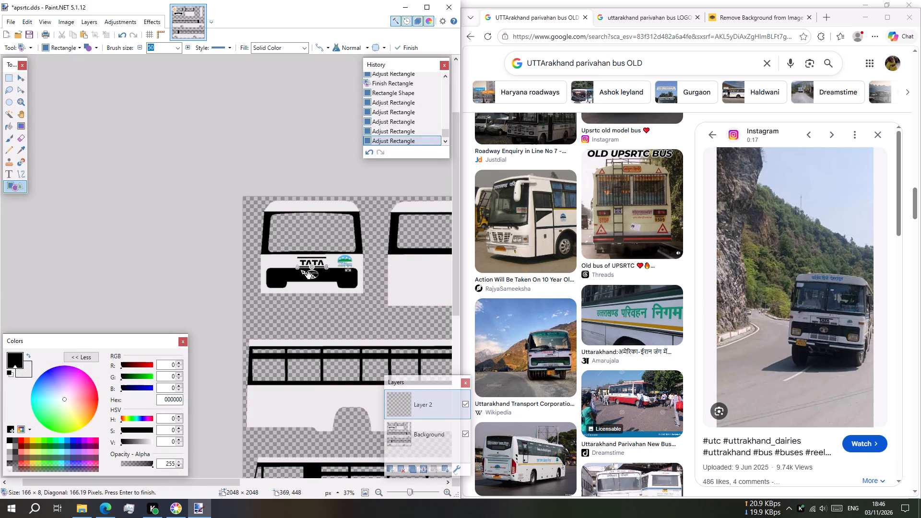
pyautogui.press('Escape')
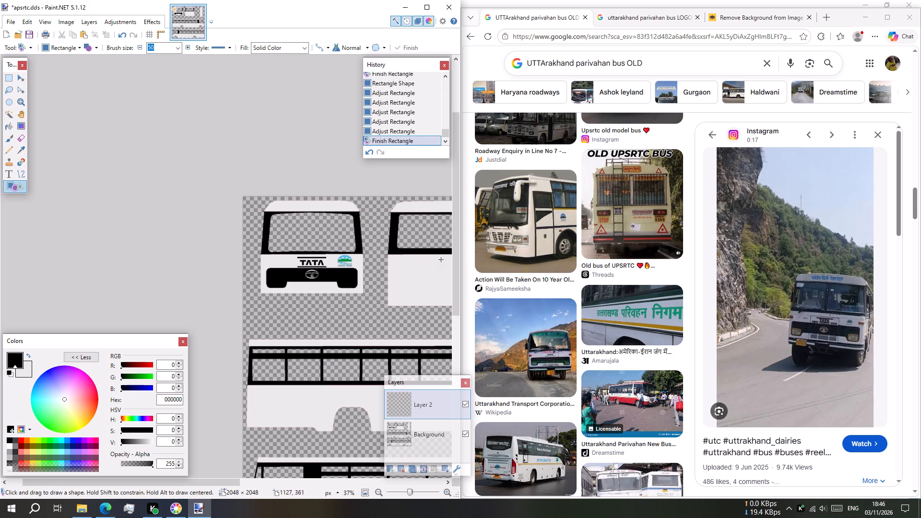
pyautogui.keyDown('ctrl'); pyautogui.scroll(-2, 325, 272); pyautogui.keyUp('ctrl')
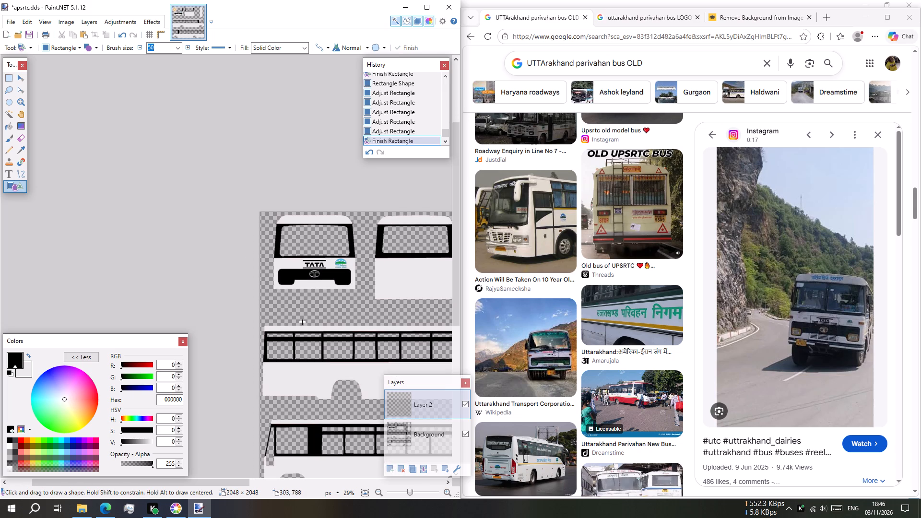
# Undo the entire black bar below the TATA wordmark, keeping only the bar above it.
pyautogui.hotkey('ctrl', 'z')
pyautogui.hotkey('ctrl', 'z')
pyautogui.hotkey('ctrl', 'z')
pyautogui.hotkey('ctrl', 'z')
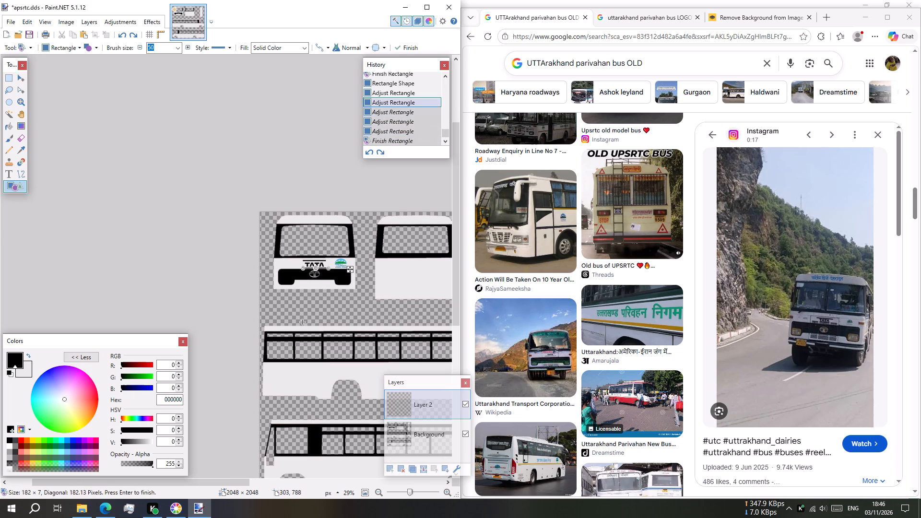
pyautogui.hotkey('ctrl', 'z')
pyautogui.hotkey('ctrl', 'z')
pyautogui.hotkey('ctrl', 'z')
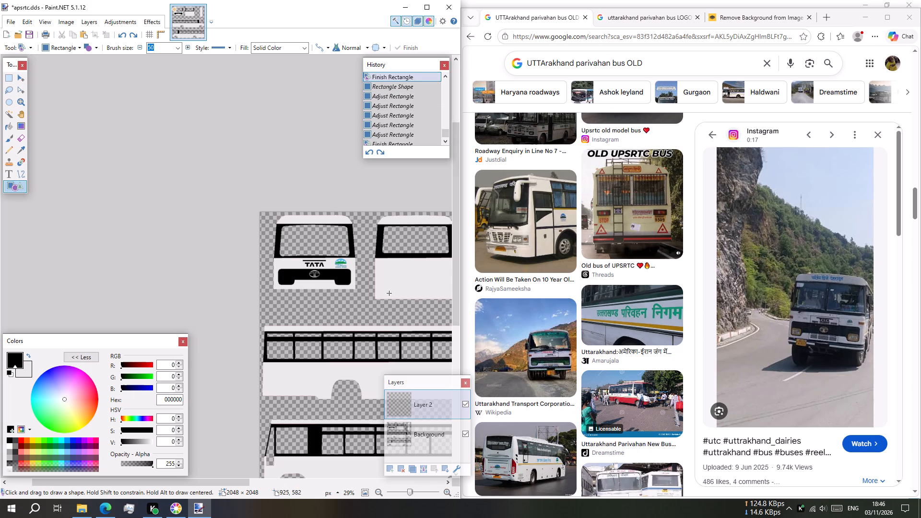
# Merge Layer 2 down into the Background and save apsrtc.dds.
pyautogui.keyDown('shift'); pyautogui.scroll(-2, 389, 293); pyautogui.keyUp('shift')
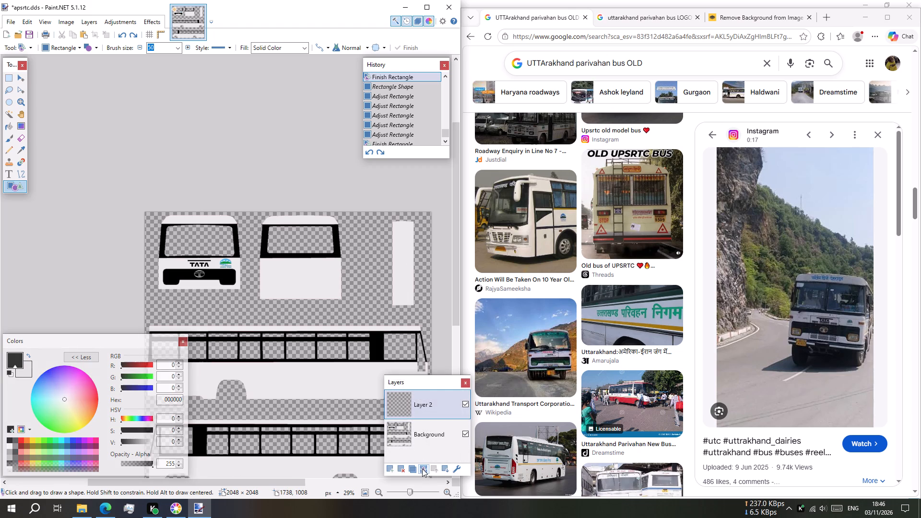
pyautogui.click(422, 469)
pyautogui.hotkey('ctrl', 's')
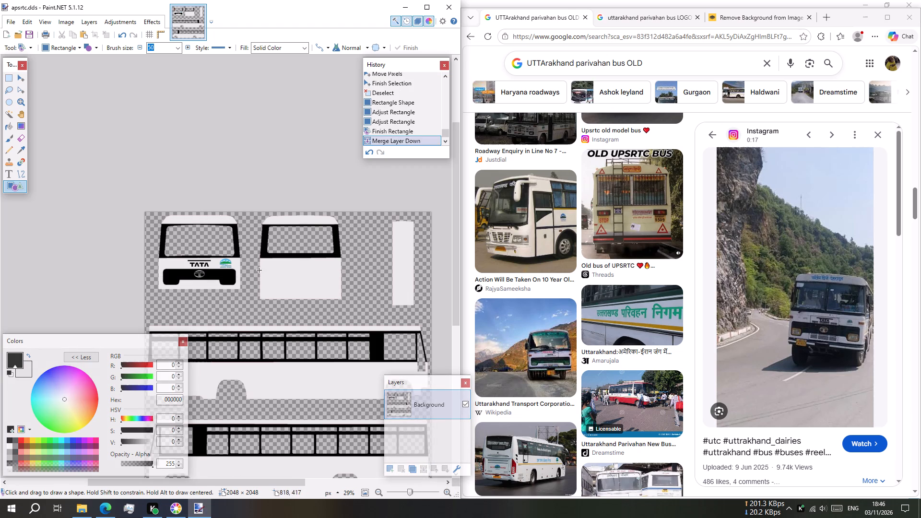
# Compare the bus skin with the reference photos and add a new layer above the Background.
pyautogui.scroll(-1, 781, 274)
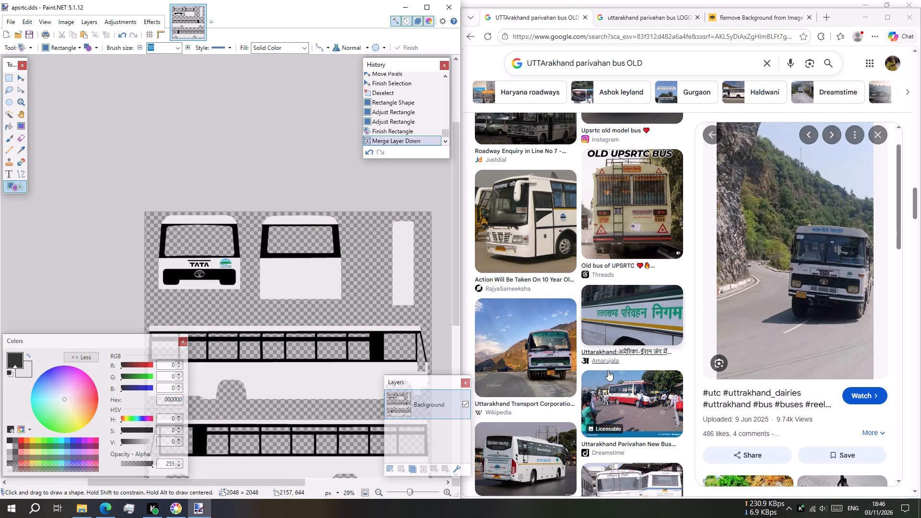
pyautogui.scroll(-1, 664, 355)
pyautogui.scroll(-2, 295, 289)
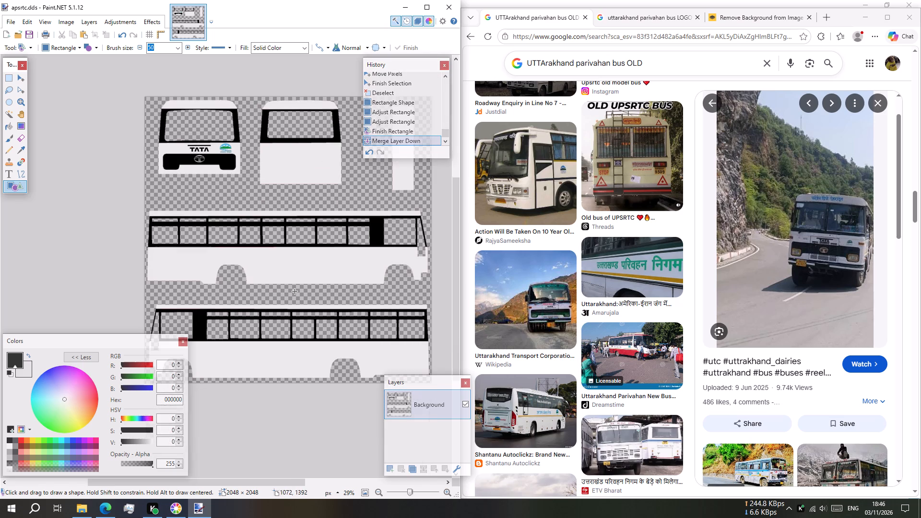
pyautogui.scroll(-1, 295, 295)
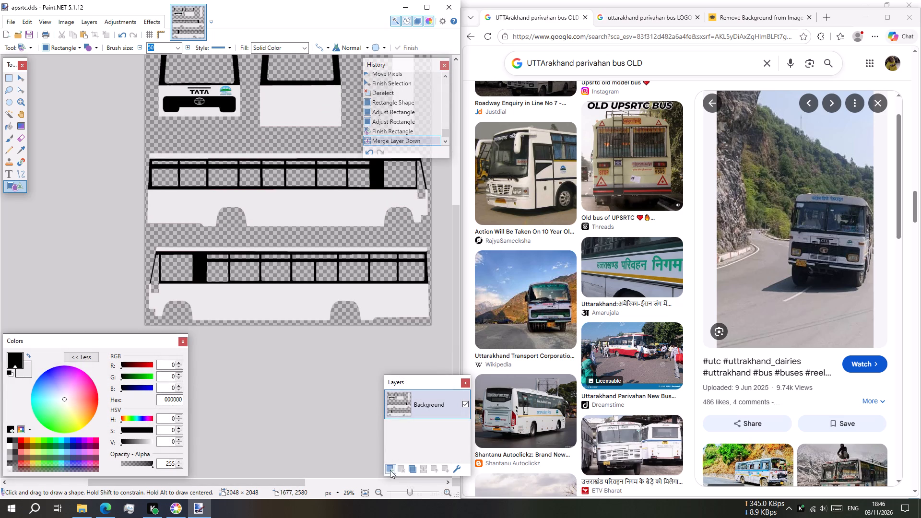
pyautogui.click(390, 470)
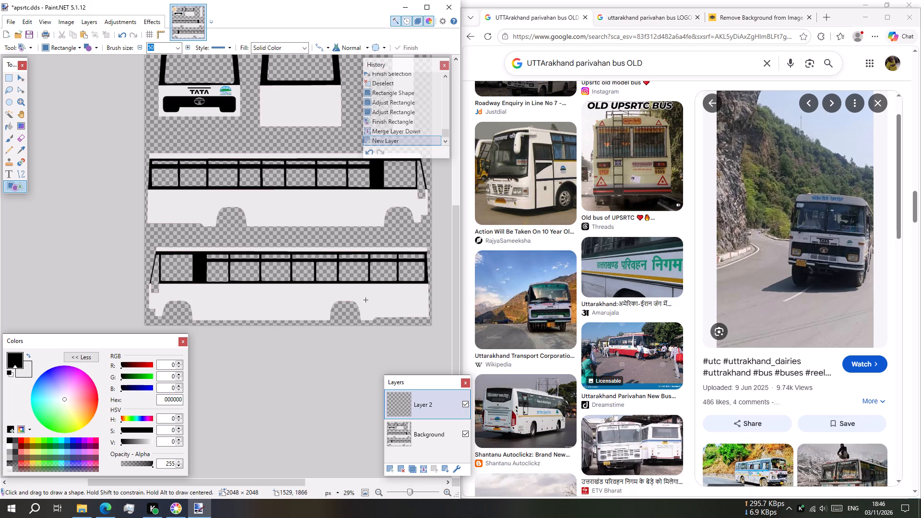
# Examine the reference bus photos and the skin's side panels to plan the side livery.
pyautogui.scroll(-3, 582, 280)
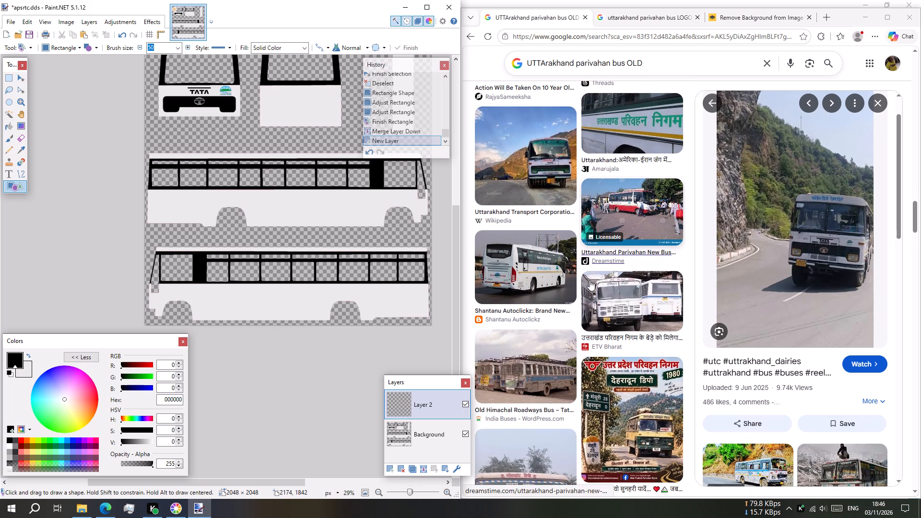
pyautogui.scroll(1, 590, 280)
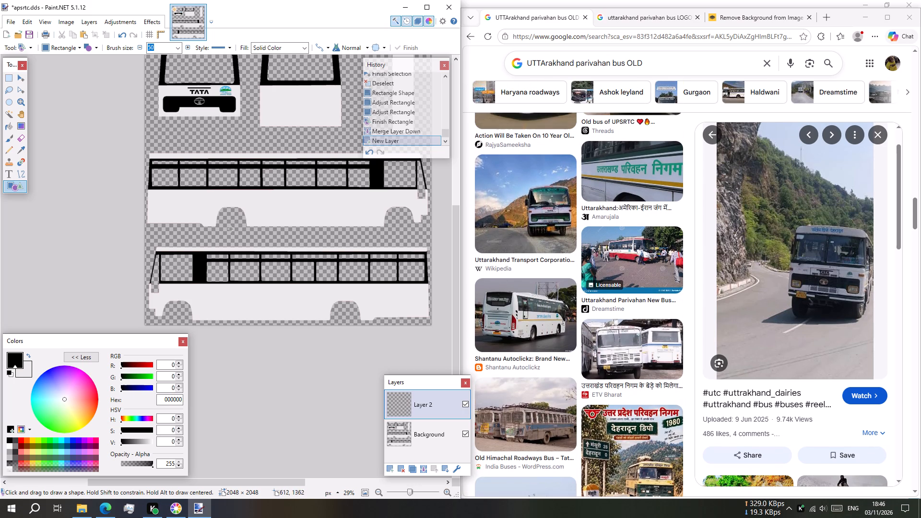
pyautogui.keyDown('ctrl'); pyautogui.scroll(4, 231, 229); pyautogui.keyUp('ctrl')
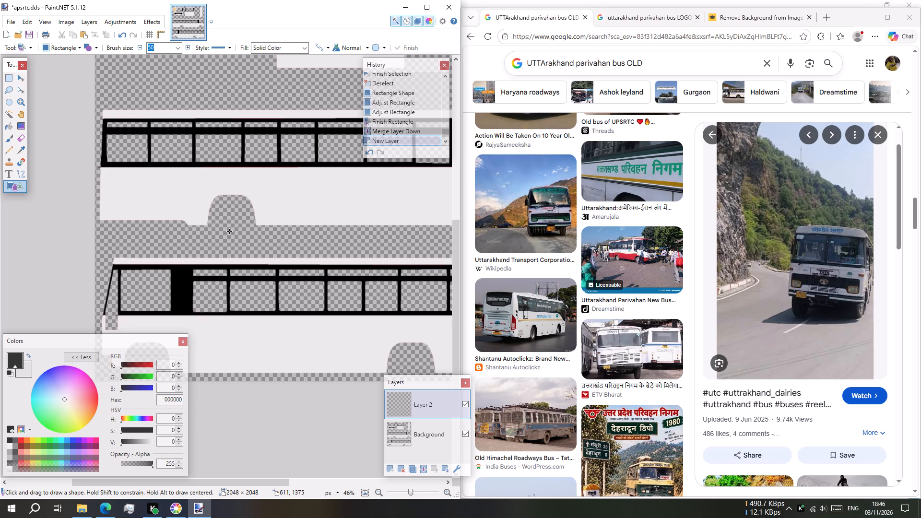
pyautogui.keyDown('ctrl'); pyautogui.scroll(1, 228, 231); pyautogui.keyUp('ctrl')
pyautogui.scroll(-1, 241, 220)
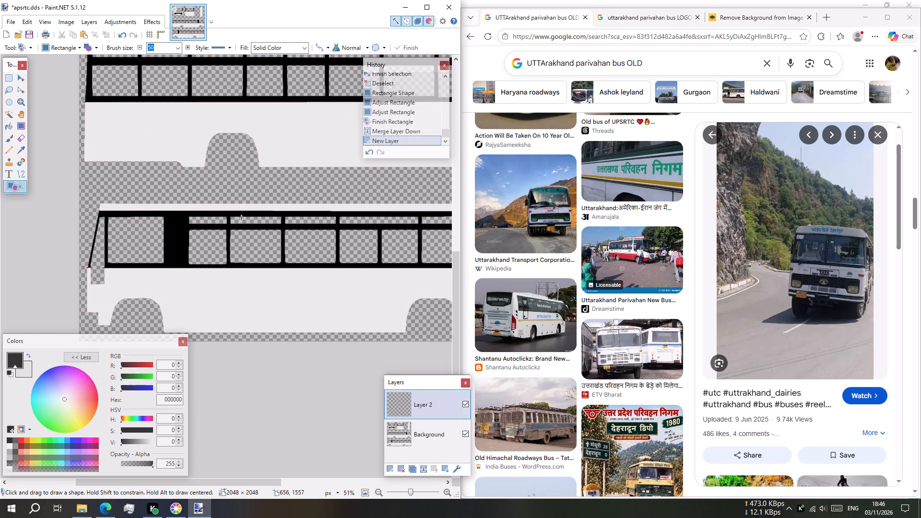
pyautogui.keyDown('ctrl'); pyautogui.scroll(-5, 247, 211); pyautogui.keyUp('ctrl')
pyautogui.scroll(1, 272, 179)
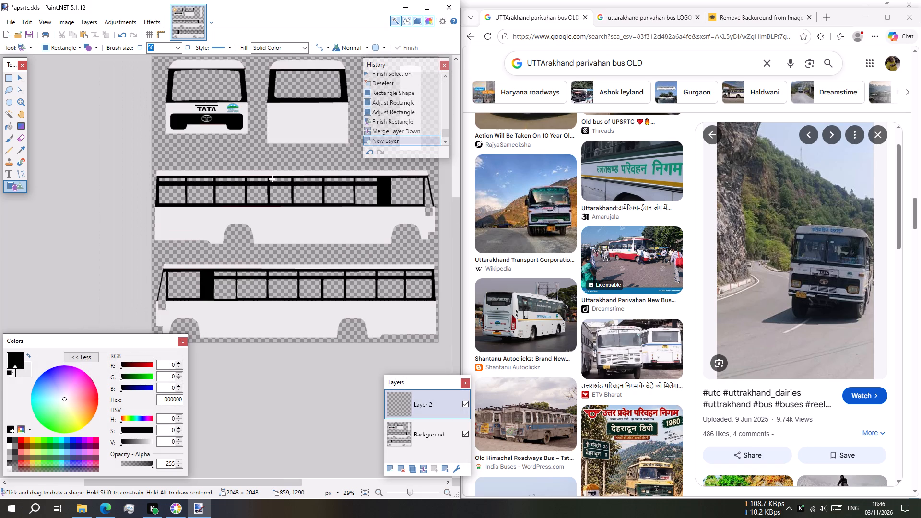
pyautogui.keyDown('ctrl'); pyautogui.scroll(1, 275, 230); pyautogui.keyUp('ctrl')
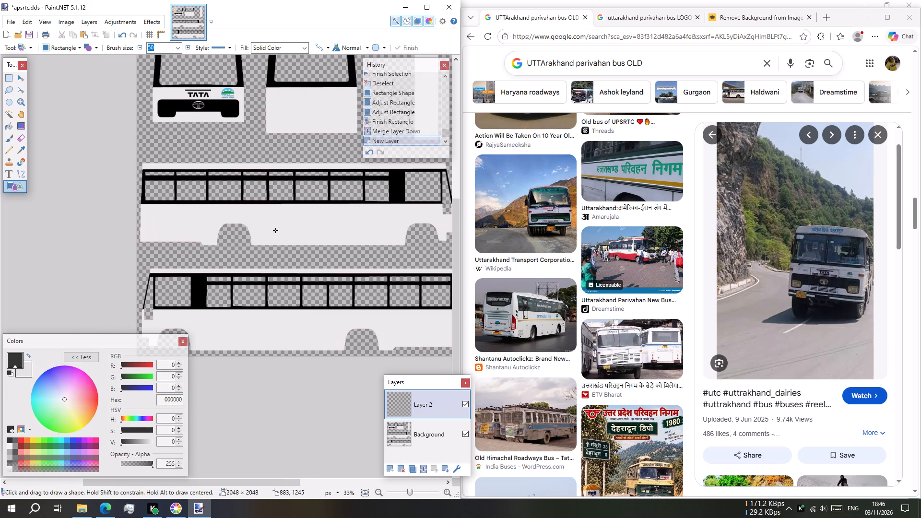
# Draw a filled yellow (F9D000) stripe of about 2013 × 37 px along the upper side view, below the windows.
pyautogui.click(33, 439)
pyautogui.click(152, 441)
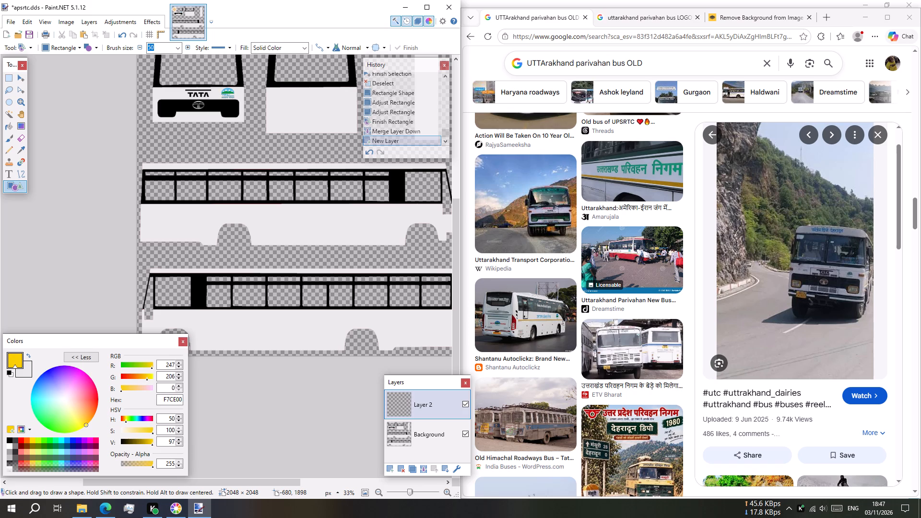
pyautogui.click(180, 443)
pyautogui.doubleClick(180, 439)
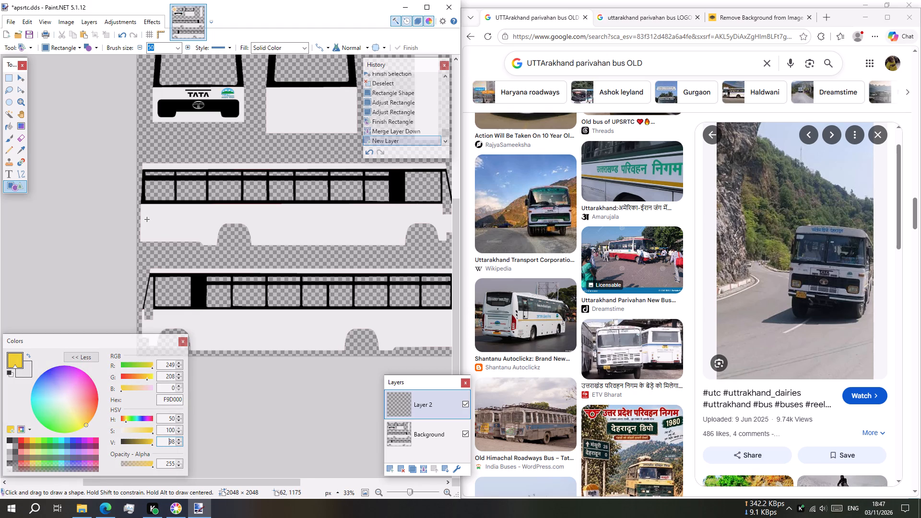
pyautogui.keyDown('ctrl'); pyautogui.scroll(1, 147, 219); pyautogui.keyUp('ctrl')
pyautogui.scroll(1, 151, 219)
pyautogui.keyDown('shift'); pyautogui.scroll(1, 151, 219); pyautogui.keyUp('shift')
pyautogui.keyDown('shift'); pyautogui.scroll(-2, 151, 219); pyautogui.keyUp('shift')
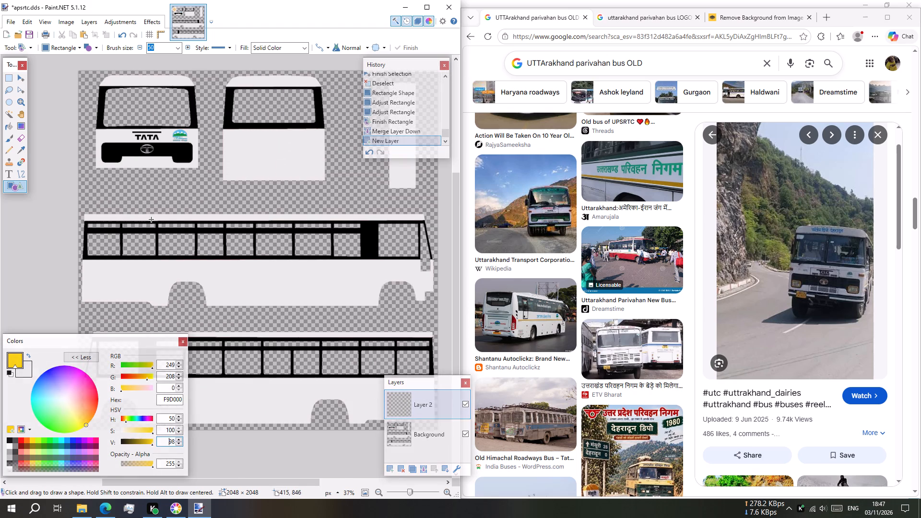
pyautogui.keyDown('shift'); pyautogui.scroll(-1, 151, 219); pyautogui.keyUp('shift')
pyautogui.click(185, 345)
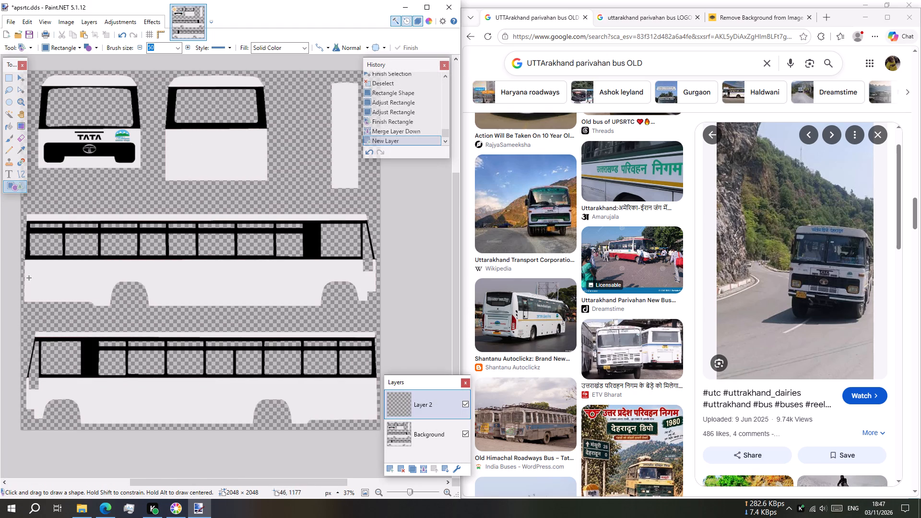
pyautogui.moveTo(24, 272); pyautogui.dragTo(341, 280)
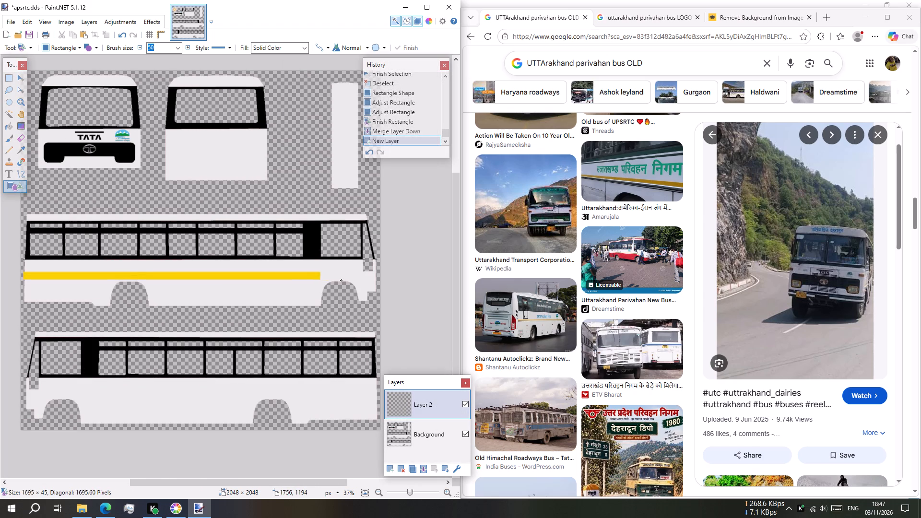
pyautogui.moveTo(341, 280); pyautogui.dragTo(376, 278)
# Reduce the yellow side stripe's thickness to about 26 px.
pyautogui.keyDown('ctrl'); pyautogui.scroll(5, 253, 284); pyautogui.keyUp('ctrl')
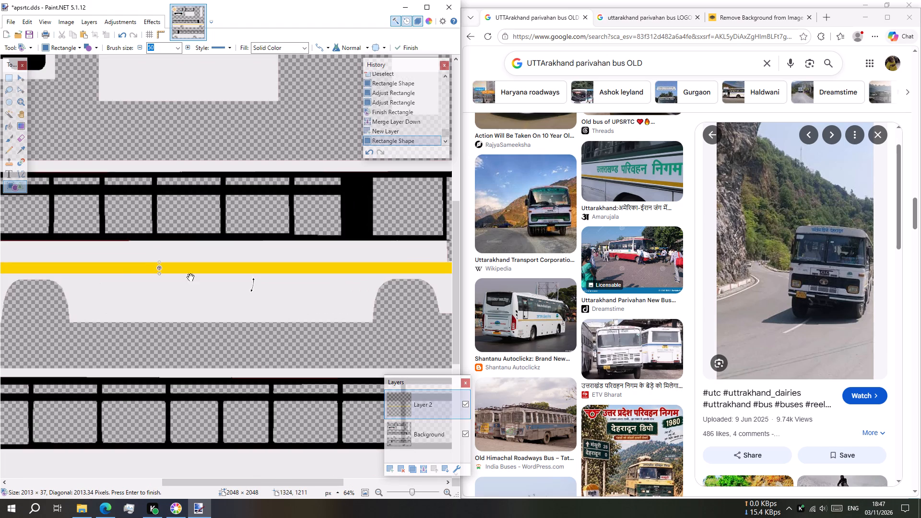
pyautogui.moveTo(158, 275); pyautogui.dragTo(166, 273)
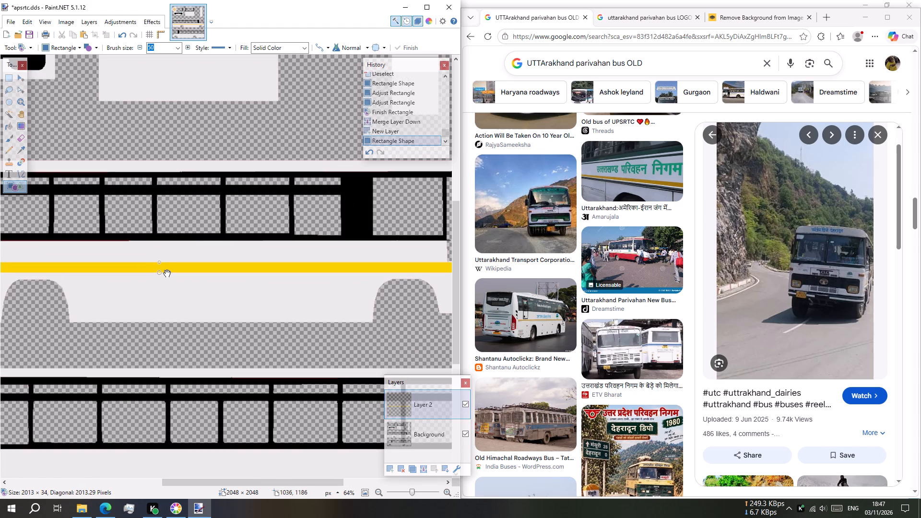
pyautogui.moveTo(166, 273); pyautogui.dragTo(167, 272)
# Trim the yellow stripe to about 2002 px long, aligning its ends with the edges of the bus side.
pyautogui.keyDown('shift'); pyautogui.scroll(5, 154, 269); pyautogui.keyUp('shift')
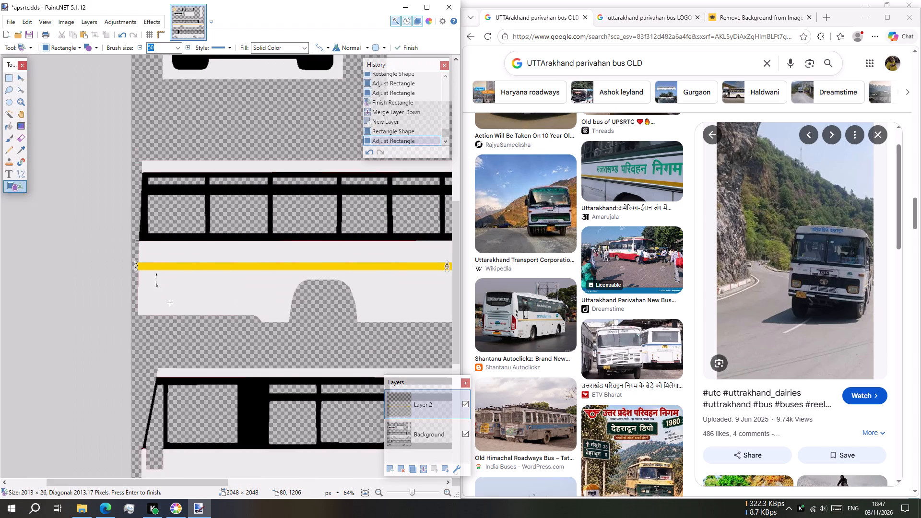
pyautogui.keyDown('ctrl'); pyautogui.scroll(6, 170, 303); pyautogui.keyUp('ctrl')
pyautogui.moveTo(105, 232); pyautogui.dragTo(107, 233)
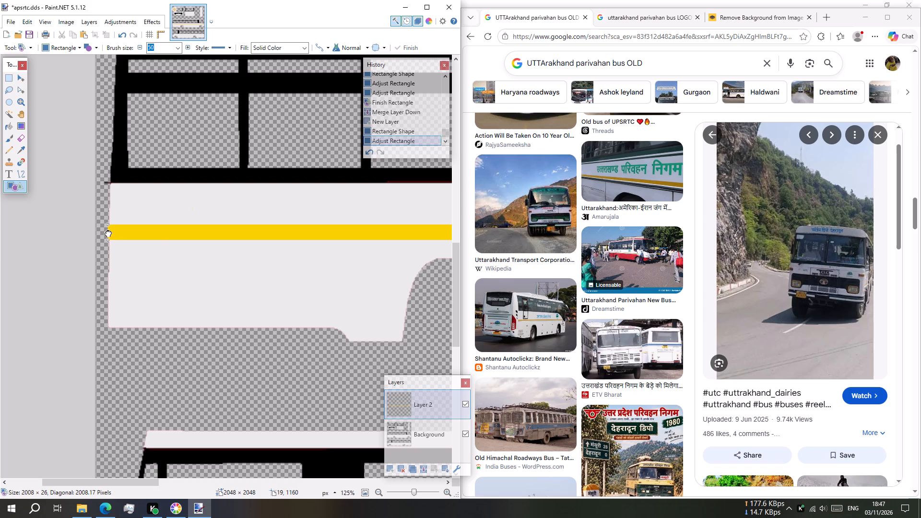
pyautogui.moveTo(107, 233); pyautogui.dragTo(109, 238)
pyautogui.keyDown('ctrl'); pyautogui.scroll(-4, 205, 241); pyautogui.keyUp('ctrl')
pyautogui.keyDown('shift'); pyautogui.scroll(-9, 207, 244); pyautogui.keyUp('shift')
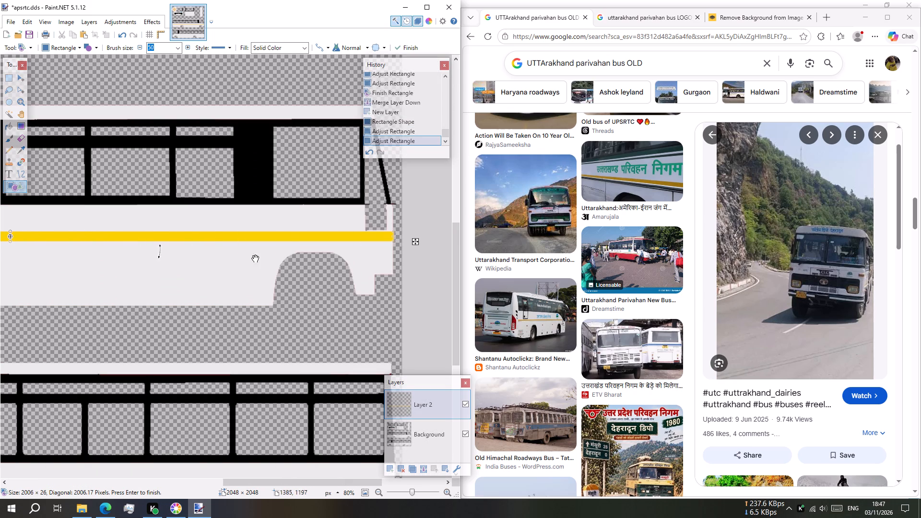
pyautogui.click(416, 244)
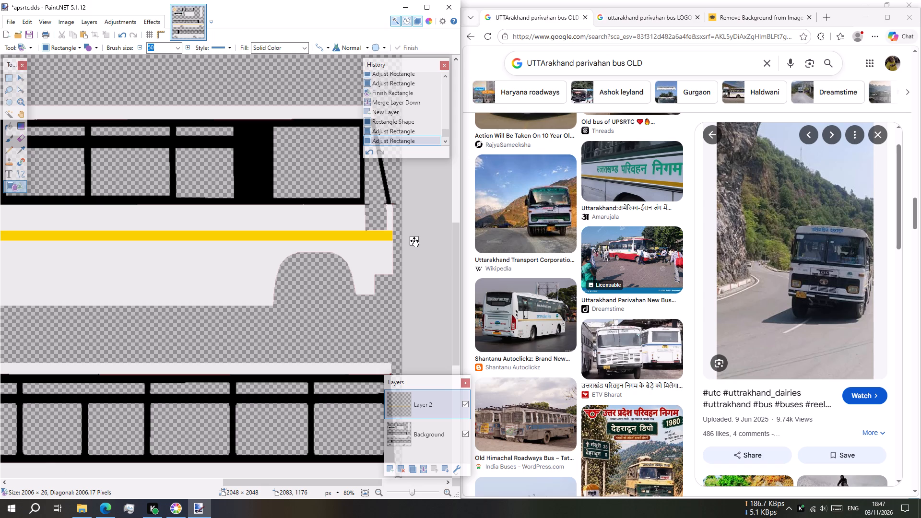
pyautogui.keyDown('shift'); pyautogui.scroll(9, 289, 263); pyautogui.keyUp('shift')
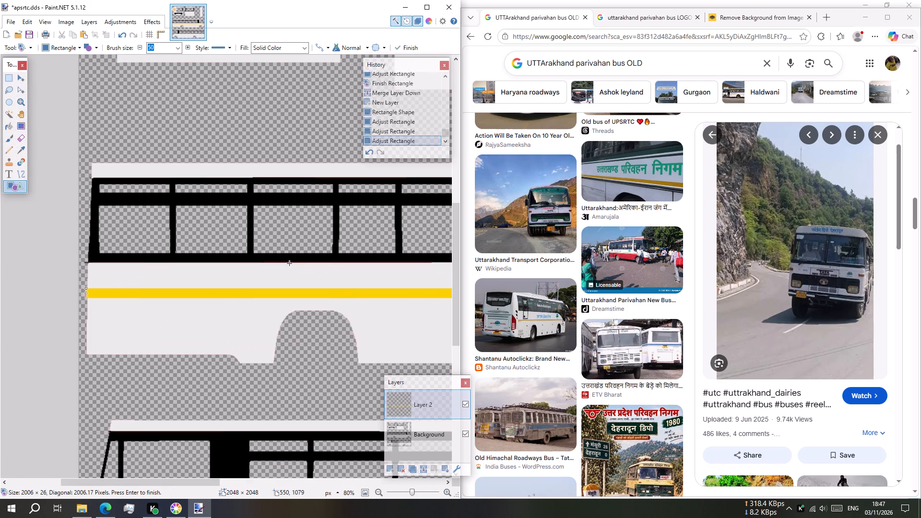
pyautogui.keyDown('ctrl'); pyautogui.scroll(14, 96, 323); pyautogui.keyUp('ctrl')
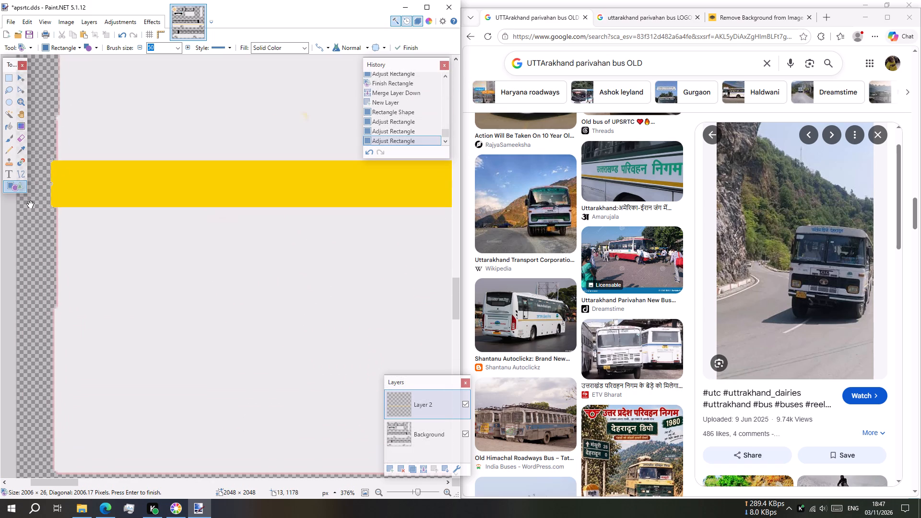
pyautogui.moveTo(51, 185); pyautogui.dragTo(57, 185)
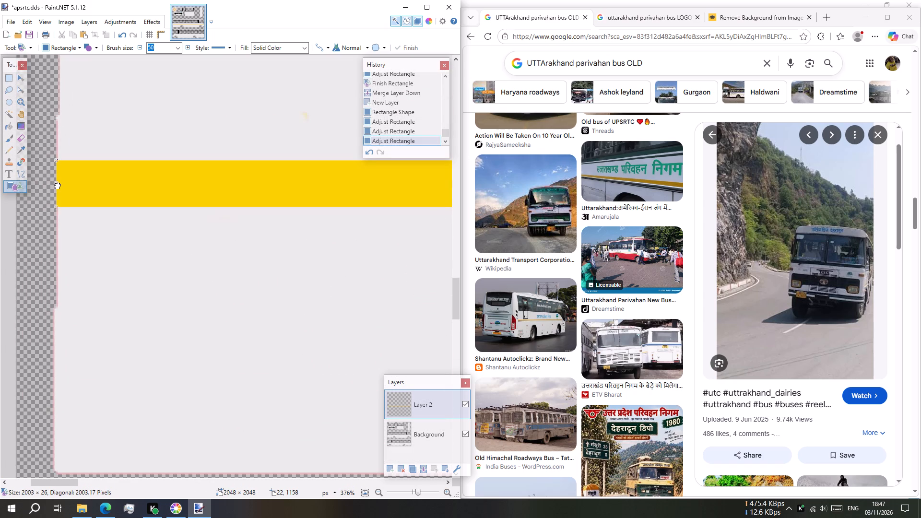
pyautogui.moveTo(57, 185); pyautogui.dragTo(59, 185)
# Thin the yellow stripe further to about 16 px by raising its lower edge.
pyautogui.keyDown('ctrl'); pyautogui.scroll(-3, 187, 243); pyautogui.keyUp('ctrl')
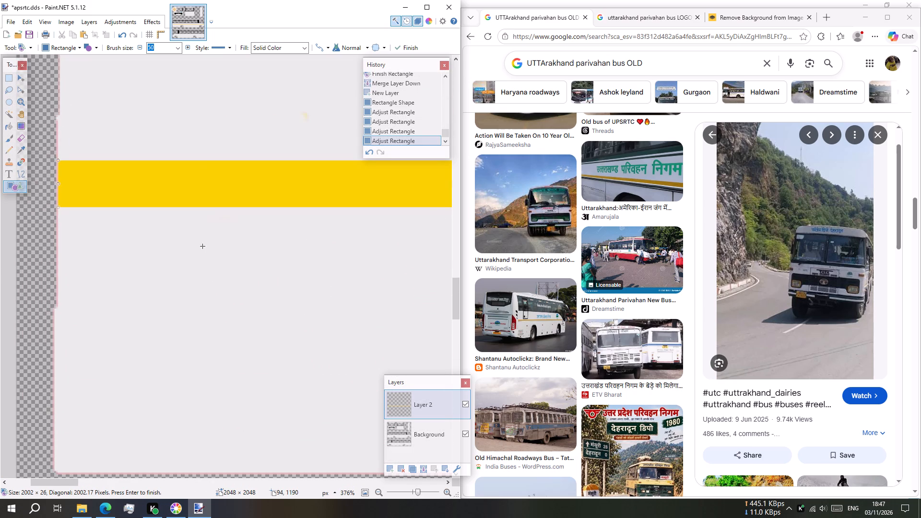
pyautogui.keyDown('ctrl'); pyautogui.scroll(-2, 202, 246); pyautogui.keyUp('ctrl')
pyautogui.keyDown('ctrl'); pyautogui.scroll(-5, 309, 209); pyautogui.keyUp('ctrl')
pyautogui.keyDown('shift'); pyautogui.scroll(-10, 316, 212); pyautogui.keyUp('shift')
pyautogui.scroll(-5, 315, 212)
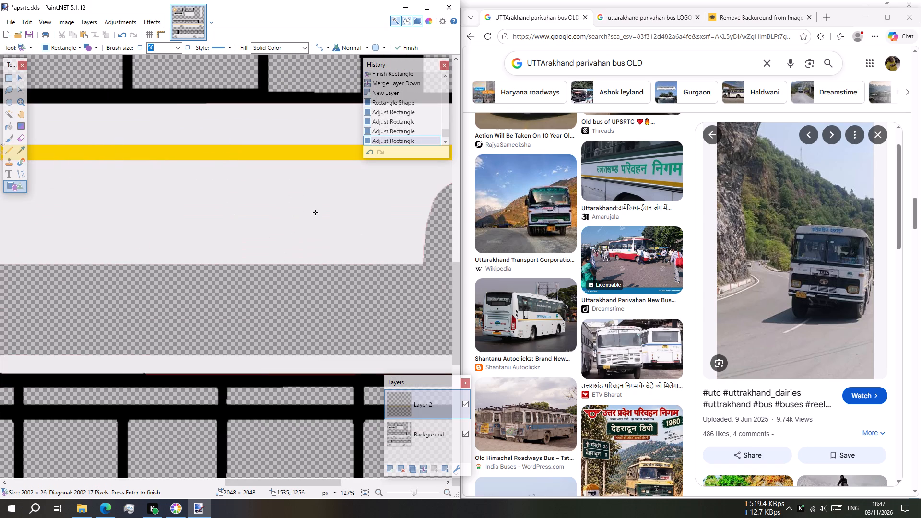
pyautogui.keyDown('ctrl'); pyautogui.scroll(4, 192, 177); pyautogui.keyUp('ctrl')
pyautogui.keyDown('ctrl'); pyautogui.scroll(-5, 189, 184); pyautogui.keyUp('ctrl')
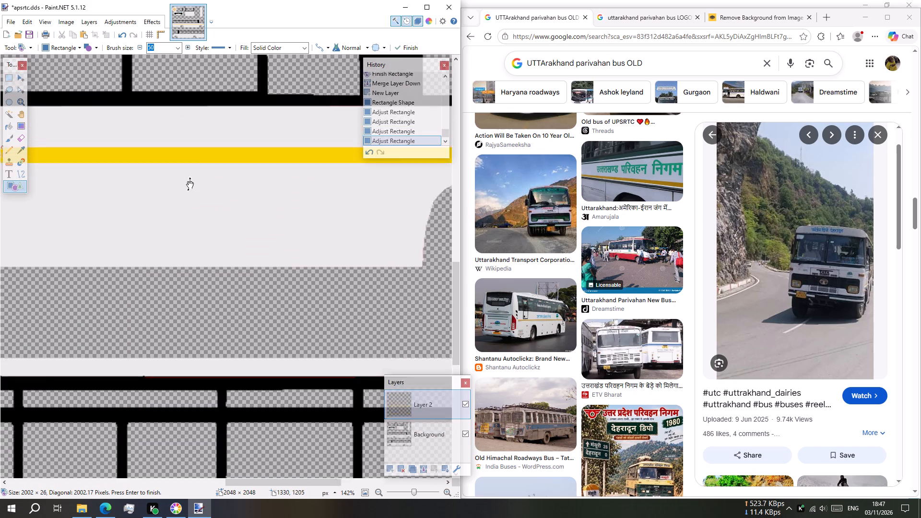
pyautogui.keyDown('ctrl'); pyautogui.scroll(-2, 189, 184); pyautogui.keyUp('ctrl')
pyautogui.keyDown('shift'); pyautogui.scroll(5, 189, 184); pyautogui.keyUp('shift')
pyautogui.keyDown('ctrl'); pyautogui.scroll(3, 341, 176); pyautogui.keyUp('ctrl')
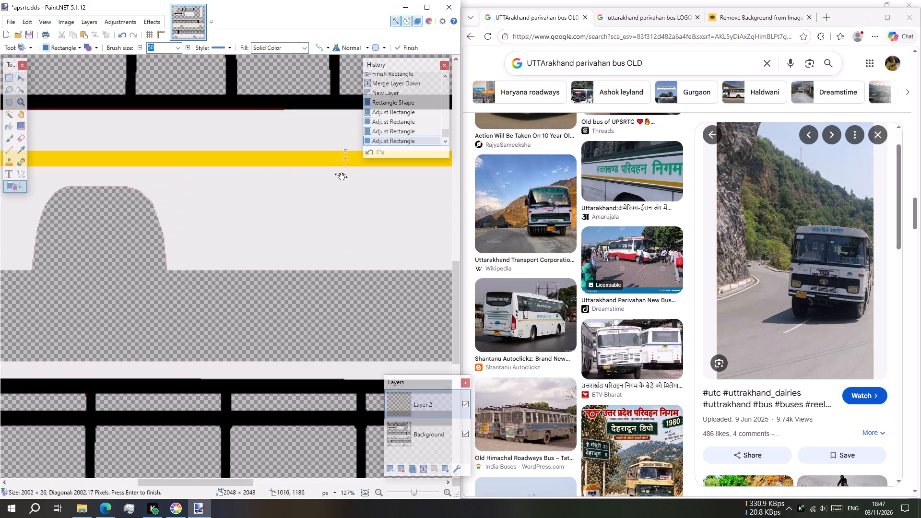
pyautogui.keyDown('ctrl'); pyautogui.scroll(5, 341, 176); pyautogui.keyUp('ctrl')
pyautogui.moveTo(348, 159); pyautogui.dragTo(361, 153)
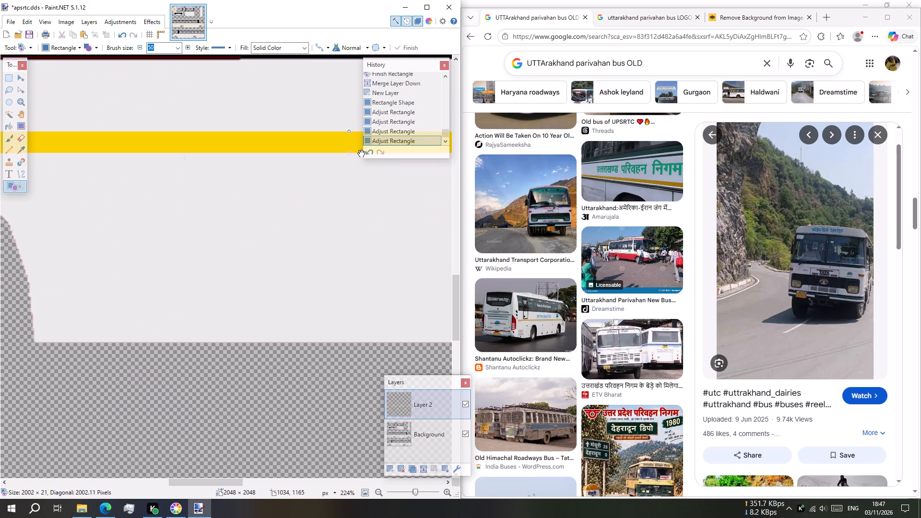
pyautogui.moveTo(361, 153); pyautogui.dragTo(364, 149)
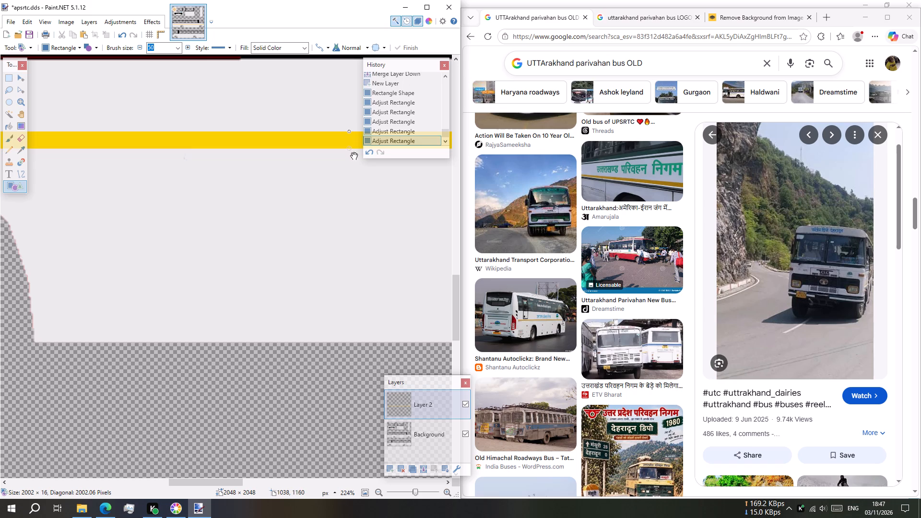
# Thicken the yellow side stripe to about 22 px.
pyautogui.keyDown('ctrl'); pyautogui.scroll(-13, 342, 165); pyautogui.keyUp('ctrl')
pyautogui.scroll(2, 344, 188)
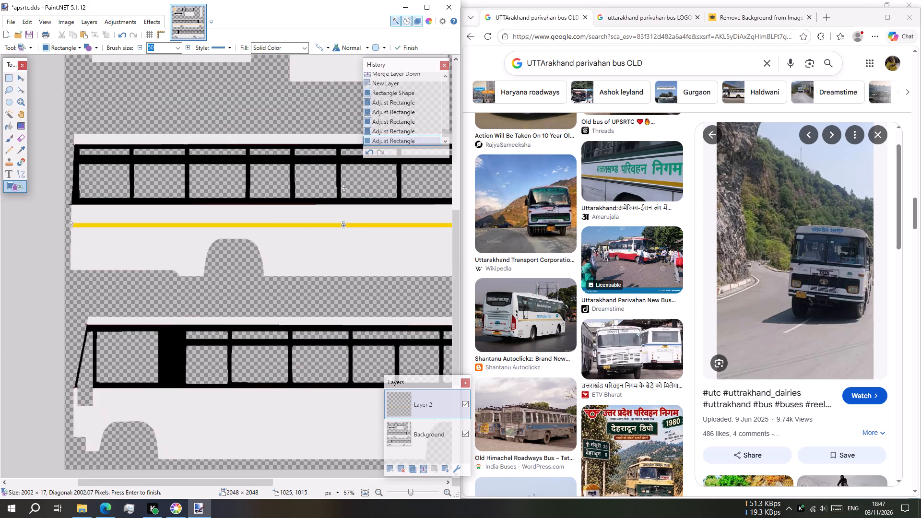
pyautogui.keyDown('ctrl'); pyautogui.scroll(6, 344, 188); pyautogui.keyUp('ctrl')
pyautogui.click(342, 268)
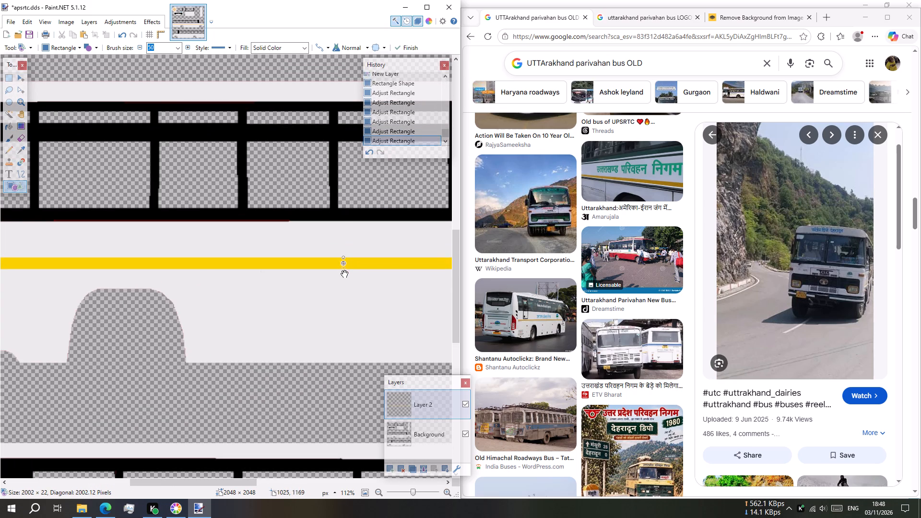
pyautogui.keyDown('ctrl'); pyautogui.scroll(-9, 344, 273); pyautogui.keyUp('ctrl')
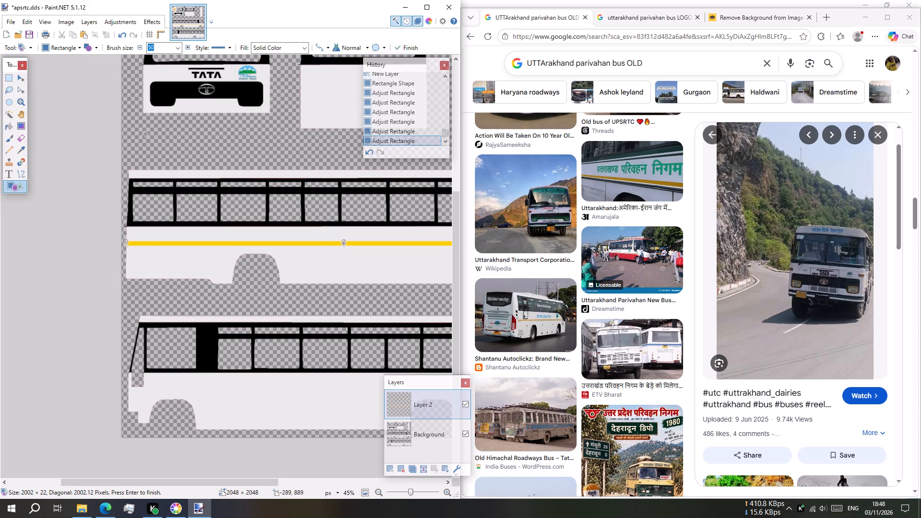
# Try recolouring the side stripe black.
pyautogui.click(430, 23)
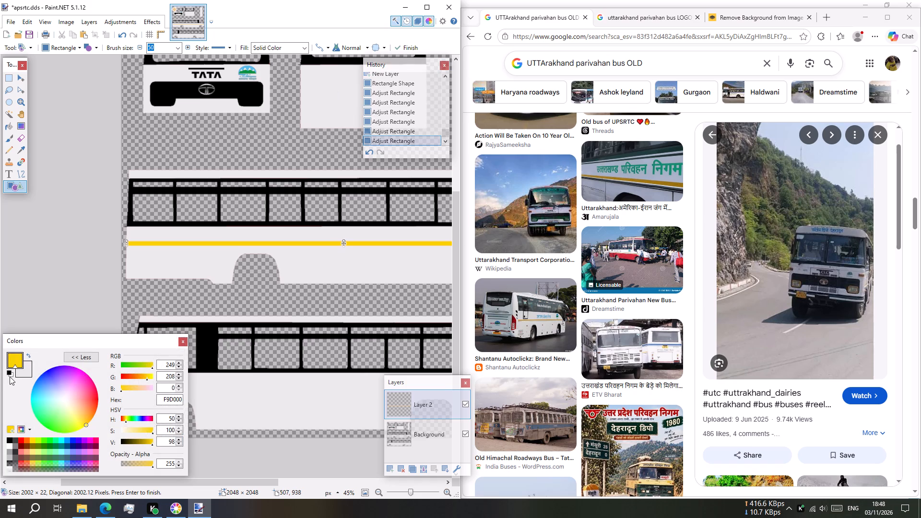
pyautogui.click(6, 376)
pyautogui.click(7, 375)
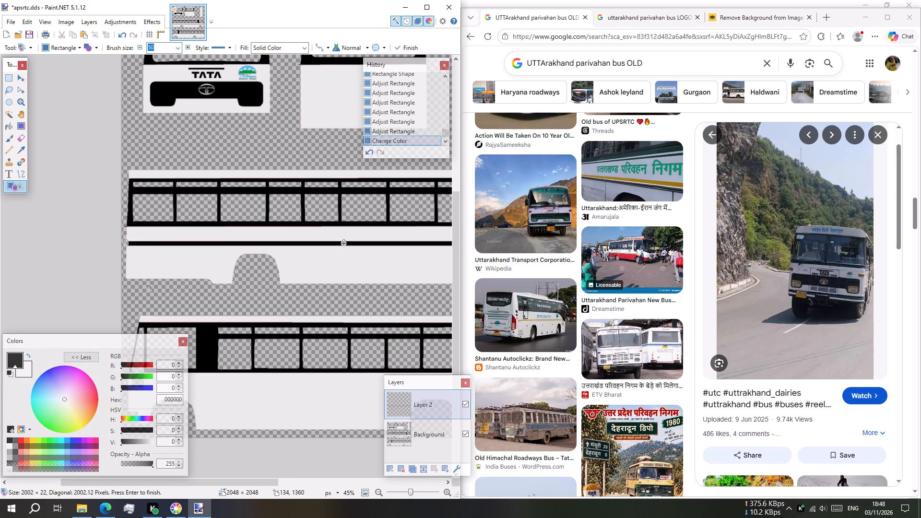
# Undo the black recolouring and the last thickness change, and commit the yellow stripe.
pyautogui.hotkey('ctrl', 'z')
pyautogui.hotkey('ctrl', 'z')
pyautogui.press('Escape')
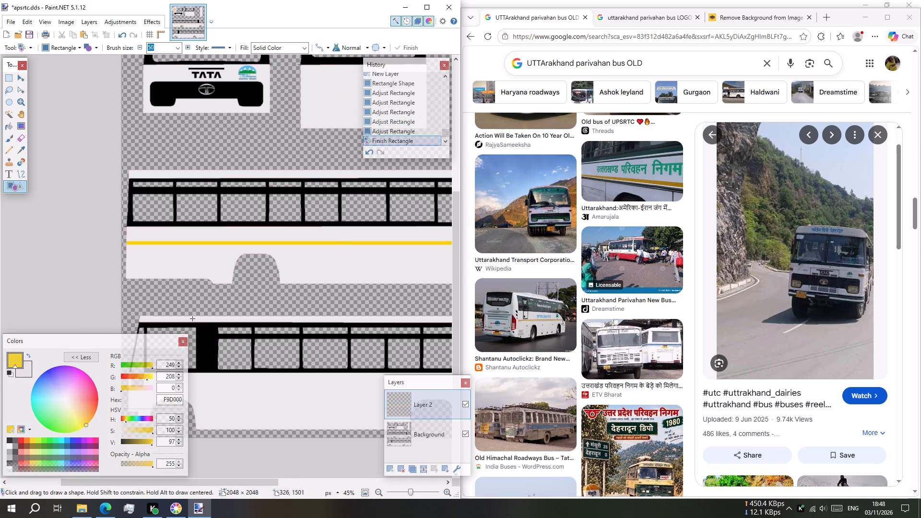
# Add a new layer above Layer 2 and flip it horizontally.
pyautogui.click(388, 468)
pyautogui.click(84, 24)
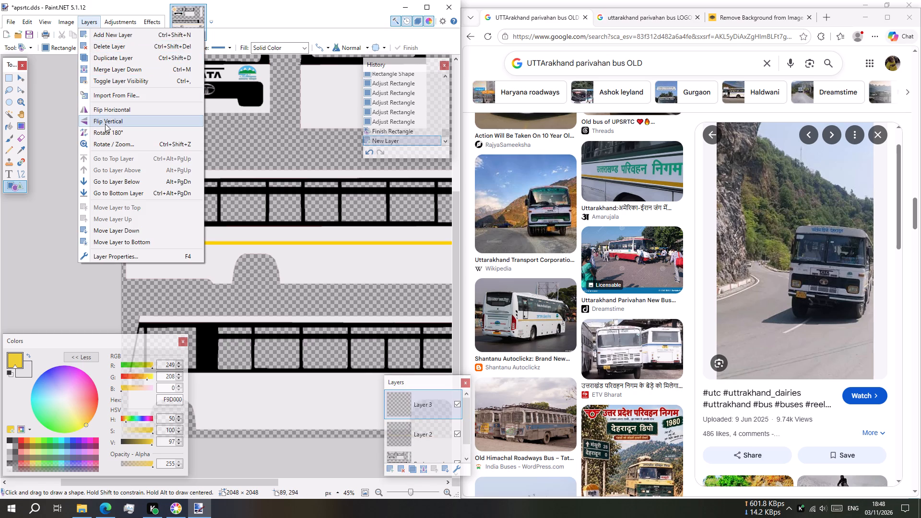
pyautogui.click(114, 112)
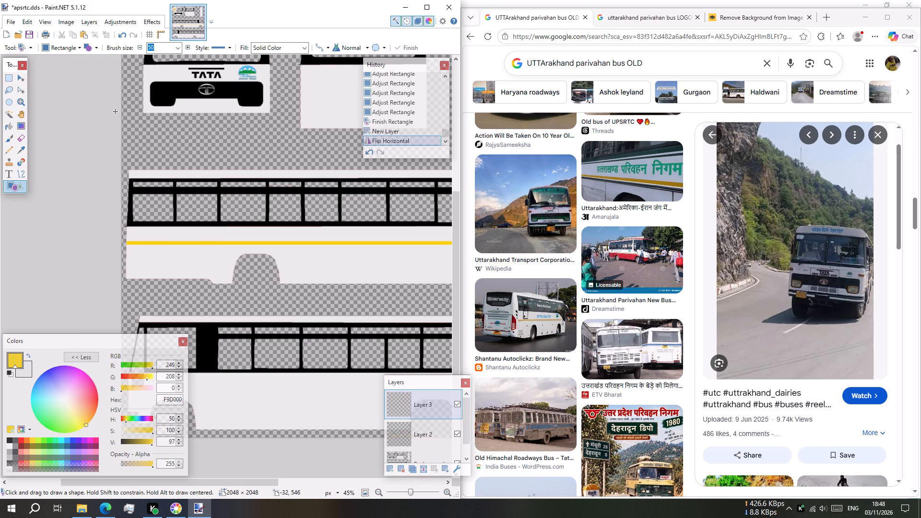
pyautogui.keyDown('ctrl'); pyautogui.scroll(-4, 234, 189); pyautogui.keyUp('ctrl')
pyautogui.keyDown('shift'); pyautogui.scroll(-2, 241, 191); pyautogui.keyUp('shift')
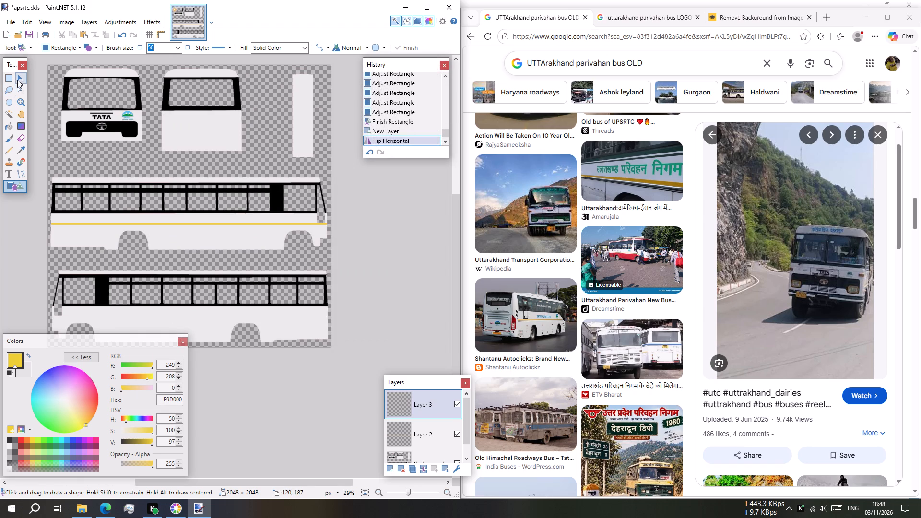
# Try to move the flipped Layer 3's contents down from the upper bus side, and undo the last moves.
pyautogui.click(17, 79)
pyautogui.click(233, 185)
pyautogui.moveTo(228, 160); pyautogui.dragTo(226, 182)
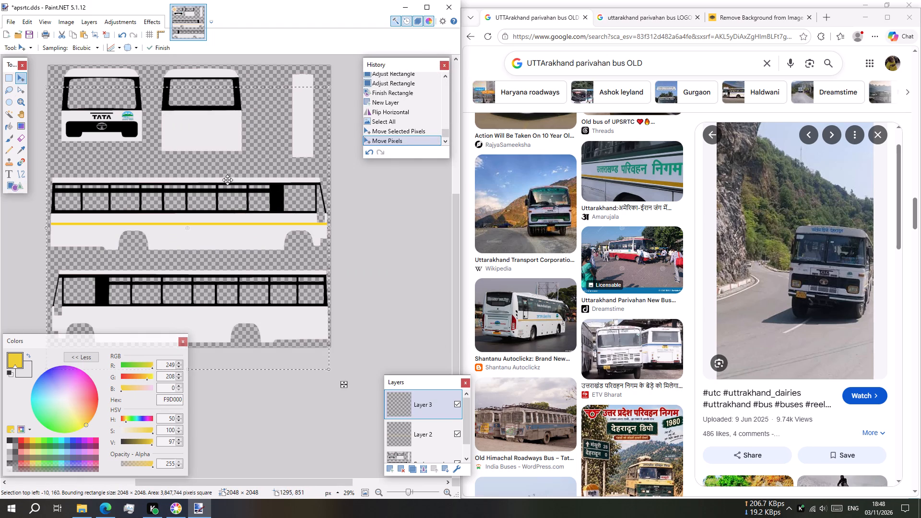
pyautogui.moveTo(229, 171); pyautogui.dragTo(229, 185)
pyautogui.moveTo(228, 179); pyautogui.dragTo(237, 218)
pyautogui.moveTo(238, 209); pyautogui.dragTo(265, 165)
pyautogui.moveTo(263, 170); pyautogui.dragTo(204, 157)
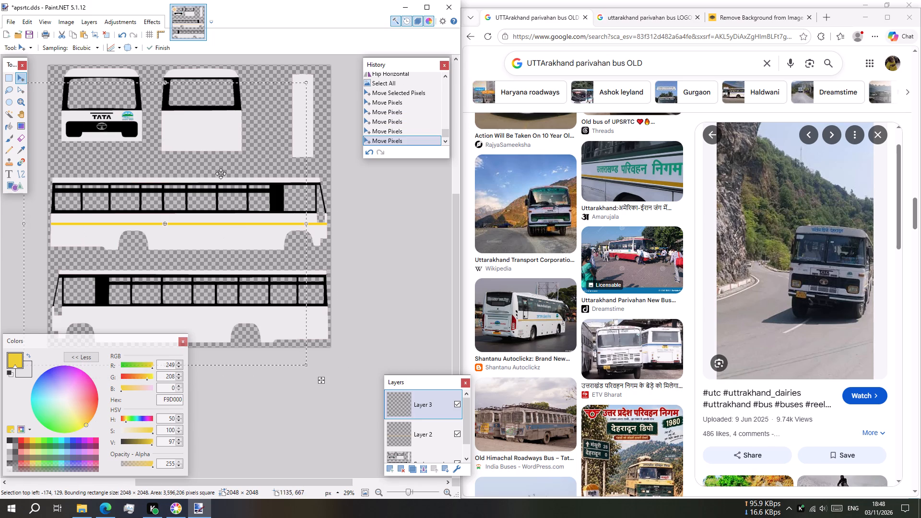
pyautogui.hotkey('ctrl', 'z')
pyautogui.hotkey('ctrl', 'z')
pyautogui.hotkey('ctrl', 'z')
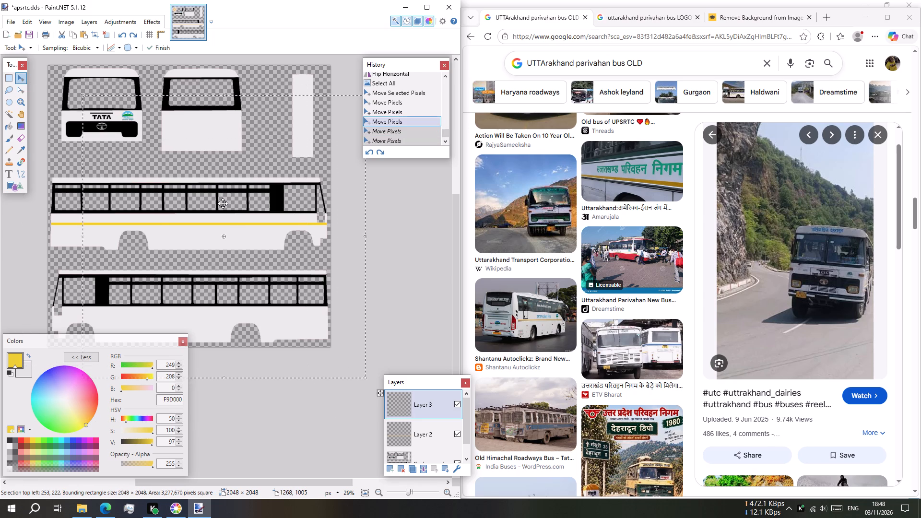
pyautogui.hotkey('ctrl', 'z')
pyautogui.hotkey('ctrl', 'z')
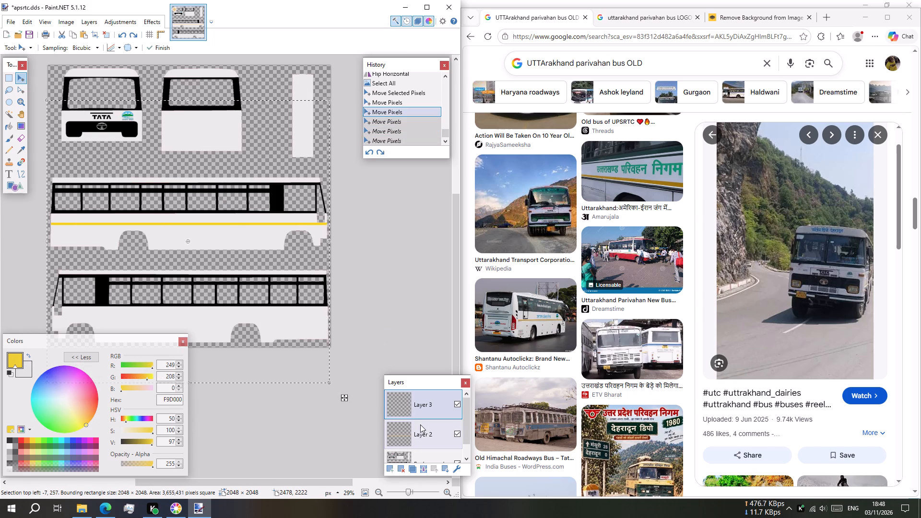
# Delete the empty Layer 3.
pyautogui.click(420, 424)
pyautogui.click(429, 412)
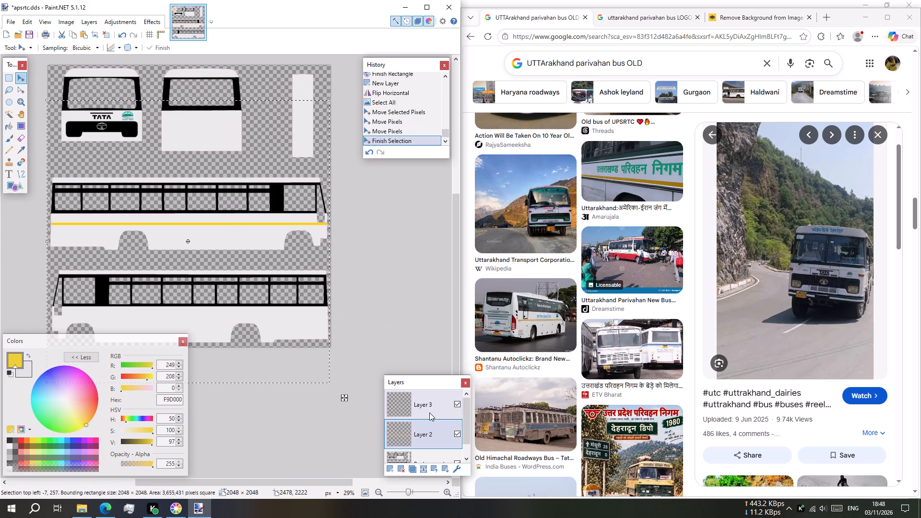
pyautogui.click(404, 468)
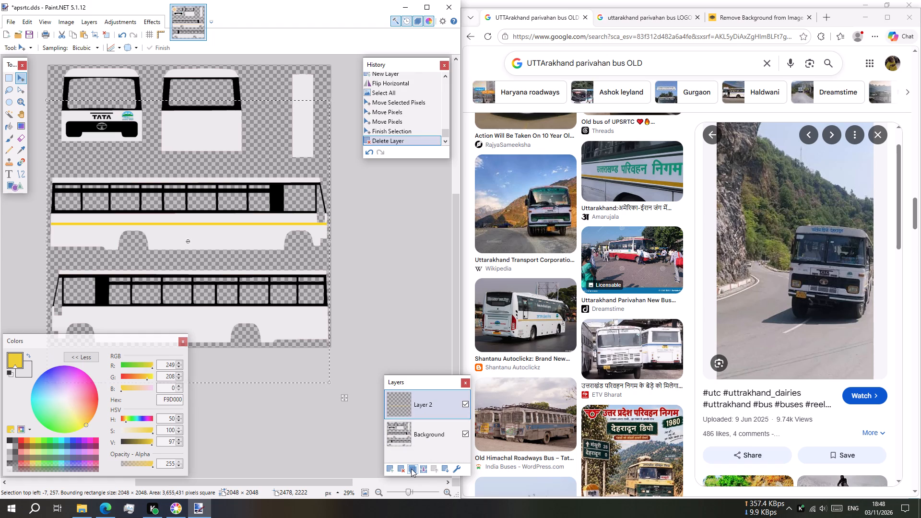
# Duplicate the yellow stripe's Layer 2, clear the selection and flip the copy horizontally.
pyautogui.click(411, 469)
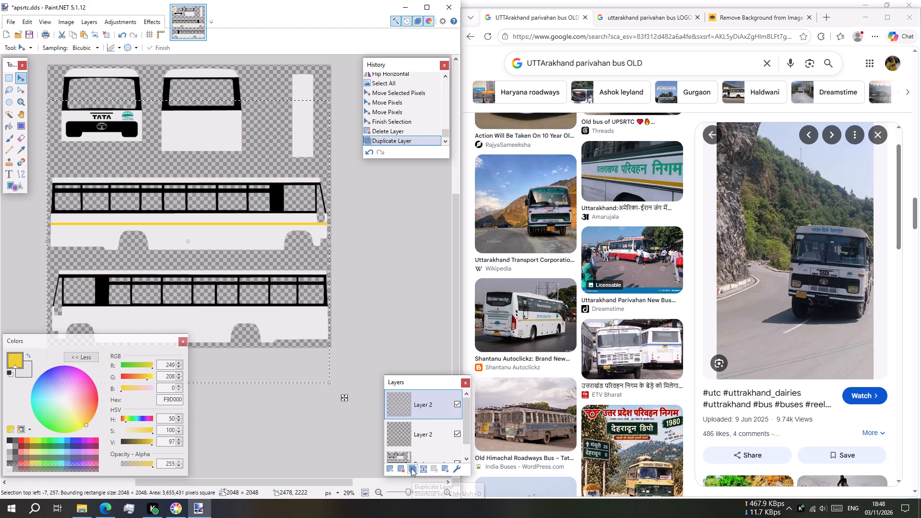
pyautogui.click(72, 23)
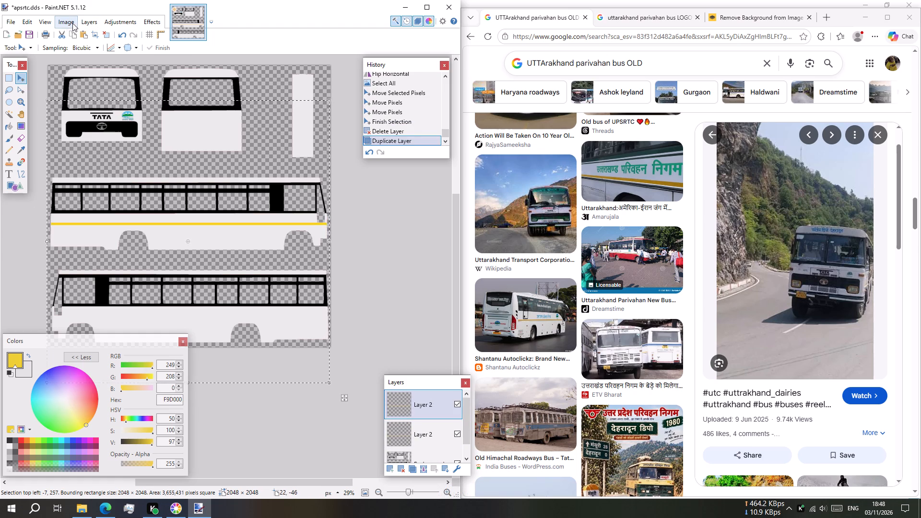
pyautogui.press('`')
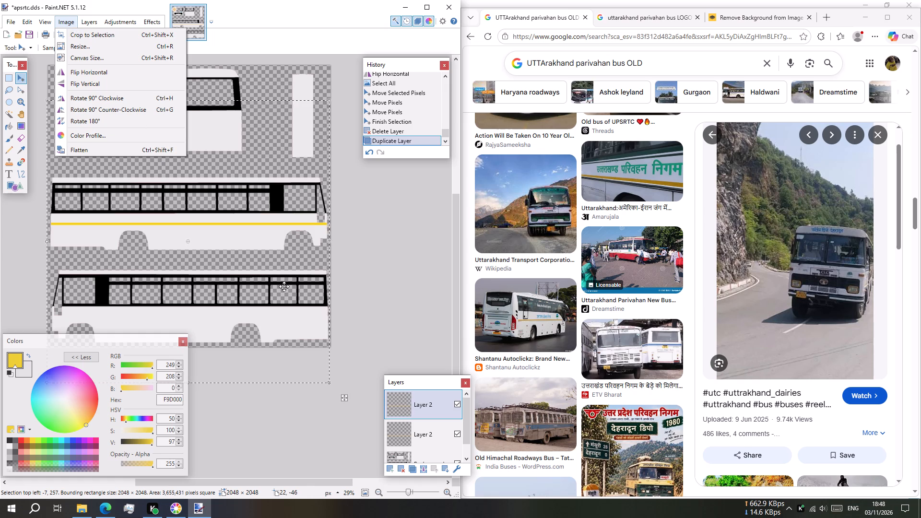
pyautogui.click(367, 298)
pyautogui.press('Escape')
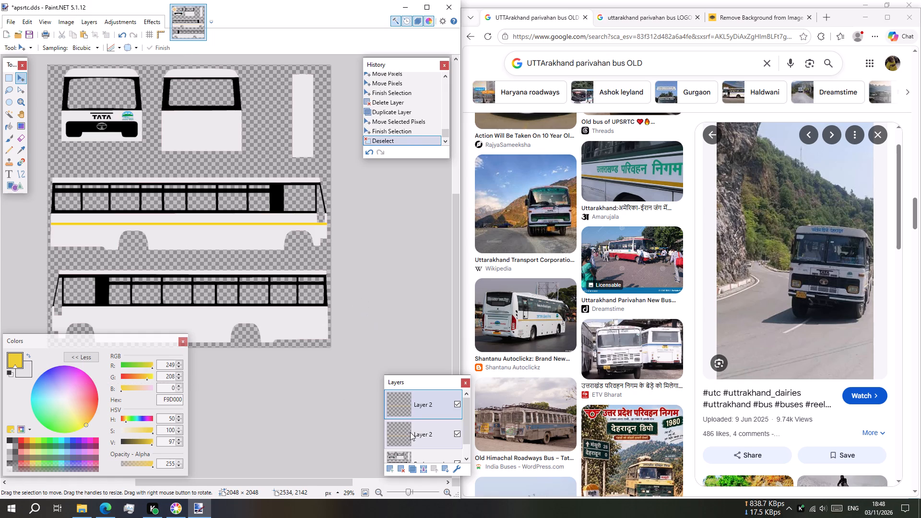
pyautogui.click(413, 430)
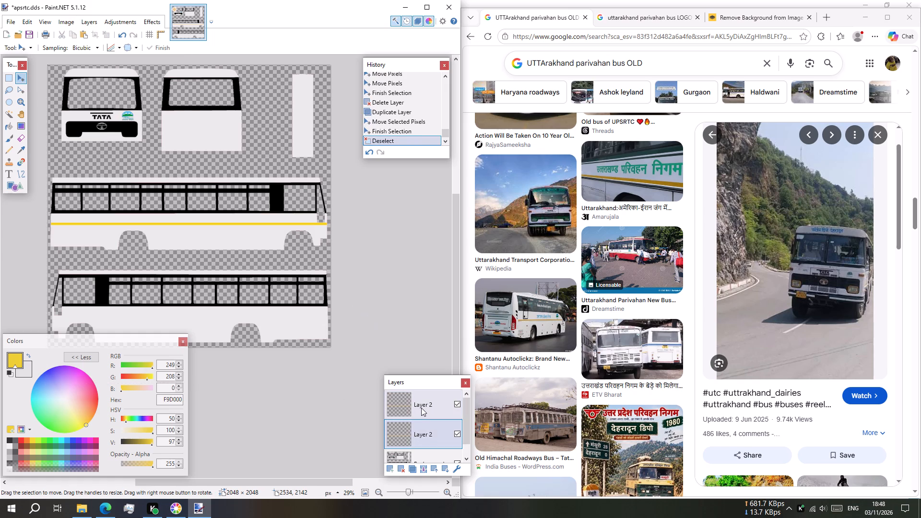
pyautogui.click(417, 406)
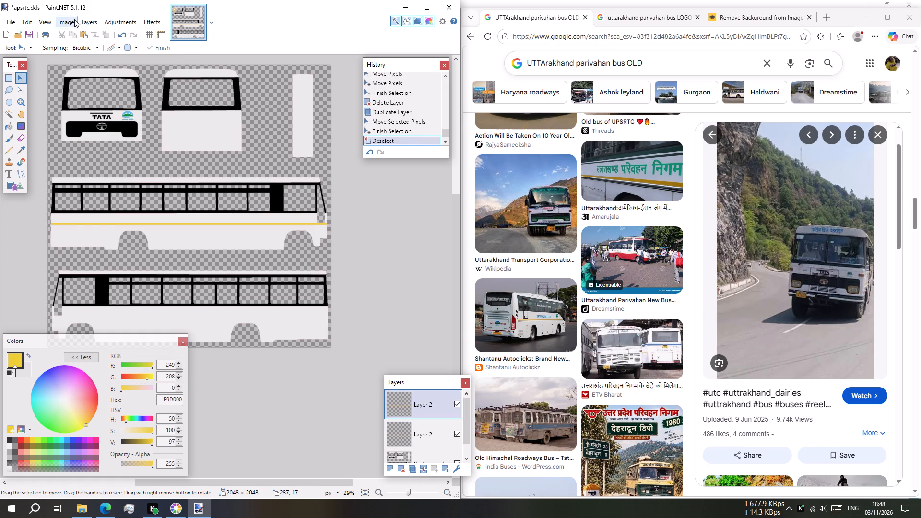
pyautogui.click(84, 19)
pyautogui.click(120, 110)
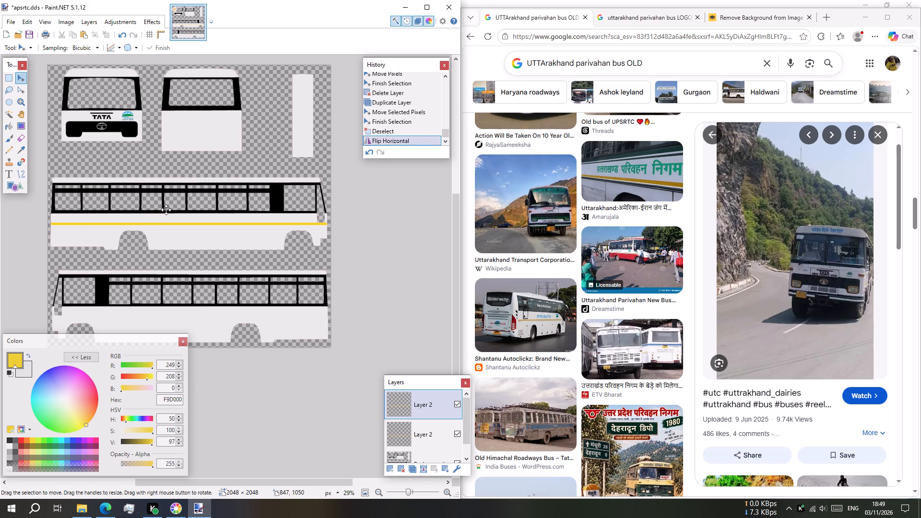
# Move the duplicated yellow stripe down onto the lower bus side below its windows, offsetting the layer by about 9, 674 px.
pyautogui.moveTo(164, 164); pyautogui.dragTo(171, 245)
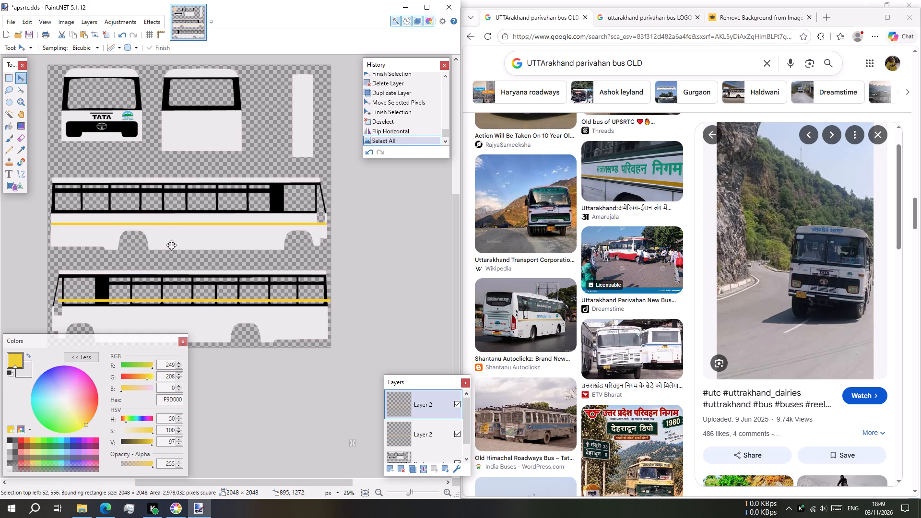
pyautogui.moveTo(171, 245); pyautogui.dragTo(167, 258)
pyautogui.keyDown('ctrl'); pyautogui.scroll(5, 143, 274); pyautogui.keyUp('ctrl')
pyautogui.scroll(-2, 149, 261)
pyautogui.keyDown('shift'); pyautogui.scroll(-1, 167, 256); pyautogui.keyUp('shift')
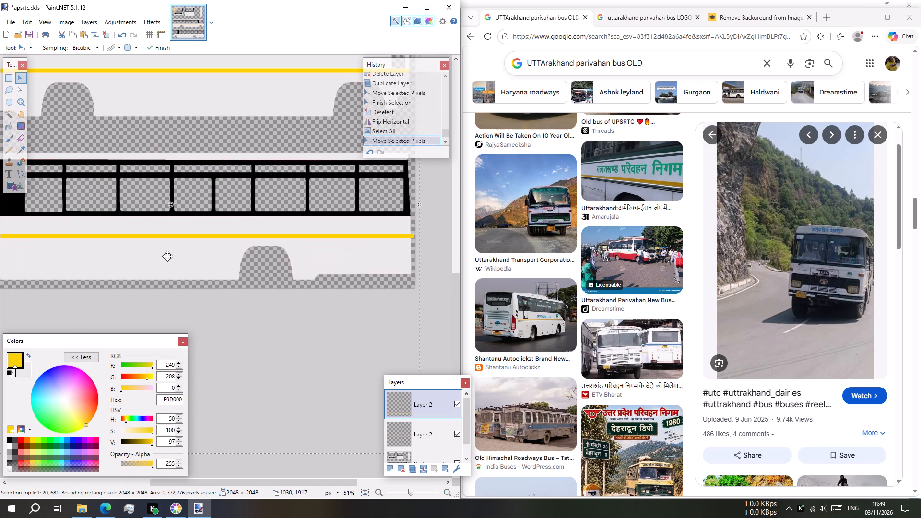
pyautogui.keyDown('shift'); pyautogui.scroll(-1, 167, 256); pyautogui.keyUp('shift')
pyautogui.keyDown('shift'); pyautogui.scroll(3, 168, 256); pyautogui.keyUp('shift')
pyautogui.keyDown('ctrl'); pyautogui.scroll(-1, 168, 256); pyautogui.keyUp('ctrl')
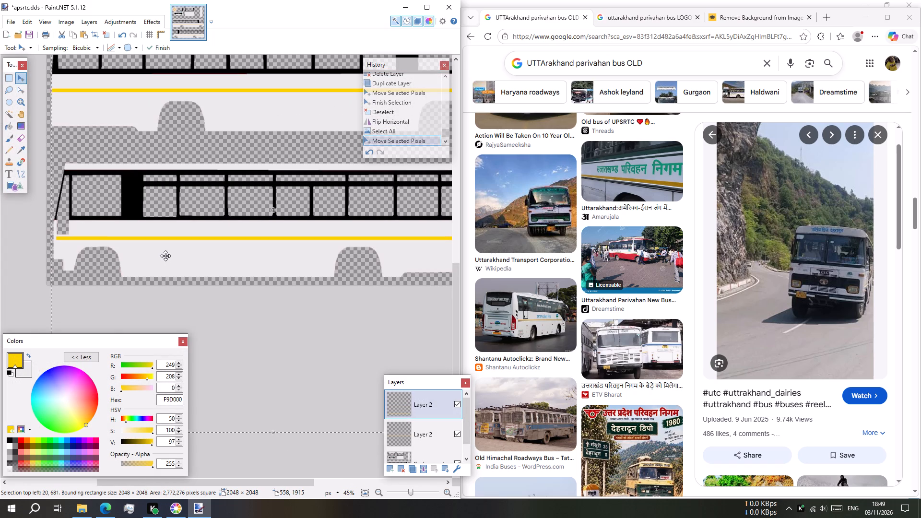
pyautogui.click(206, 257)
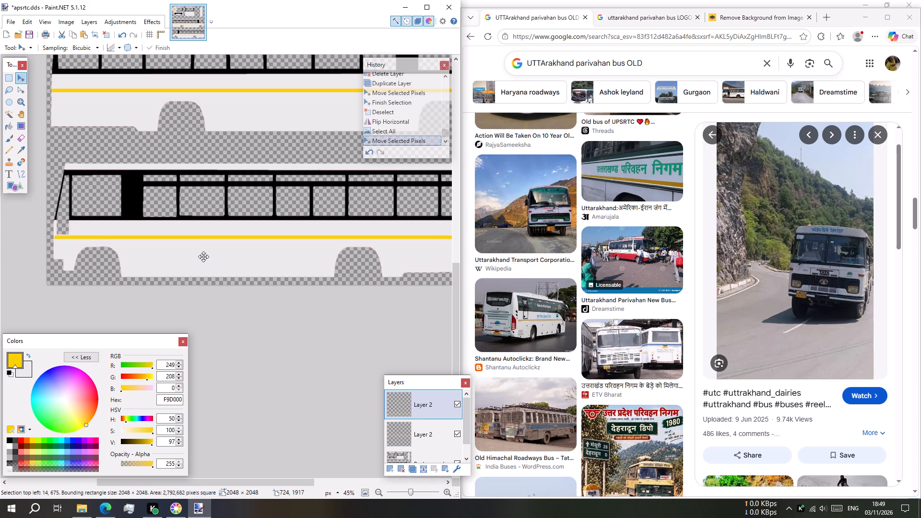
pyautogui.keyDown('ctrl'); pyautogui.scroll(7, 132, 261); pyautogui.keyUp('ctrl')
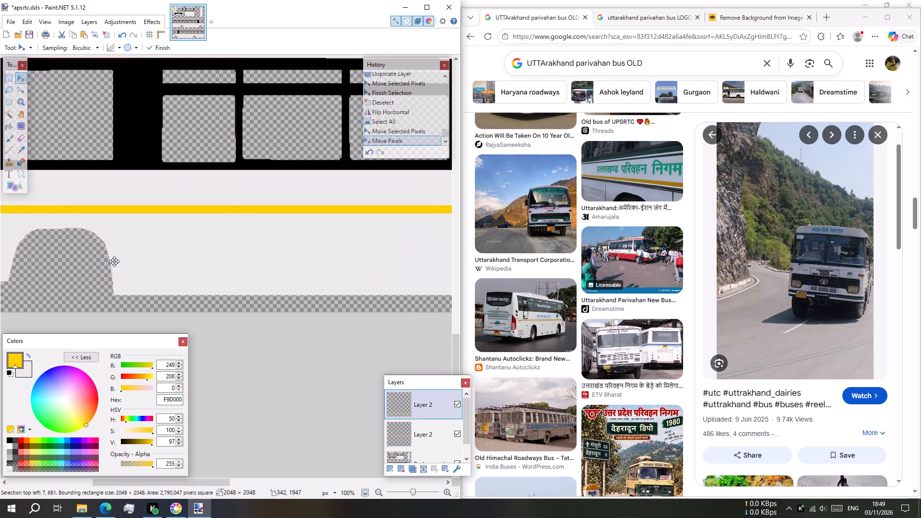
pyautogui.keyDown('shift'); pyautogui.scroll(3, 114, 261); pyautogui.keyUp('shift')
pyautogui.keyDown('ctrl'); pyautogui.scroll(2, 172, 233); pyautogui.keyUp('ctrl')
pyautogui.moveTo(180, 225); pyautogui.dragTo(181, 224)
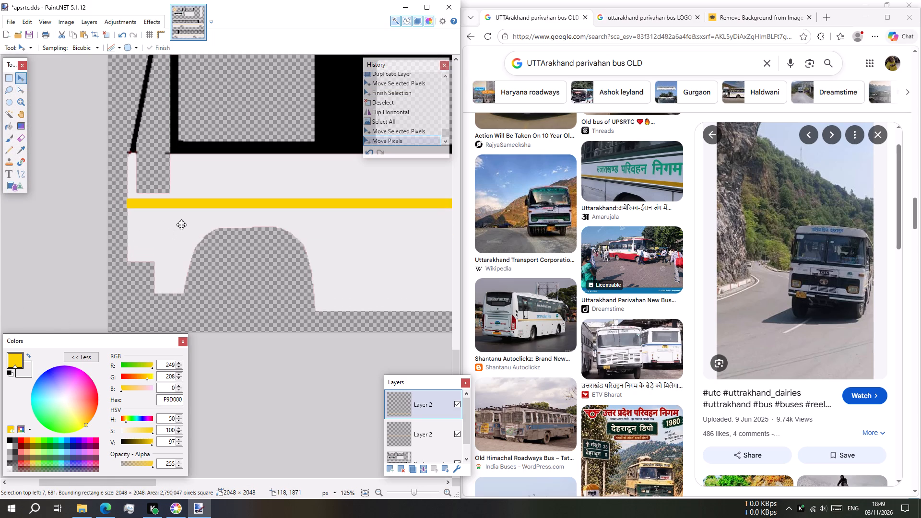
pyautogui.moveTo(181, 224); pyautogui.dragTo(181, 220)
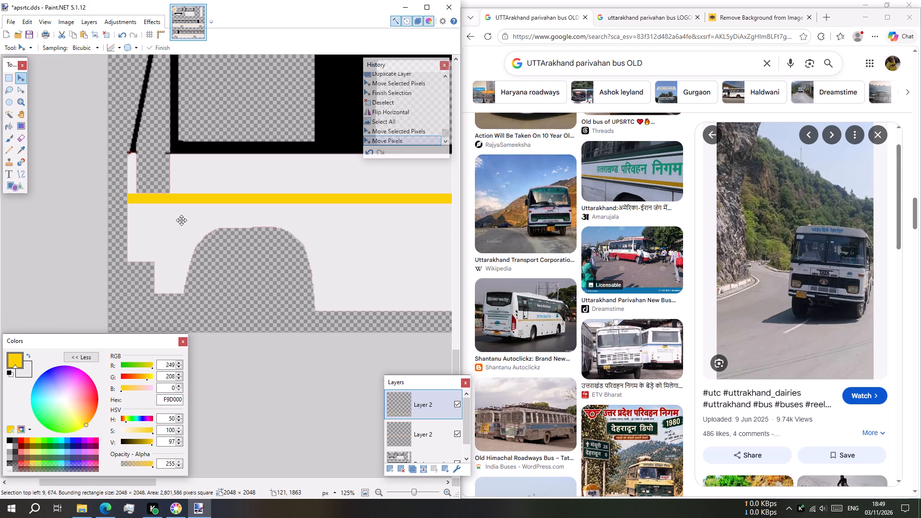
pyautogui.moveTo(181, 220); pyautogui.dragTo(181, 221)
# Check the lower stripe along the bus side and nudge it to an offset of about 7, 673 px.
pyautogui.keyDown('shift'); pyautogui.scroll(-2, 189, 218); pyautogui.keyUp('shift')
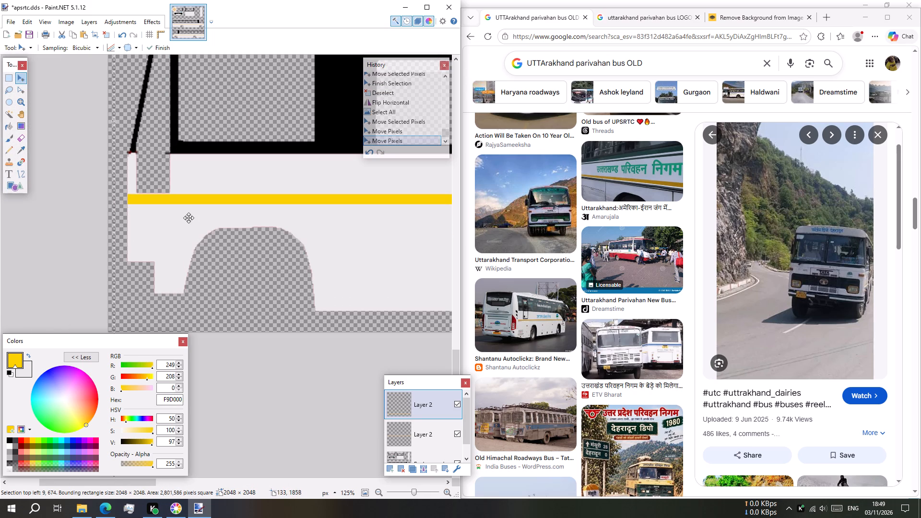
pyautogui.keyDown('shift'); pyautogui.scroll(-15, 189, 218); pyautogui.keyUp('shift')
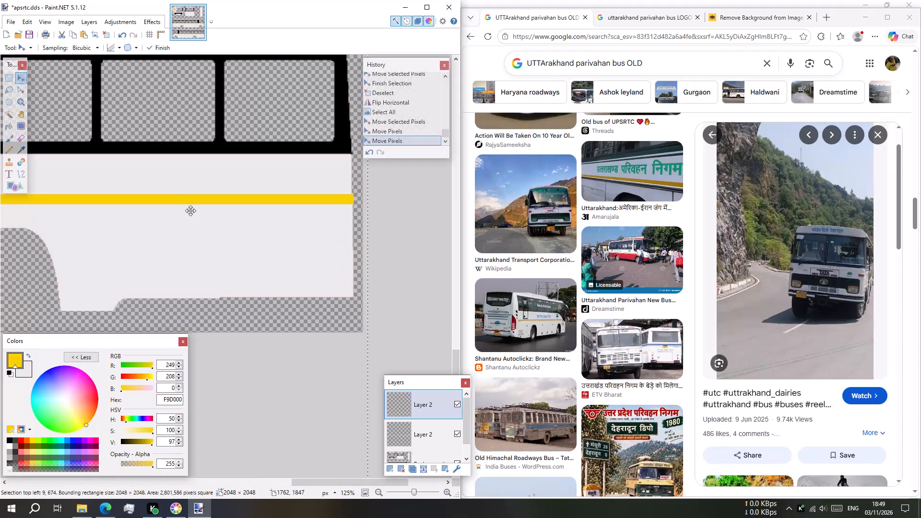
pyautogui.keyDown('shift'); pyautogui.scroll(19, 191, 210); pyautogui.keyUp('shift')
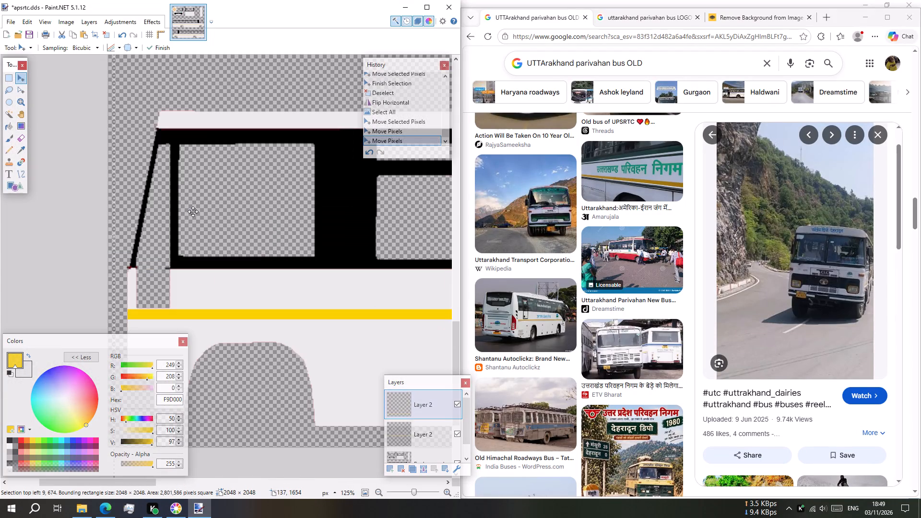
pyautogui.keyDown('shift'); pyautogui.scroll(-17, 203, 258); pyautogui.keyUp('shift')
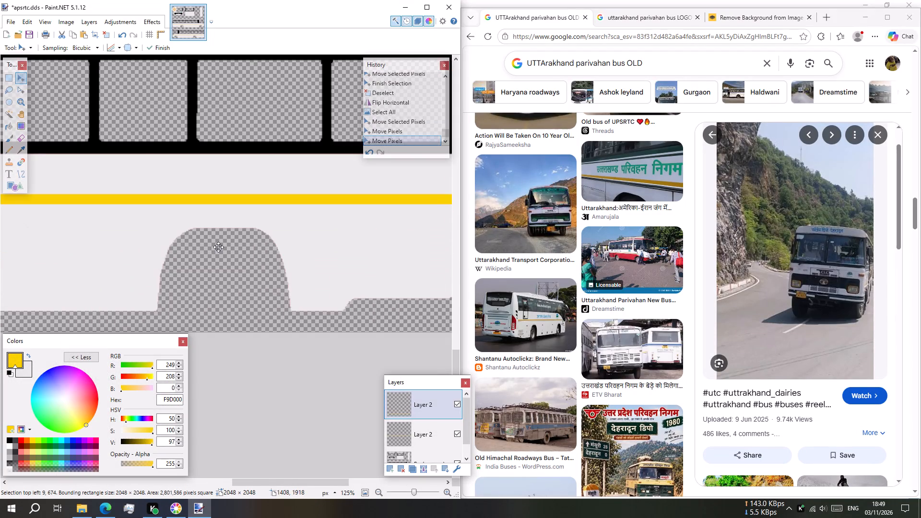
pyautogui.keyDown('shift'); pyautogui.scroll(-1, 218, 247); pyautogui.keyUp('shift')
pyautogui.keyDown('shift'); pyautogui.scroll(-1, 260, 234); pyautogui.keyUp('shift')
pyautogui.click(281, 223)
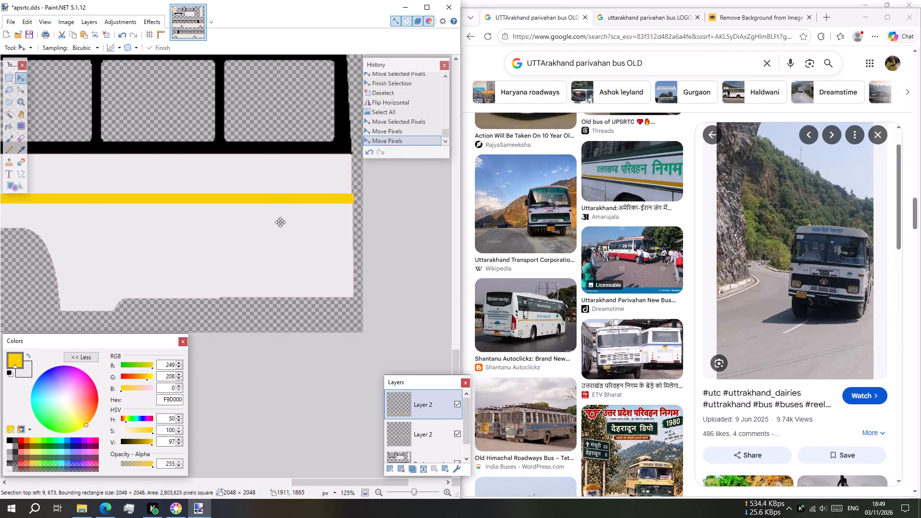
pyautogui.keyDown('shift'); pyautogui.scroll(11, 233, 224); pyautogui.keyUp('shift')
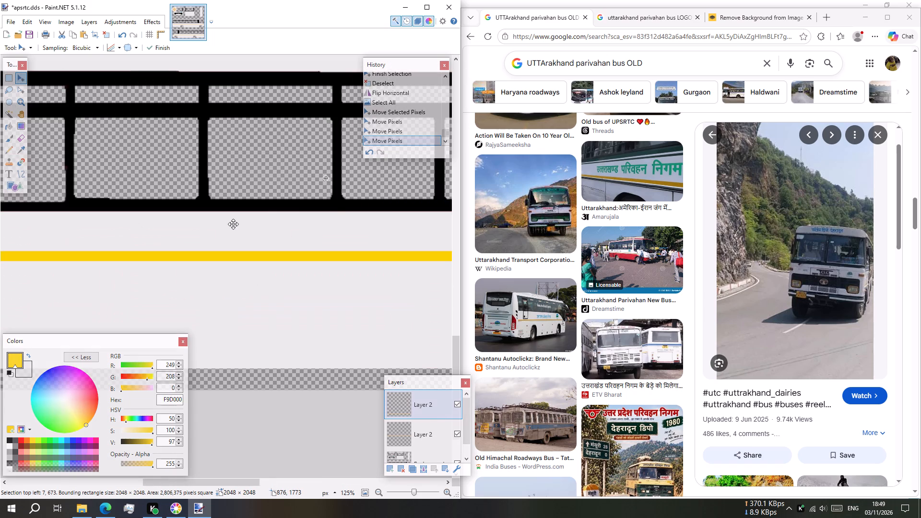
pyautogui.keyDown('shift'); pyautogui.scroll(6, 233, 224); pyautogui.keyUp('shift')
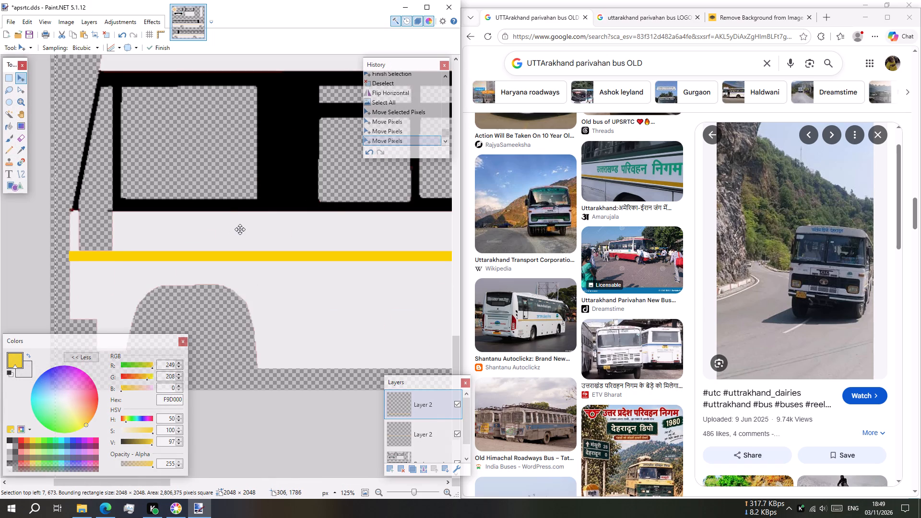
pyautogui.keyDown('ctrl'); pyautogui.scroll(-18, 243, 226); pyautogui.keyUp('ctrl')
pyautogui.scroll(1, 326, 210)
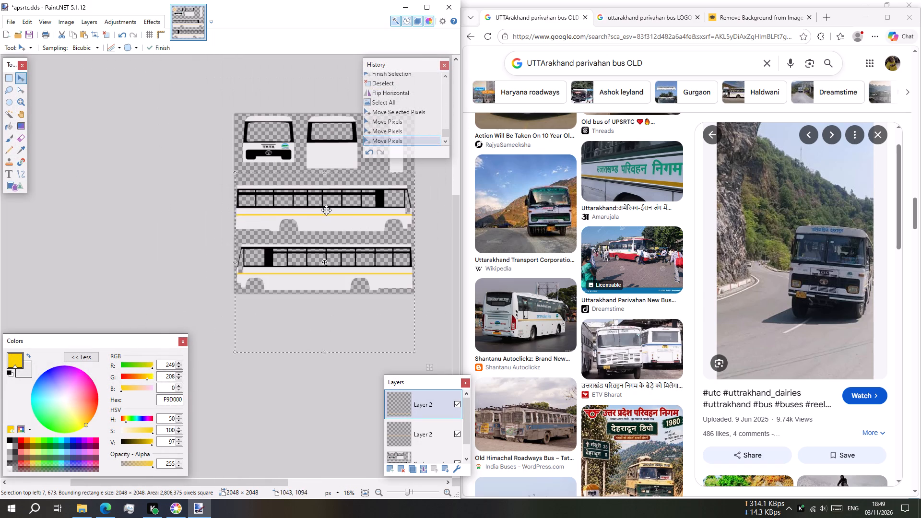
# Merge both yellow stripe layers down into the Background layer.
pyautogui.click(425, 468)
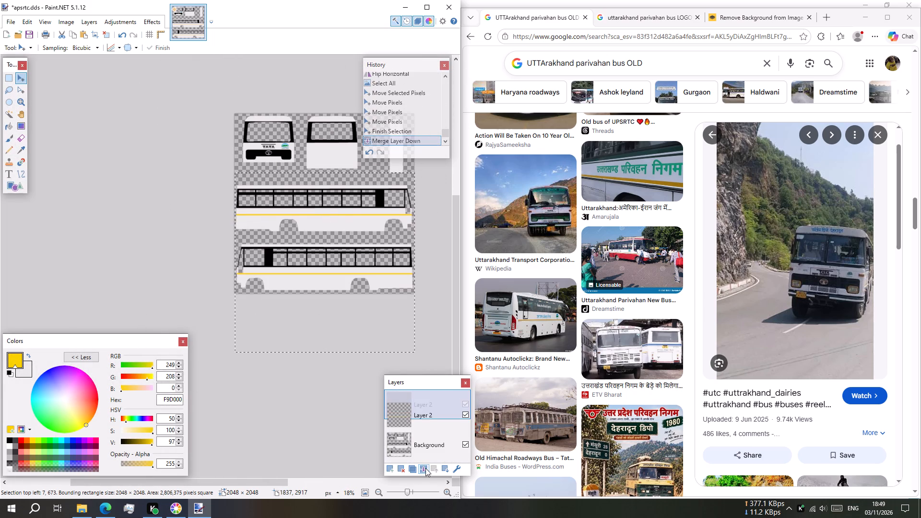
pyautogui.click(425, 468)
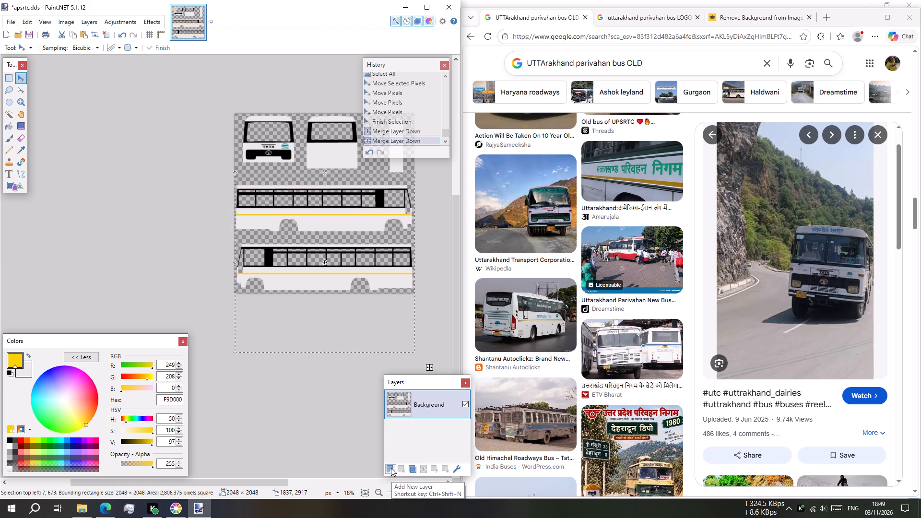
# Add a new layer above the Background and clear the selection.
pyautogui.click(391, 468)
pyautogui.press('Escape')
# Draw a filled black rectangle about 381 × 16 px just below the yellow stripe, starting at the lower bus side's front edge.
pyautogui.keyDown('ctrl'); pyautogui.scroll(8, 316, 307); pyautogui.keyUp('ctrl')
pyautogui.scroll(1, 282, 264)
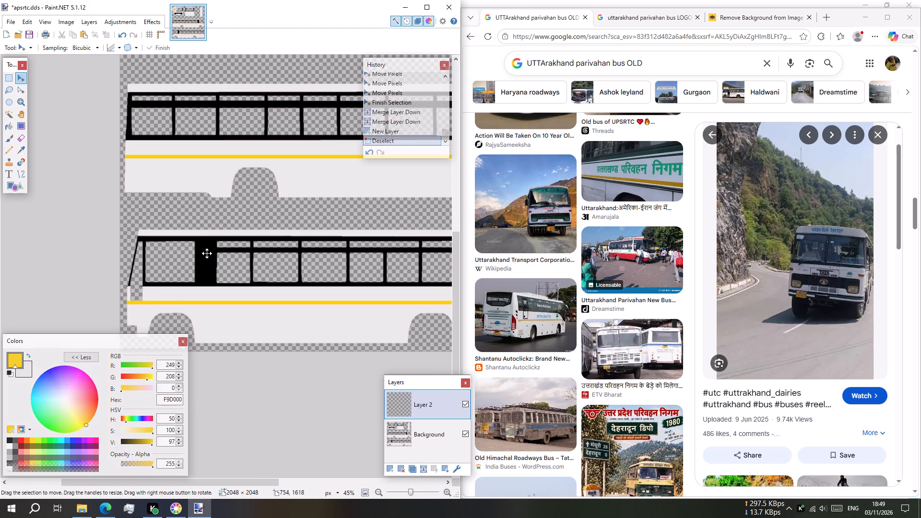
pyautogui.click(19, 187)
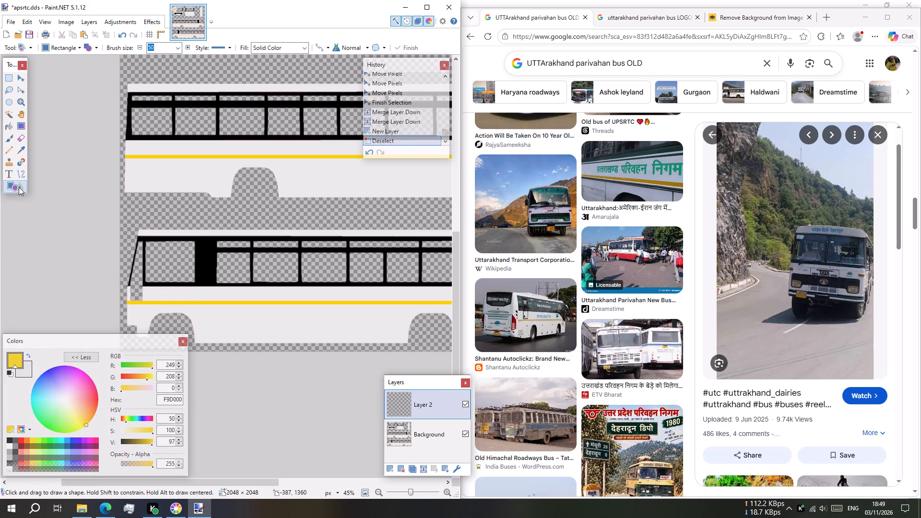
pyautogui.click(8, 371)
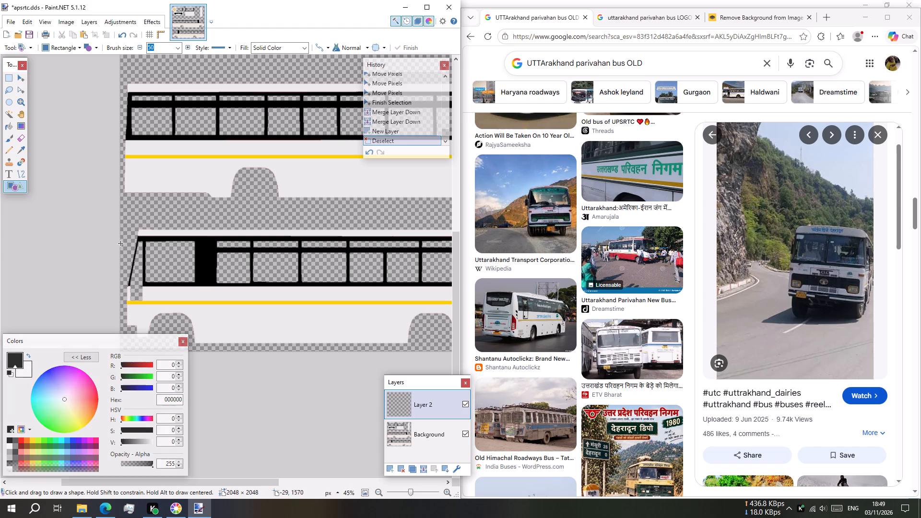
pyautogui.scroll(1, 198, 179)
pyautogui.scroll(-2, 157, 271)
pyautogui.keyDown('ctrl'); pyautogui.scroll(9, 152, 257); pyautogui.keyUp('ctrl')
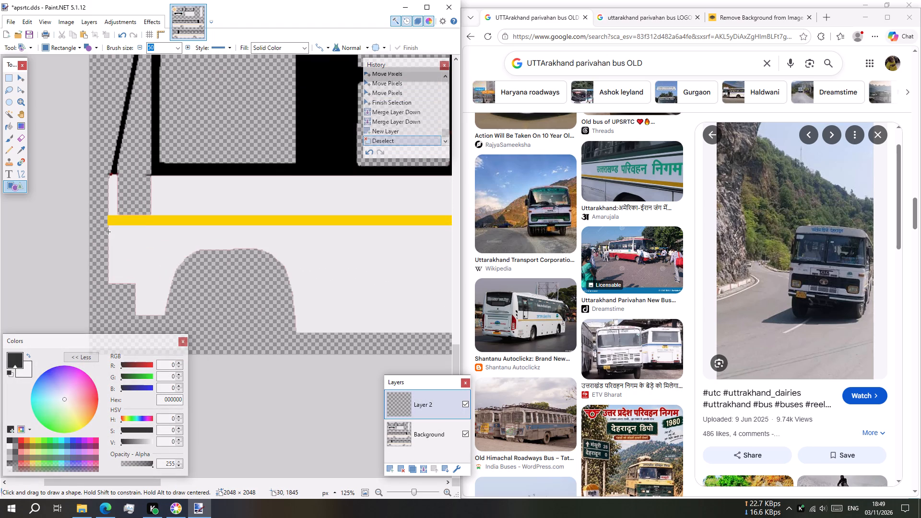
pyautogui.click(109, 230)
pyautogui.moveTo(109, 230); pyautogui.dragTo(116, 239)
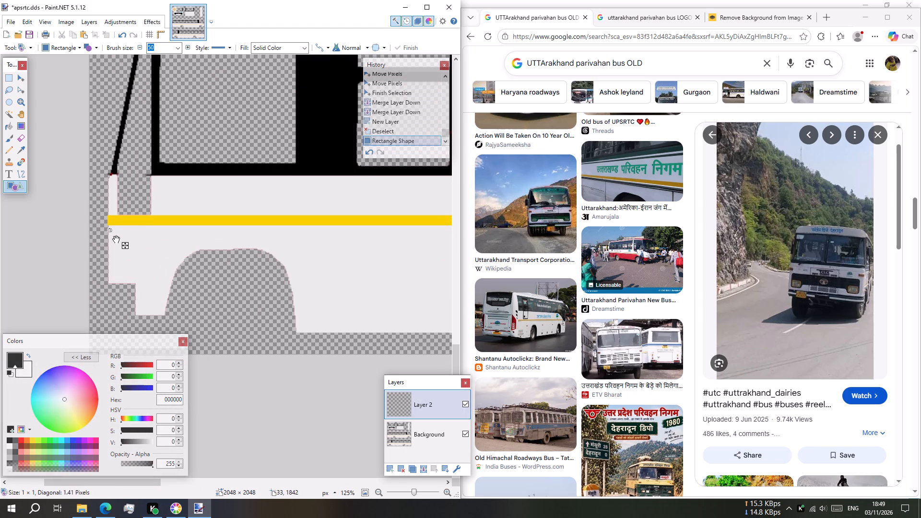
pyautogui.moveTo(116, 239); pyautogui.dragTo(326, 239)
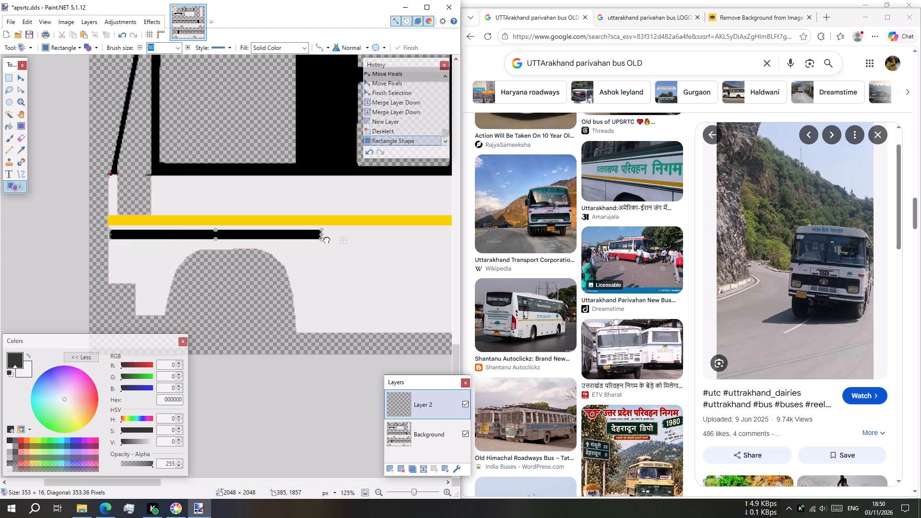
pyautogui.moveTo(326, 239); pyautogui.dragTo(337, 239)
pyautogui.keyDown('ctrl'); pyautogui.scroll(9, 84, 258); pyautogui.keyUp('ctrl')
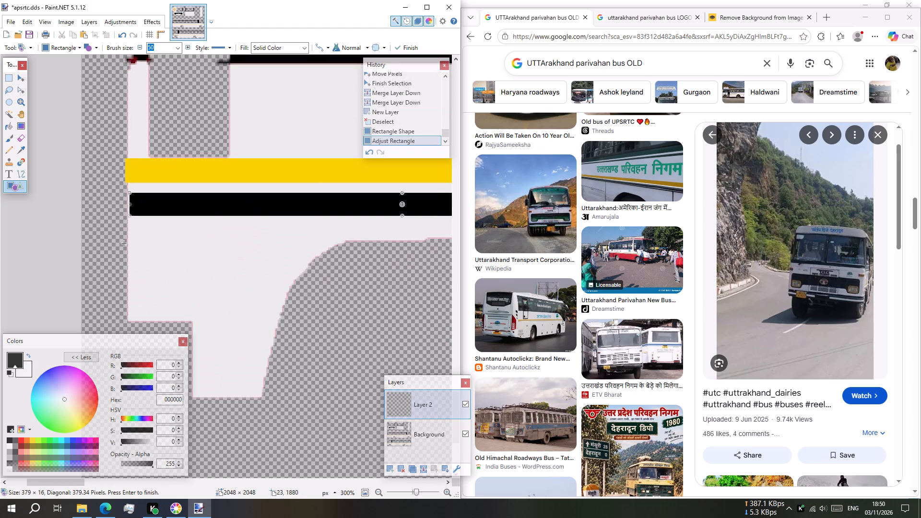
pyautogui.keyDown('ctrl'); pyautogui.scroll(2, 124, 243); pyautogui.keyUp('ctrl')
pyautogui.click(133, 191)
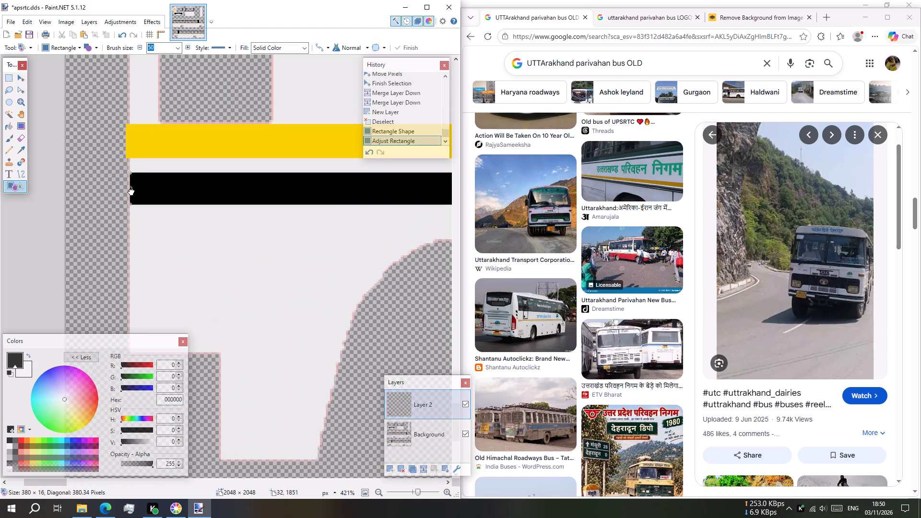
# Extend the black stripe along the lower bus side towards the rear wheel arch, to about 1491 px long.
pyautogui.keyDown('ctrl'); pyautogui.scroll(-8, 213, 194); pyautogui.keyUp('ctrl')
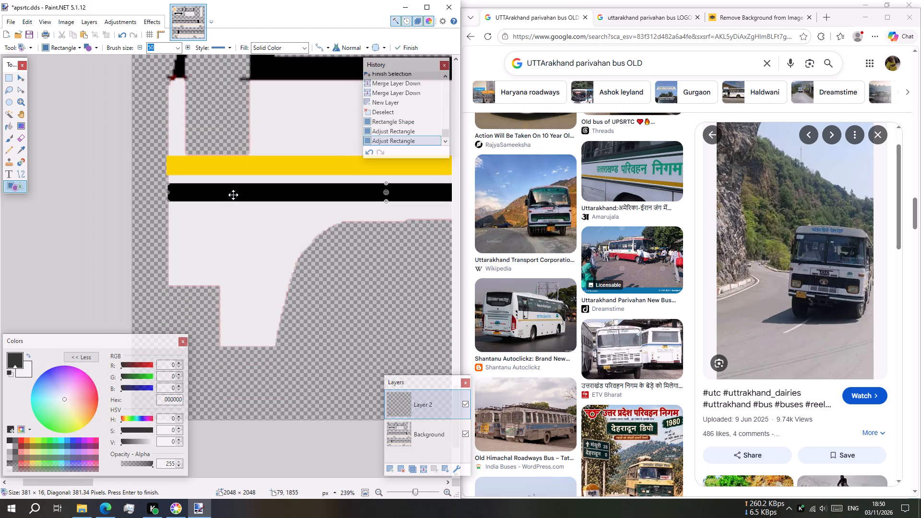
pyautogui.keyDown('ctrl'); pyautogui.scroll(-4, 233, 195); pyautogui.keyUp('ctrl')
pyautogui.keyDown('shift'); pyautogui.scroll(-5, 252, 191); pyautogui.keyUp('shift')
pyautogui.keyDown('ctrl'); pyautogui.scroll(3, 129, 195); pyautogui.keyUp('ctrl')
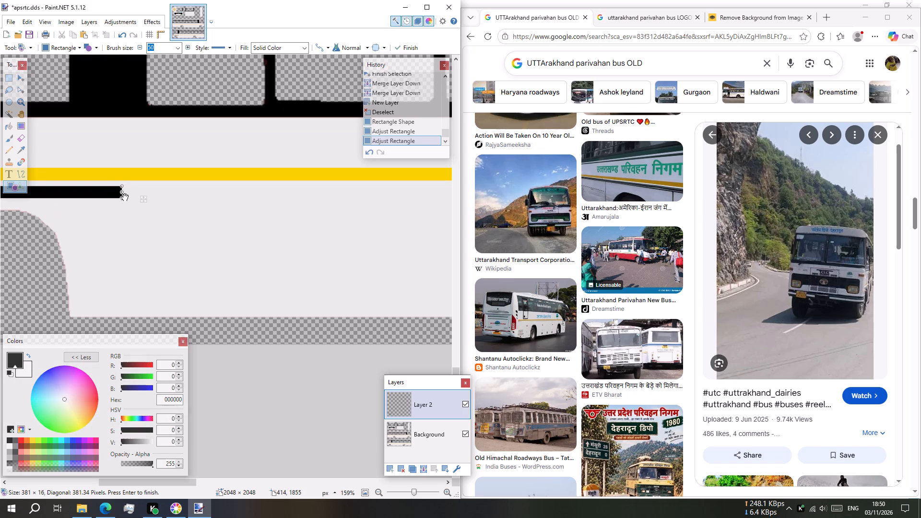
pyautogui.moveTo(122, 192); pyautogui.dragTo(416, 195)
pyautogui.keyDown('ctrl'); pyautogui.scroll(-4, 290, 196); pyautogui.keyUp('ctrl')
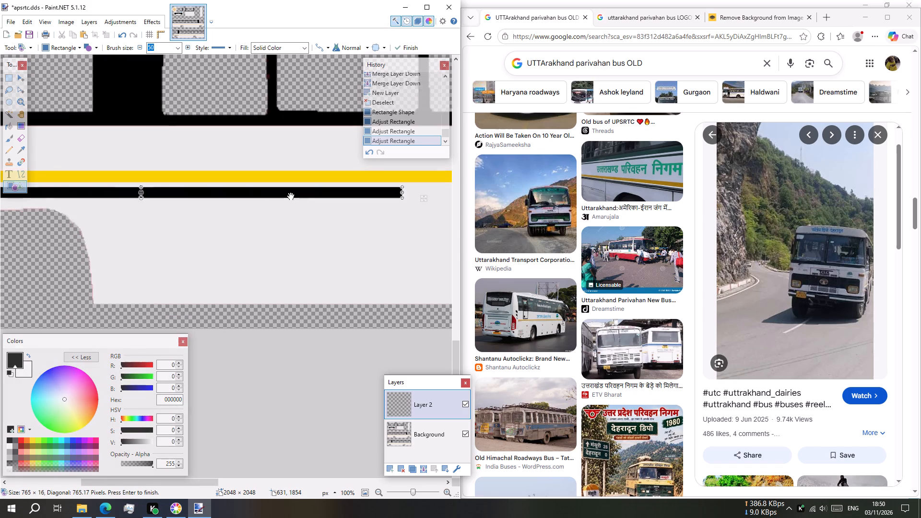
pyautogui.keyDown('shift'); pyautogui.scroll(3, 315, 198); pyautogui.keyUp('shift')
pyautogui.keyDown('shift'); pyautogui.scroll(-4, 315, 201); pyautogui.keyUp('shift')
pyautogui.keyDown('ctrl'); pyautogui.scroll(5, 258, 220); pyautogui.keyUp('ctrl')
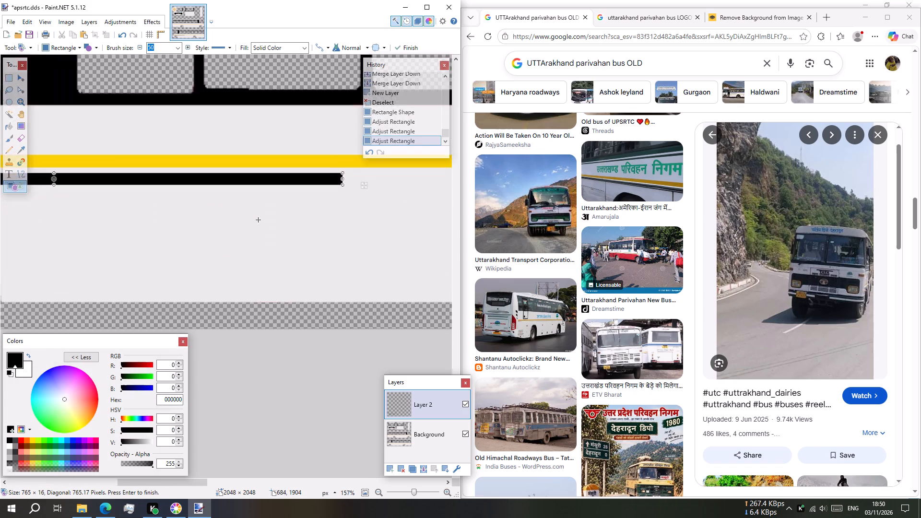
pyautogui.keyDown('ctrl'); pyautogui.scroll(2, 258, 220); pyautogui.keyUp('ctrl')
pyautogui.moveTo(378, 163); pyautogui.dragTo(475, 163)
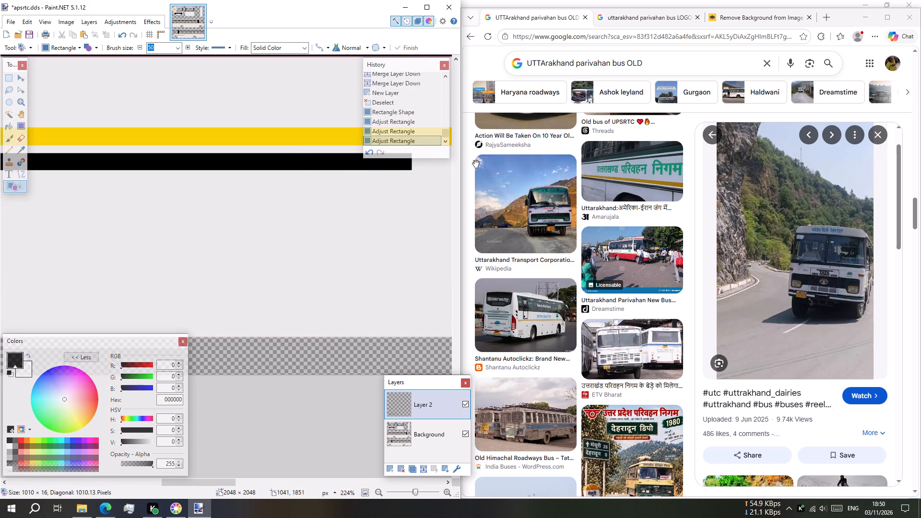
pyautogui.keyDown('shift'); pyautogui.scroll(-5, 334, 183); pyautogui.keyUp('shift')
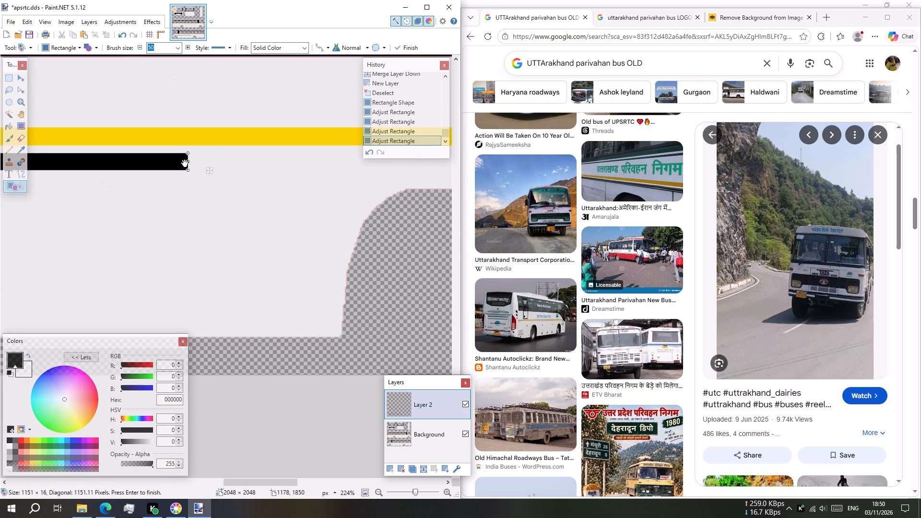
pyautogui.moveTo(186, 163); pyautogui.dragTo(455, 163)
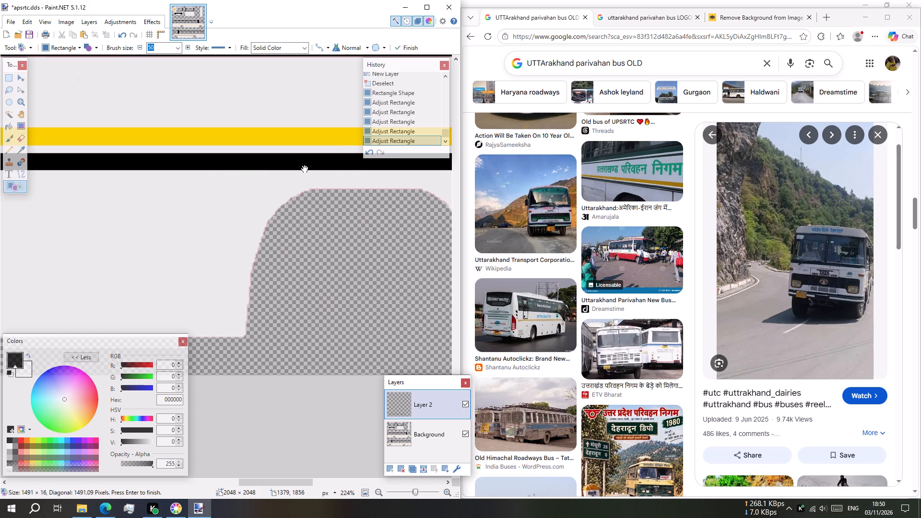
# Stretch the black stripe to the lower bus side's rear edge, level with the yellow stripe's end, about 2002 px long.
pyautogui.keyDown('ctrl'); pyautogui.scroll(-3, 304, 168); pyautogui.keyUp('ctrl')
pyautogui.keyDown('shift'); pyautogui.scroll(-3, 304, 168); pyautogui.keyUp('shift')
pyautogui.scroll(3, 242, 186)
pyautogui.keyDown('ctrl'); pyautogui.scroll(2, 242, 186); pyautogui.keyUp('ctrl')
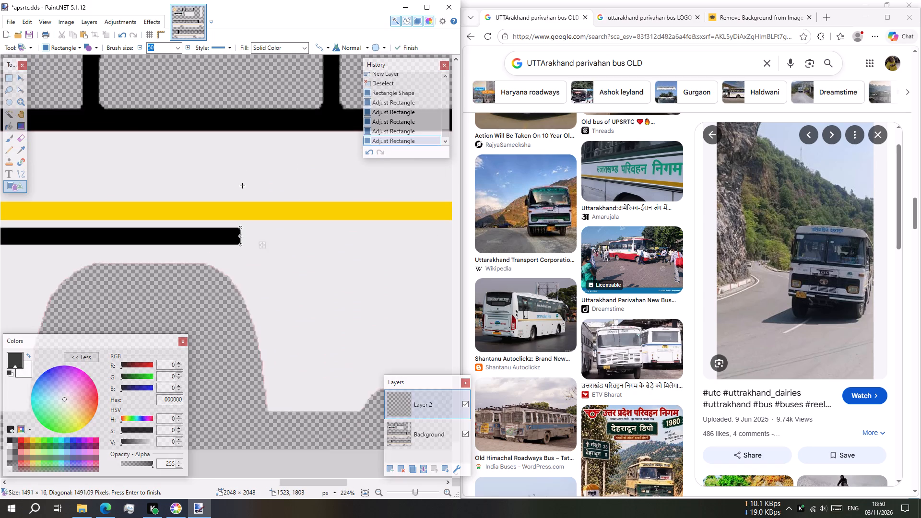
pyautogui.moveTo(243, 243); pyautogui.dragTo(464, 242)
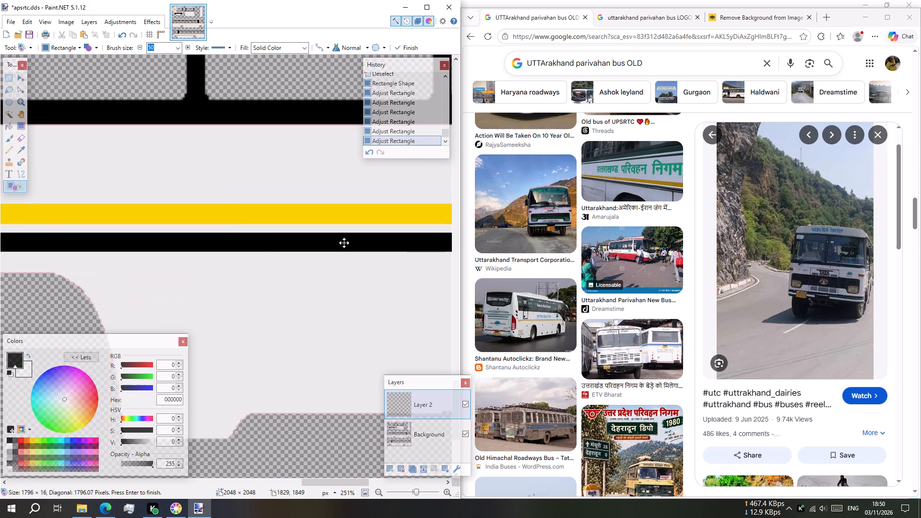
pyautogui.keyDown('shift'); pyautogui.scroll(-3, 315, 240); pyautogui.keyUp('shift')
pyautogui.moveTo(288, 242); pyautogui.dragTo(340, 242)
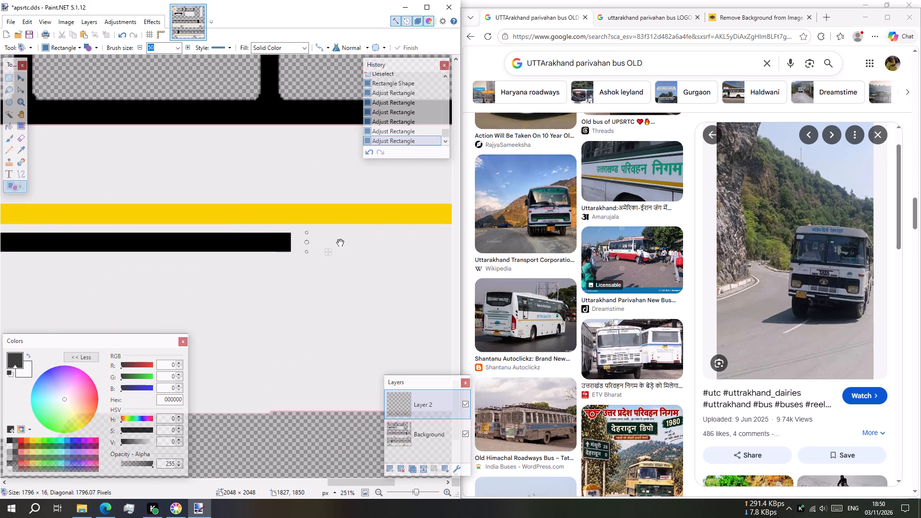
pyautogui.moveTo(340, 242); pyautogui.dragTo(449, 242)
pyautogui.keyDown('ctrl'); pyautogui.scroll(-2, 381, 244); pyautogui.keyUp('ctrl')
pyautogui.keyDown('ctrl'); pyautogui.scroll(5, 381, 244); pyautogui.keyUp('ctrl')
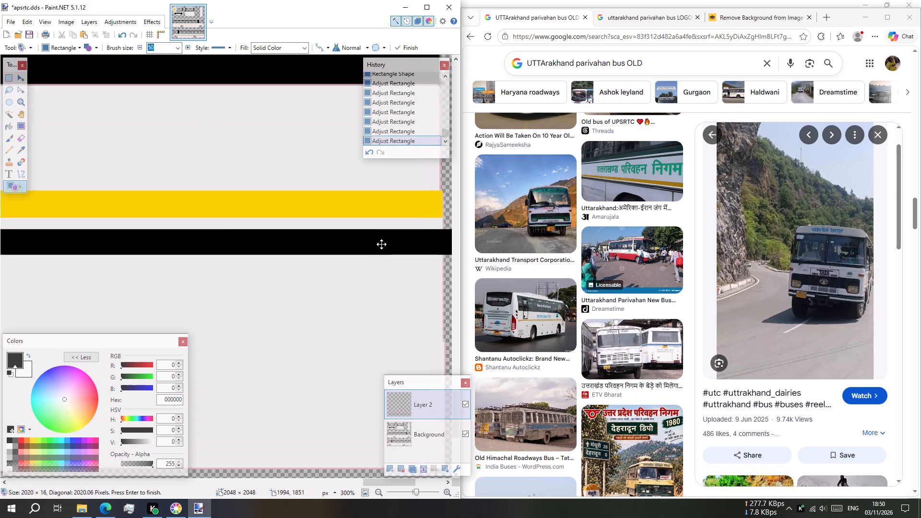
pyautogui.keyDown('shift'); pyautogui.scroll(3, 386, 247); pyautogui.keyUp('shift')
pyautogui.keyDown('shift'); pyautogui.scroll(-4, 386, 247); pyautogui.keyUp('shift')
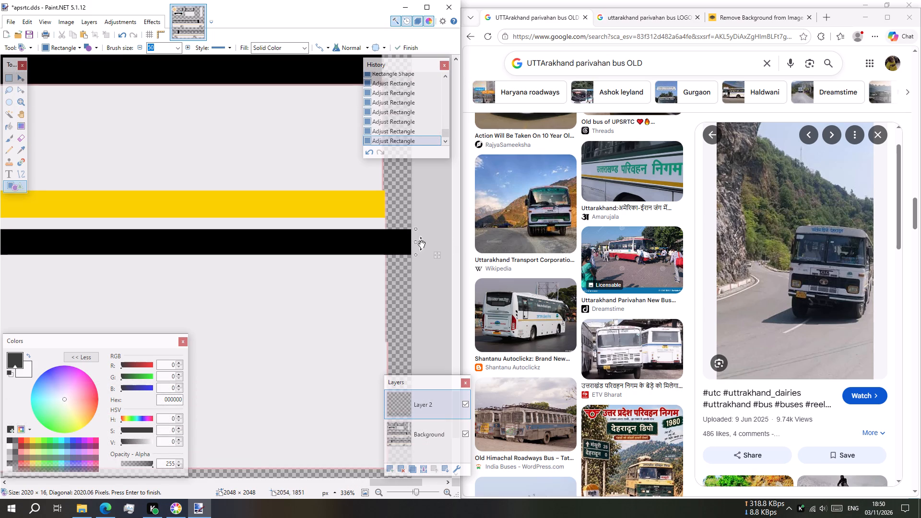
pyautogui.moveTo(415, 243); pyautogui.dragTo(387, 242)
# Thicken the black stripe to about 19 px by extending its lower edge.
pyautogui.keyDown('ctrl'); pyautogui.scroll(-2, 259, 225); pyautogui.keyUp('ctrl')
pyautogui.keyDown('shift'); pyautogui.scroll(4, 52, 264); pyautogui.keyUp('shift')
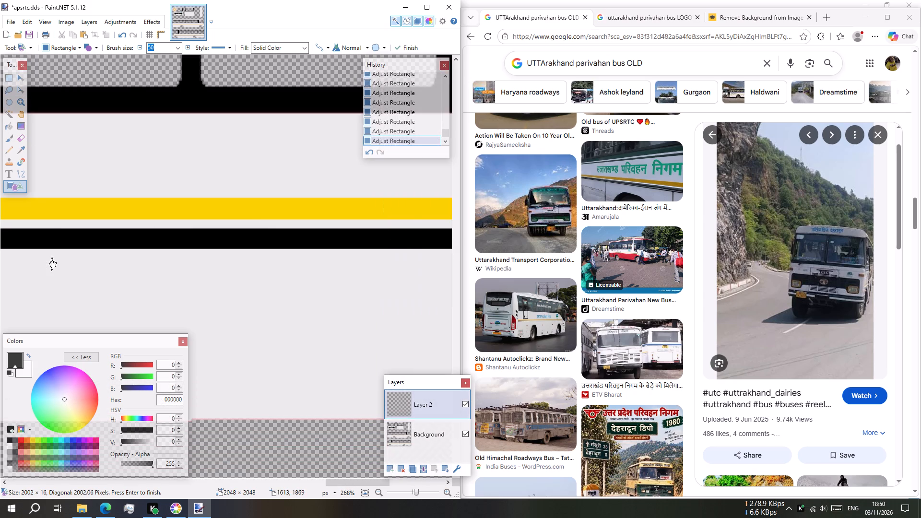
pyautogui.keyDown('shift'); pyautogui.scroll(13, 52, 264); pyautogui.keyUp('shift')
pyautogui.keyDown('shift'); pyautogui.scroll(3, 117, 253); pyautogui.keyUp('shift')
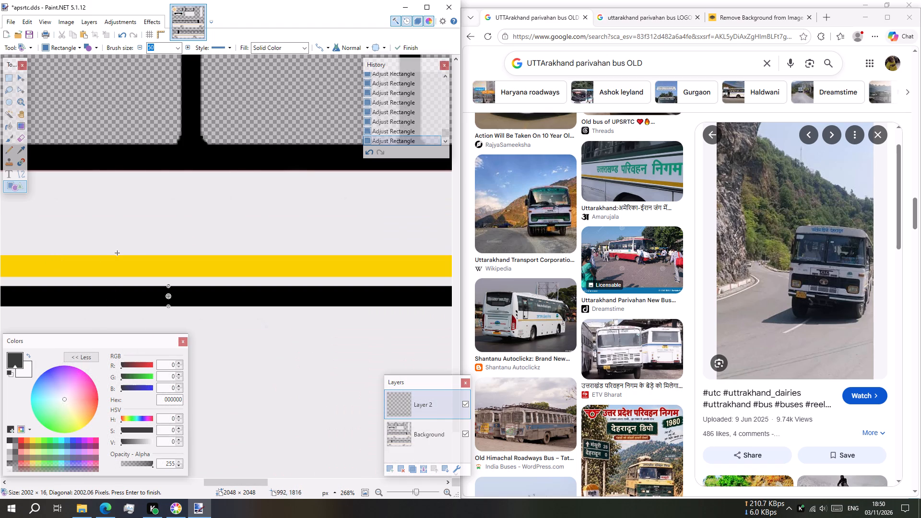
pyautogui.click(169, 310)
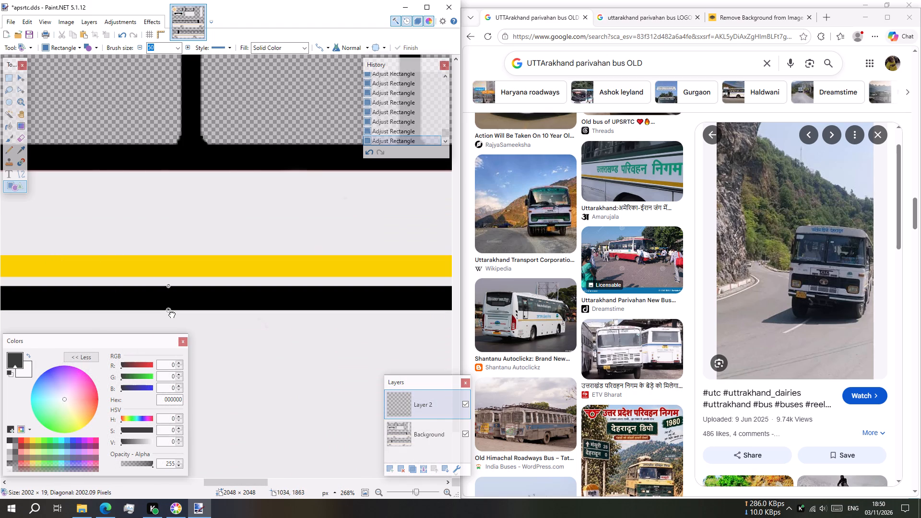
# Duplicate the black stripe's layer and flip the copy horizontally.
pyautogui.keyDown('ctrl'); pyautogui.scroll(-17, 189, 283); pyautogui.keyUp('ctrl')
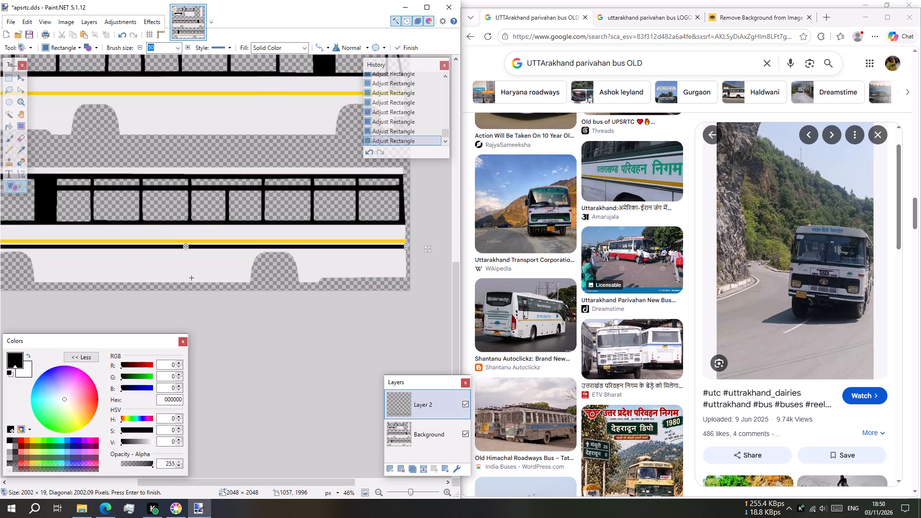
pyautogui.keyDown('ctrl'); pyautogui.scroll(-3, 191, 278); pyautogui.keyUp('ctrl')
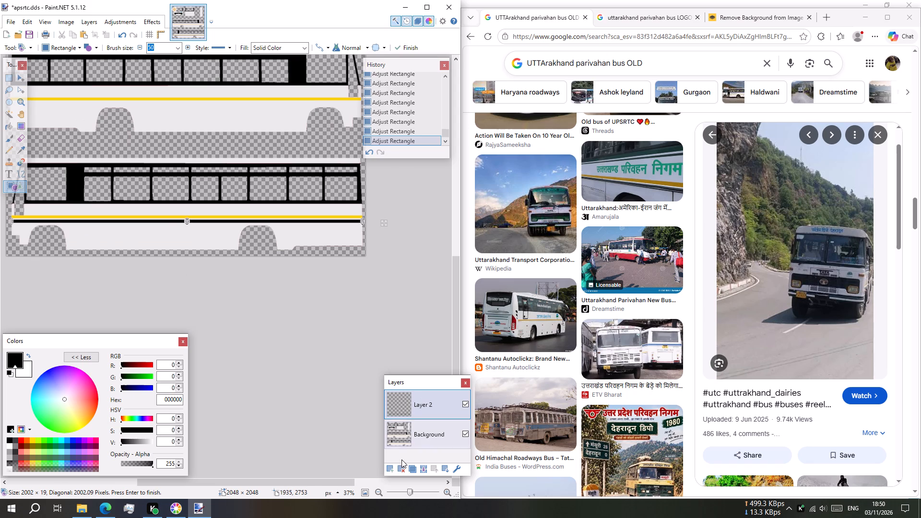
pyautogui.click(415, 471)
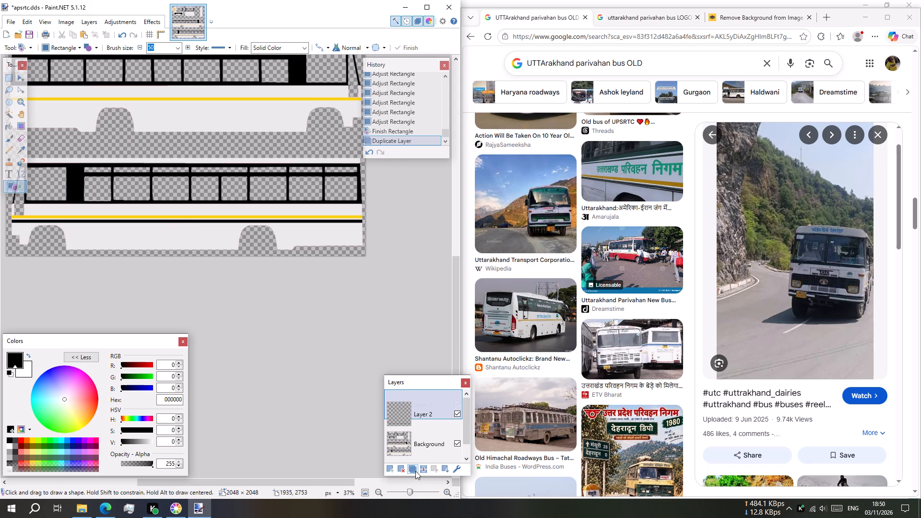
pyautogui.click(86, 21)
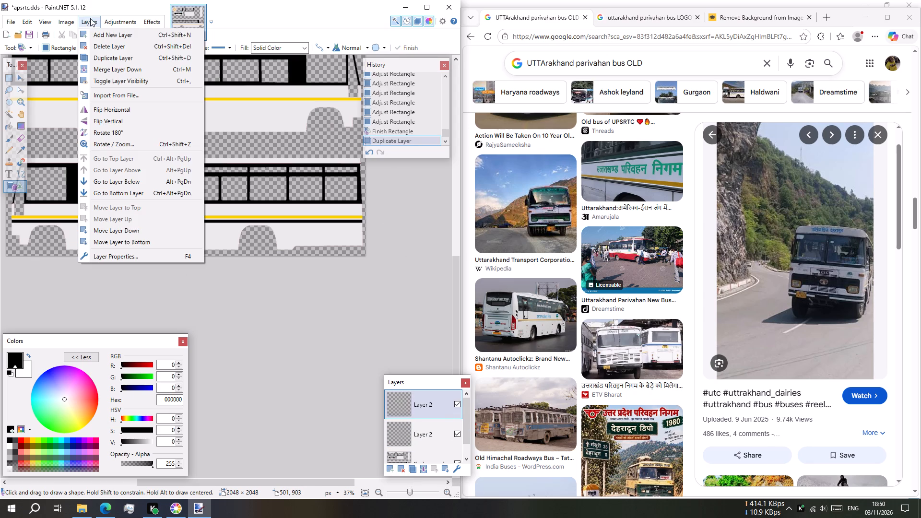
pyautogui.click(110, 110)
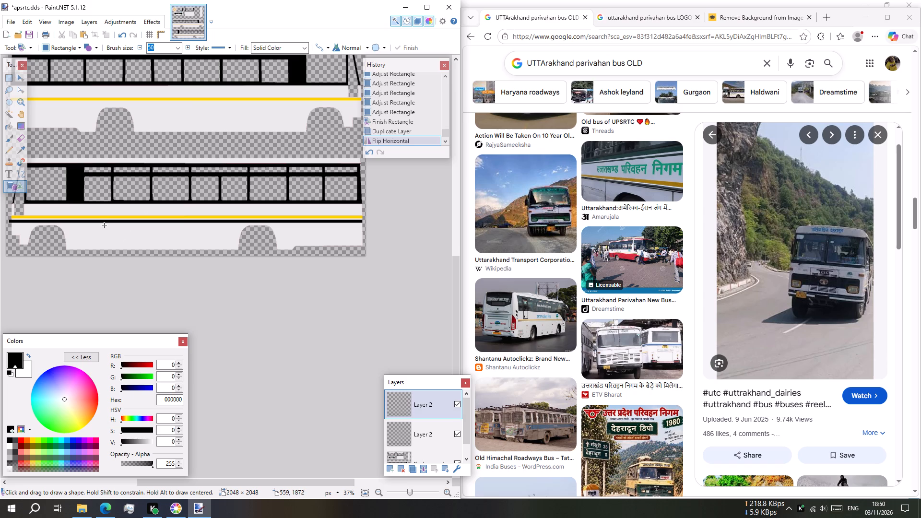
# Move the duplicated black stripe up to just below the upper bus side's yellow stripe, offsetting it by about 6, -654 px.
pyautogui.scroll(1, 104, 187)
pyautogui.keyDown('shift'); pyautogui.scroll(1, 110, 183); pyautogui.keyUp('shift')
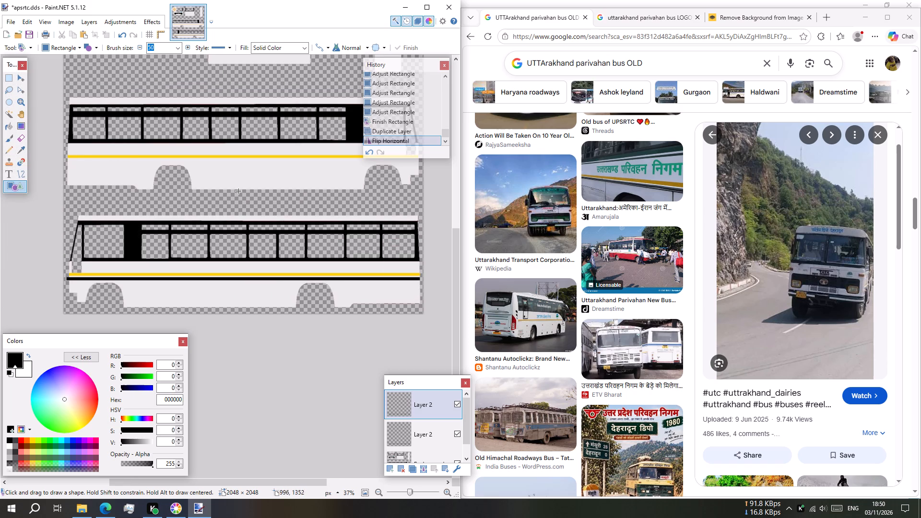
pyautogui.click(22, 75)
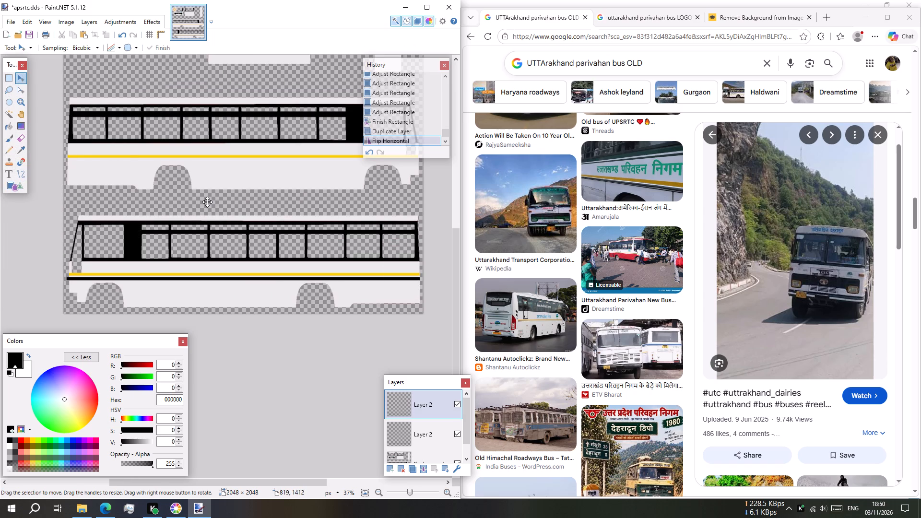
pyautogui.moveTo(206, 202); pyautogui.dragTo(213, 197)
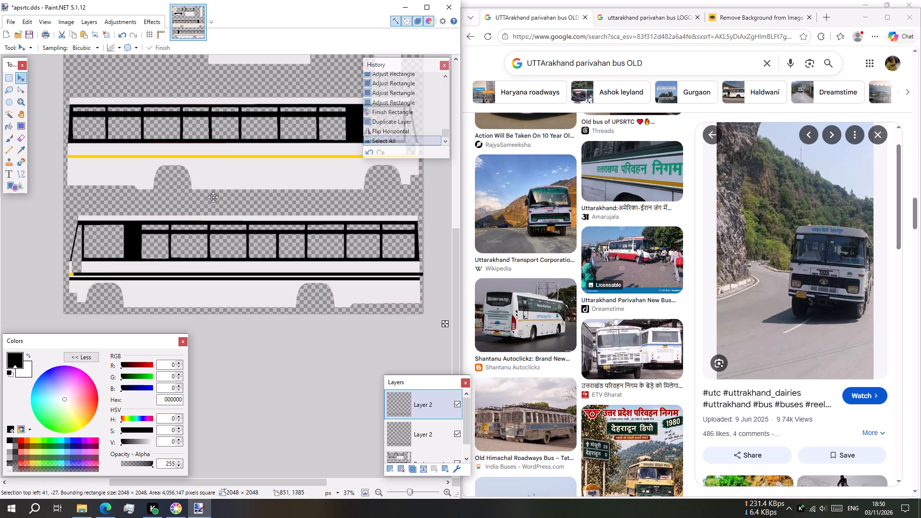
pyautogui.moveTo(213, 197); pyautogui.dragTo(214, 108)
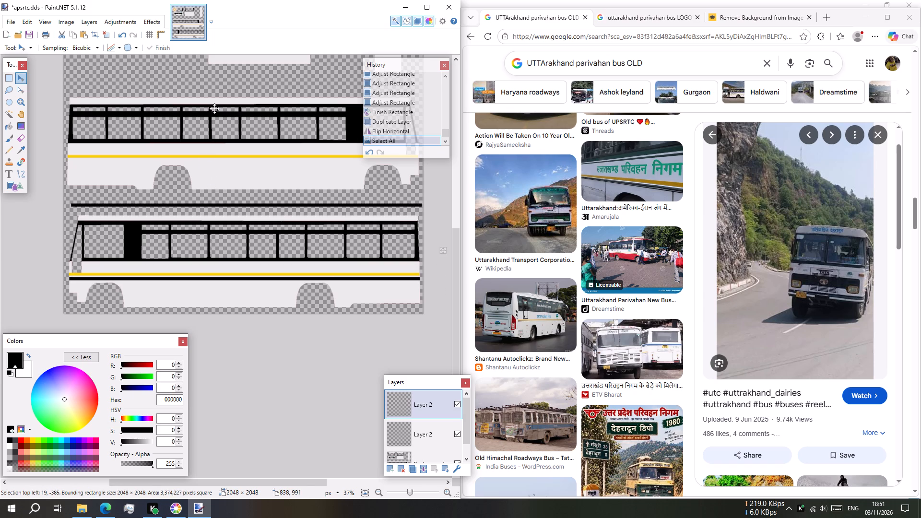
pyautogui.moveTo(214, 108); pyautogui.dragTo(213, 99)
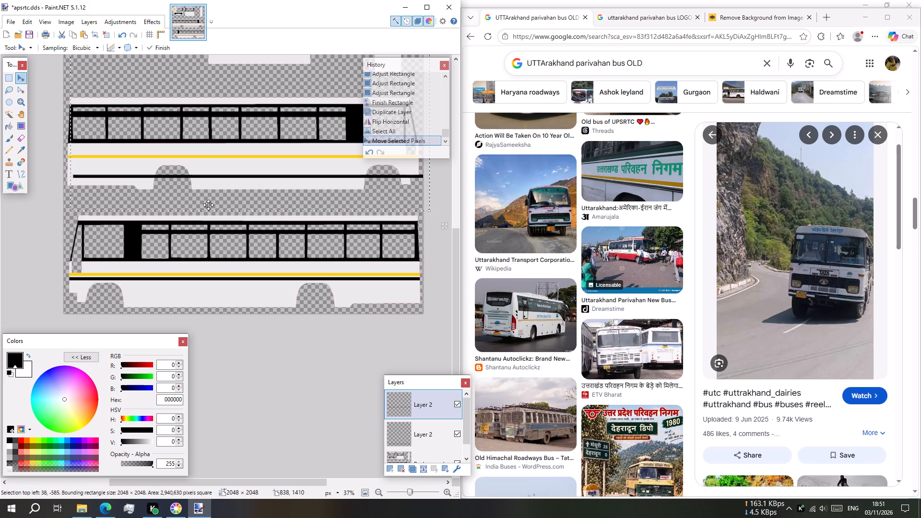
pyautogui.keyDown('ctrl'); pyautogui.scroll(2, 131, 214); pyautogui.keyUp('ctrl')
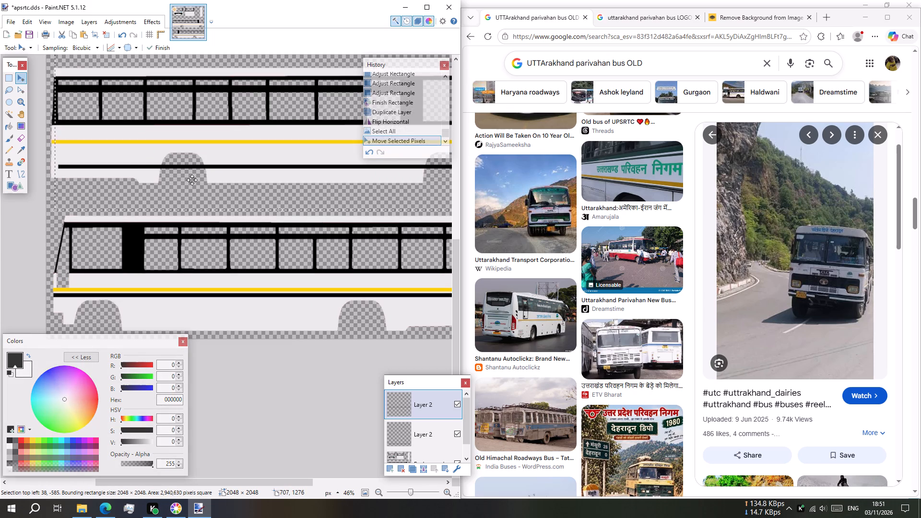
pyautogui.moveTo(152, 155); pyautogui.dragTo(145, 139)
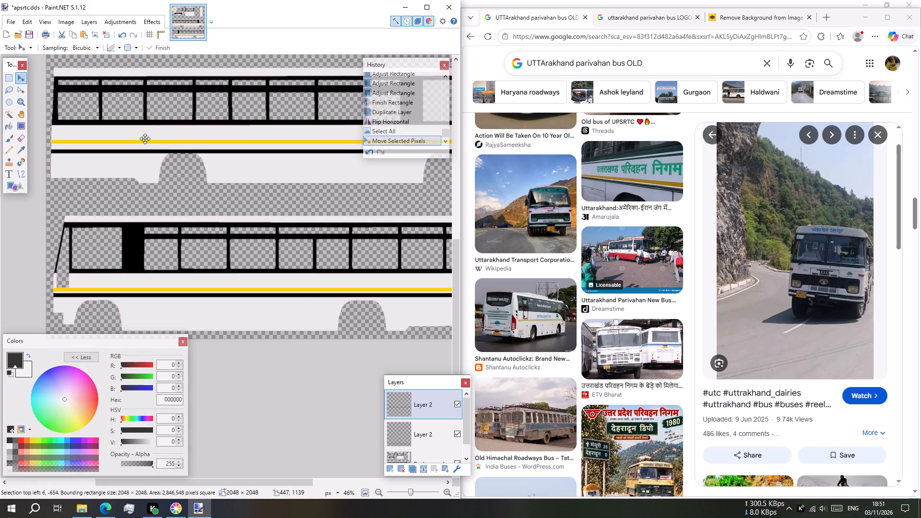
# Raise the duplicated black stripe closer under the upper bus side's yellow stripe, to an offset of about 7, -675 px.
pyautogui.moveTo(145, 139); pyautogui.dragTo(145, 136)
pyautogui.keyDown('ctrl'); pyautogui.scroll(7, 121, 181); pyautogui.keyUp('ctrl')
pyautogui.keyDown('shift'); pyautogui.scroll(2, 109, 170); pyautogui.keyUp('shift')
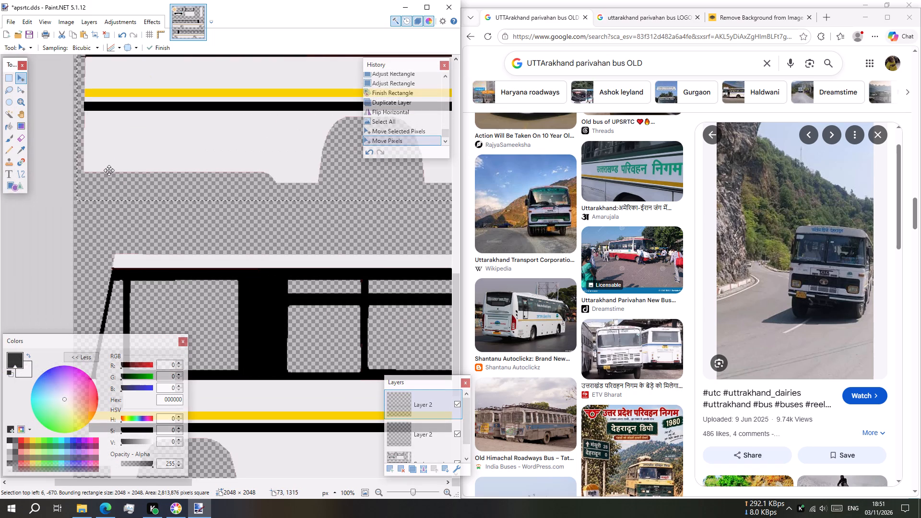
pyautogui.scroll(2, 132, 141)
pyautogui.keyDown('ctrl'); pyautogui.scroll(2, 125, 191); pyautogui.keyUp('ctrl')
pyautogui.click(118, 232)
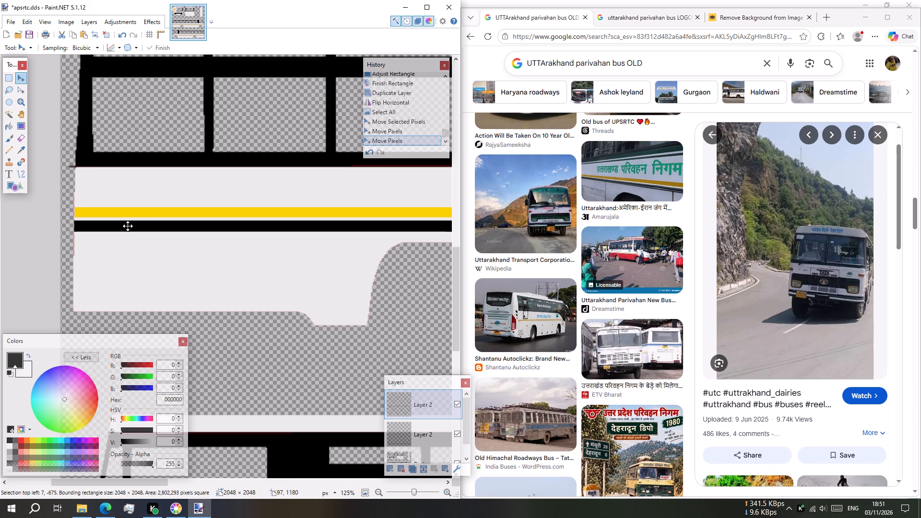
# Fine-tune the upper black stripe's horizontal alignment with the bus side's ends at an offset of 8, -675 px, and deselect it.
pyautogui.keyDown('shift'); pyautogui.scroll(-16, 136, 220); pyautogui.keyUp('shift')
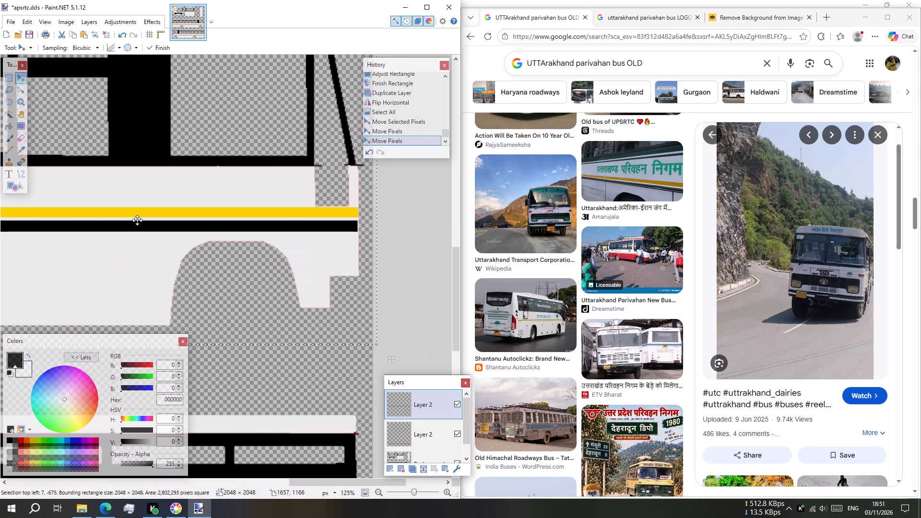
pyautogui.keyDown('shift'); pyautogui.scroll(-1, 137, 220); pyautogui.keyUp('shift')
pyautogui.scroll(2, 326, 148)
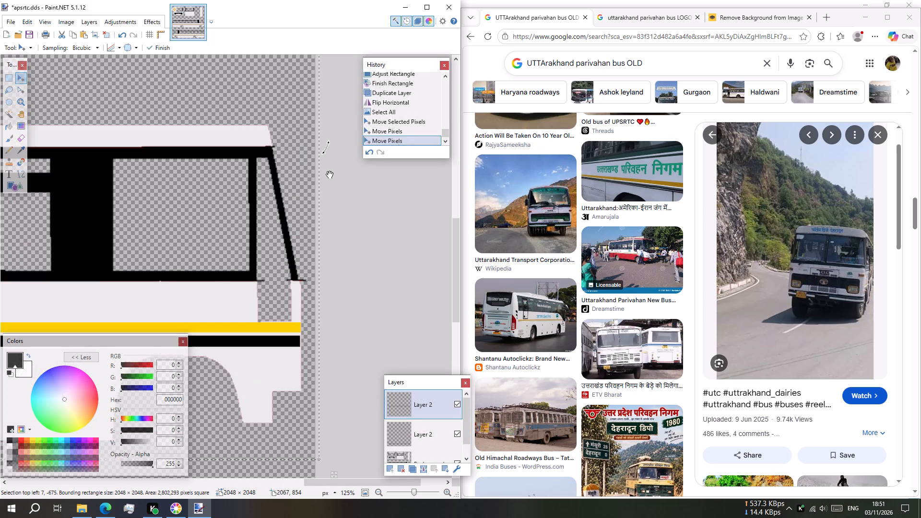
pyautogui.scroll(4, 324, 164)
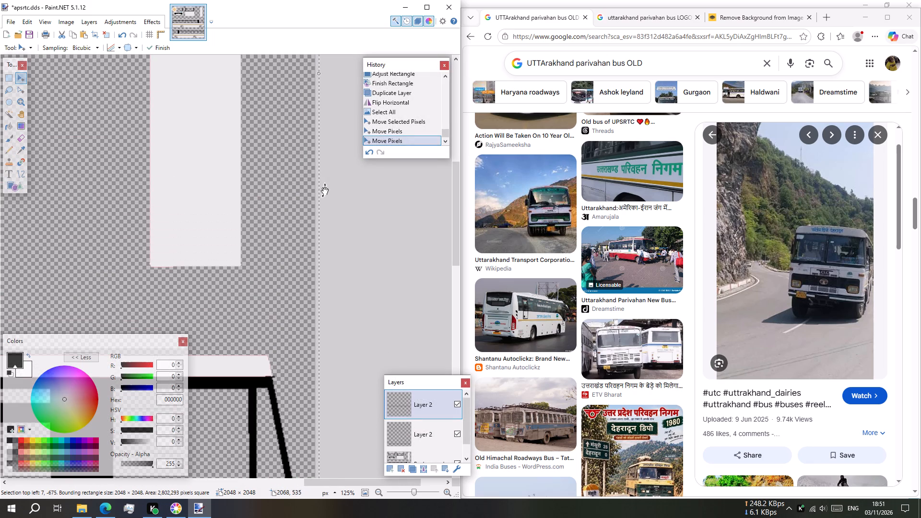
pyautogui.scroll(5, 312, 243)
pyautogui.scroll(-6, 312, 243)
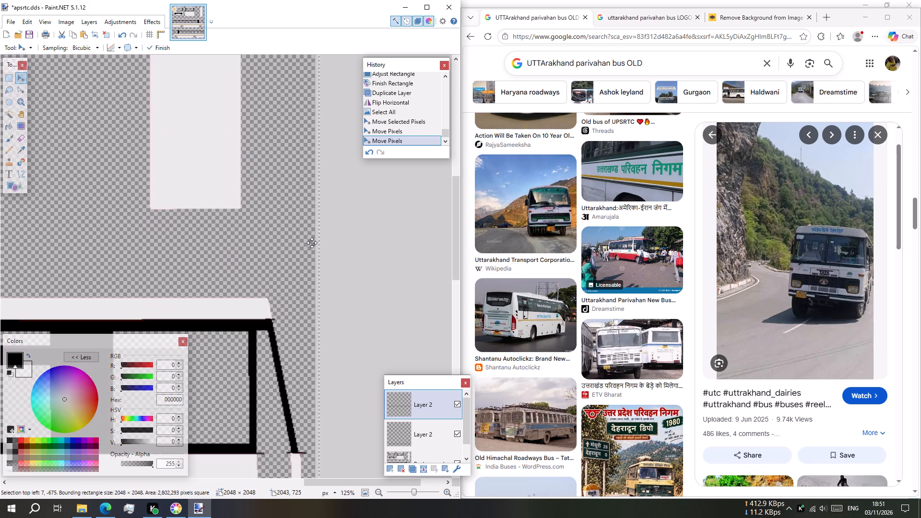
pyautogui.scroll(14, 312, 243)
pyautogui.scroll(9, 312, 243)
pyautogui.keyDown('ctrl'); pyautogui.scroll(-7, 312, 243); pyautogui.keyUp('ctrl')
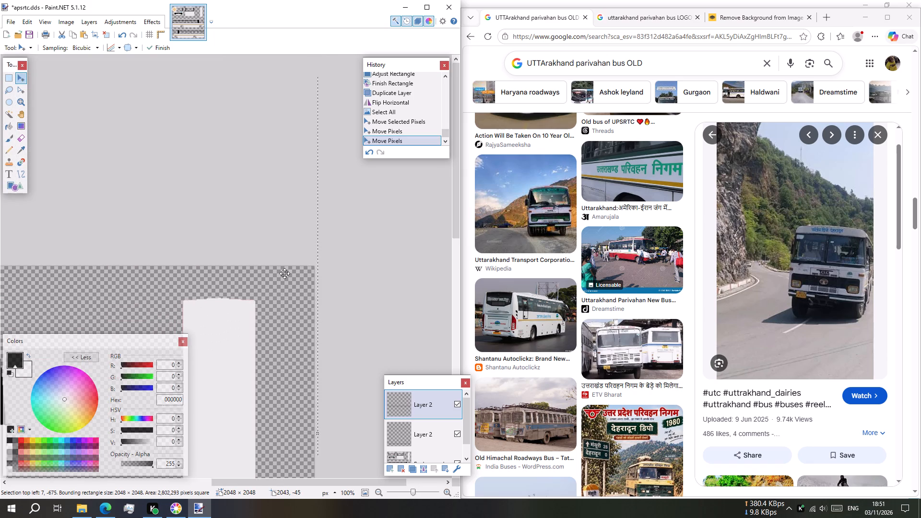
pyautogui.keyDown('ctrl'); pyautogui.scroll(-6, 284, 273); pyautogui.keyUp('ctrl')
pyautogui.scroll(9, 263, 361)
pyautogui.keyDown('ctrl'); pyautogui.scroll(4, 278, 357); pyautogui.keyUp('ctrl')
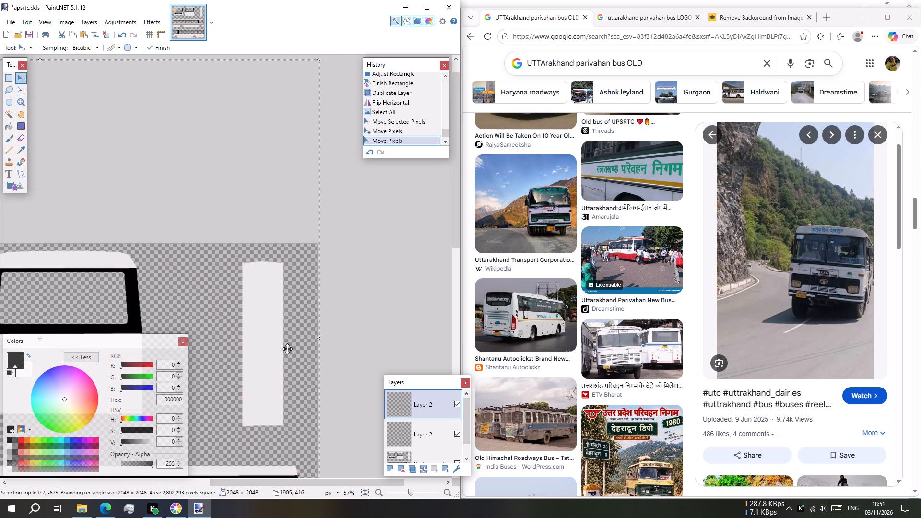
pyautogui.keyDown('ctrl'); pyautogui.scroll(5, 287, 349); pyautogui.keyUp('ctrl')
pyautogui.scroll(-5, 297, 316)
pyautogui.scroll(2, 301, 310)
pyautogui.scroll(-2, 301, 310)
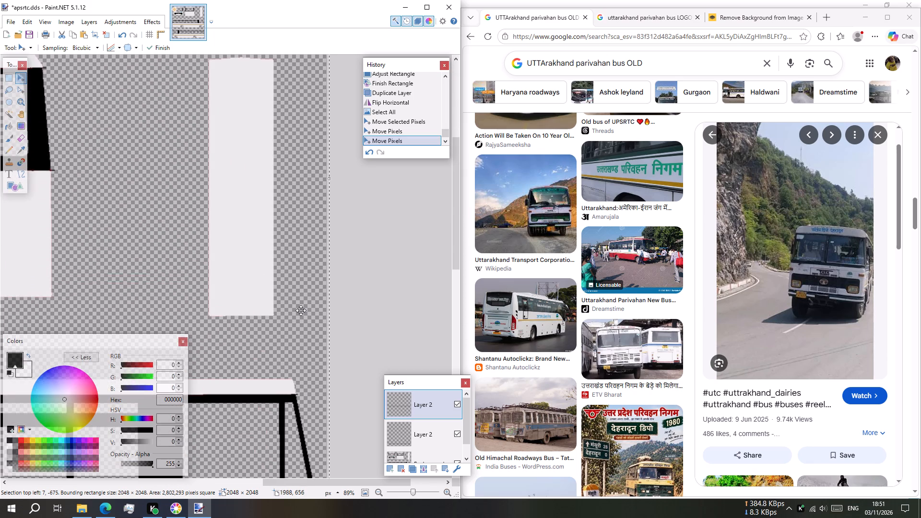
pyautogui.scroll(-4, 301, 310)
pyautogui.click(296, 242)
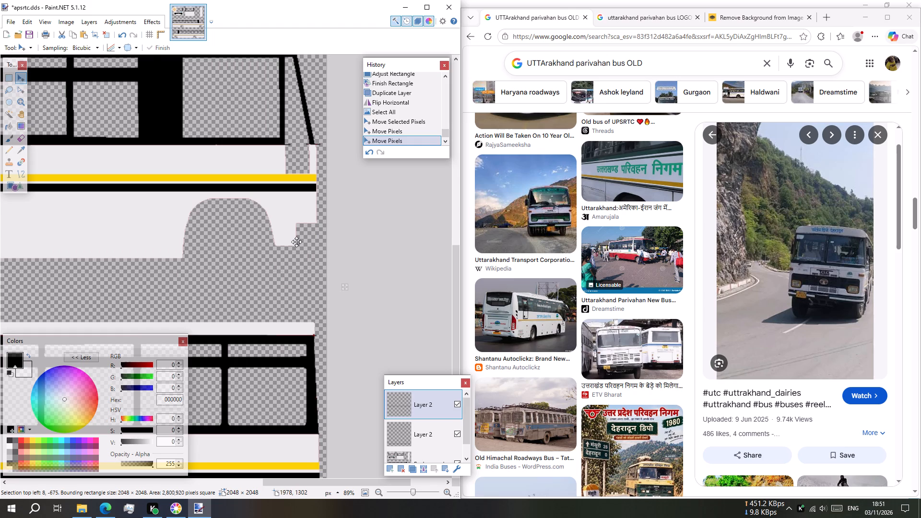
pyautogui.scroll(-4, 219, 226)
pyautogui.keyDown('shift'); pyautogui.scroll(13, 226, 228); pyautogui.keyUp('shift')
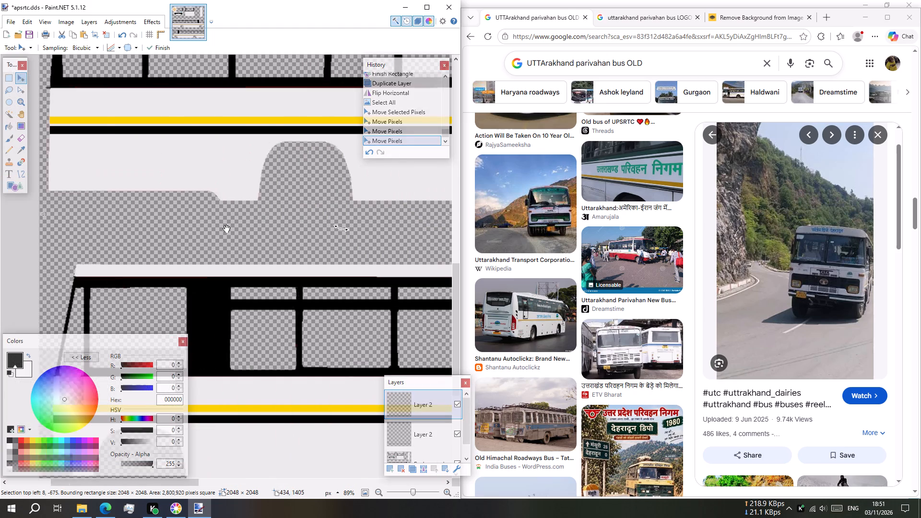
pyautogui.press('Escape')
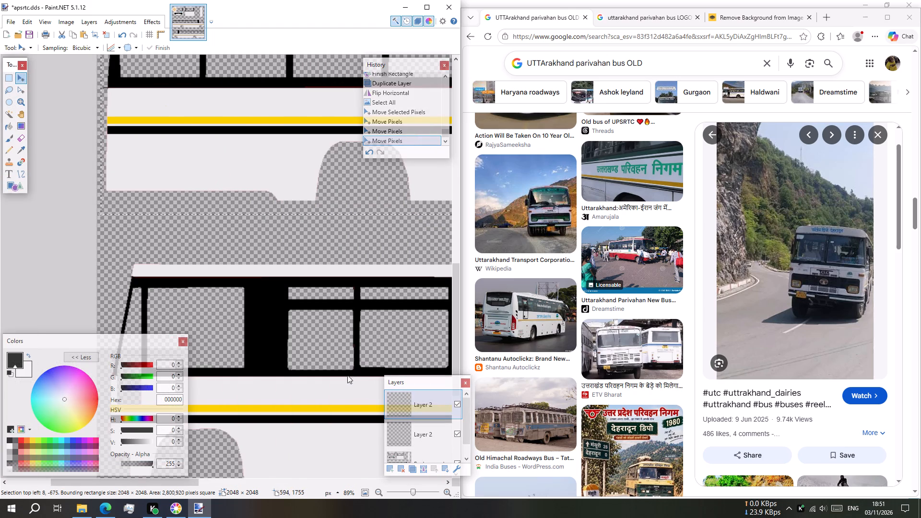
# Merge both black stripe layers down into the Background layer.
pyautogui.click(425, 471)
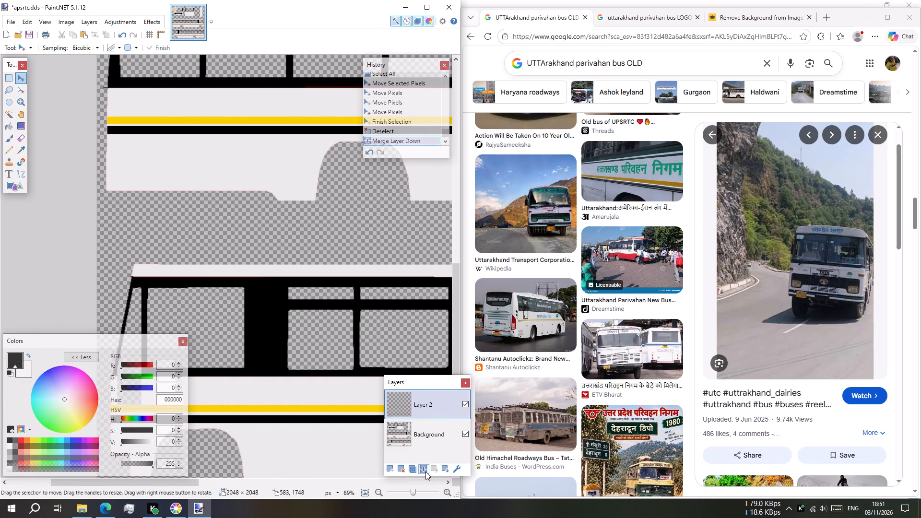
pyautogui.click(425, 471)
# Save the striped bus skin to apsrtc.dds.
pyautogui.keyDown('ctrl'); pyautogui.scroll(-3, 325, 270); pyautogui.keyUp('ctrl')
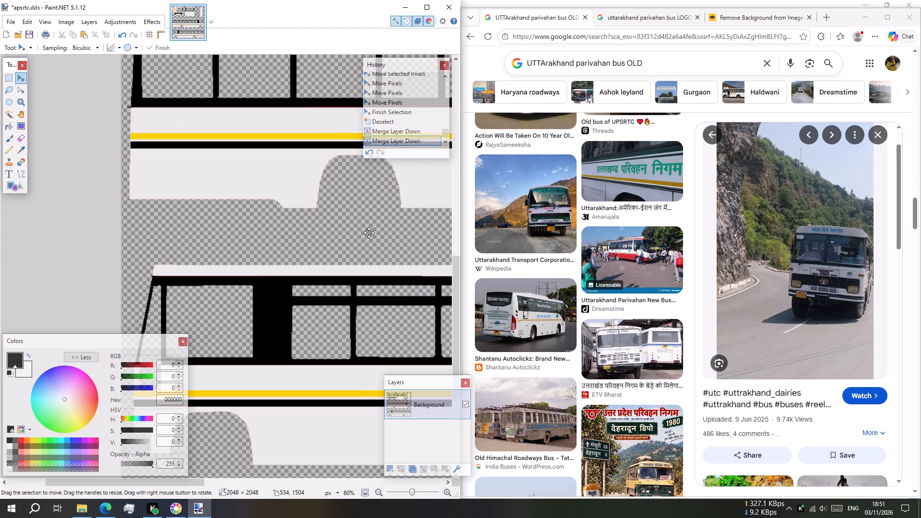
pyautogui.keyDown('ctrl'); pyautogui.scroll(-5, 347, 238); pyautogui.keyUp('ctrl')
pyautogui.keyDown('shift'); pyautogui.scroll(-3, 316, 244); pyautogui.keyUp('shift')
pyautogui.keyDown('ctrl'); pyautogui.scroll(2, 254, 283); pyautogui.keyUp('ctrl')
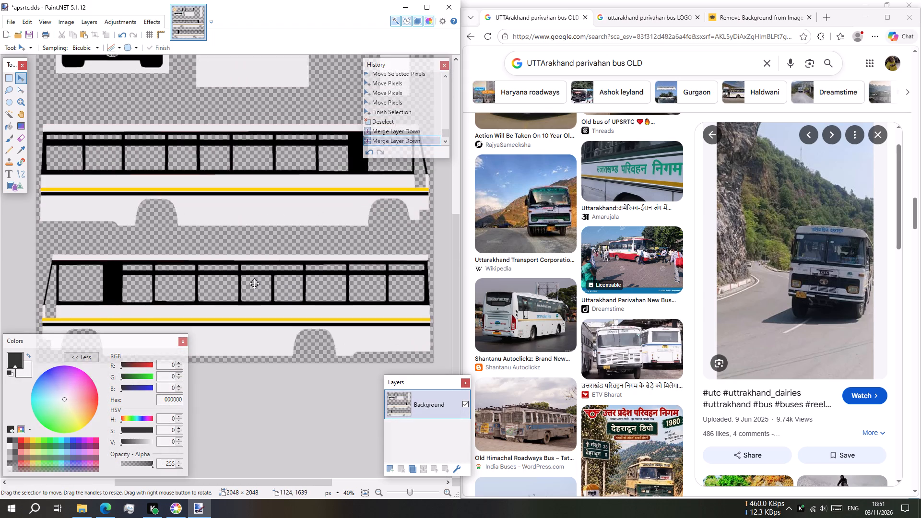
pyautogui.hotkey('ctrl', 's')
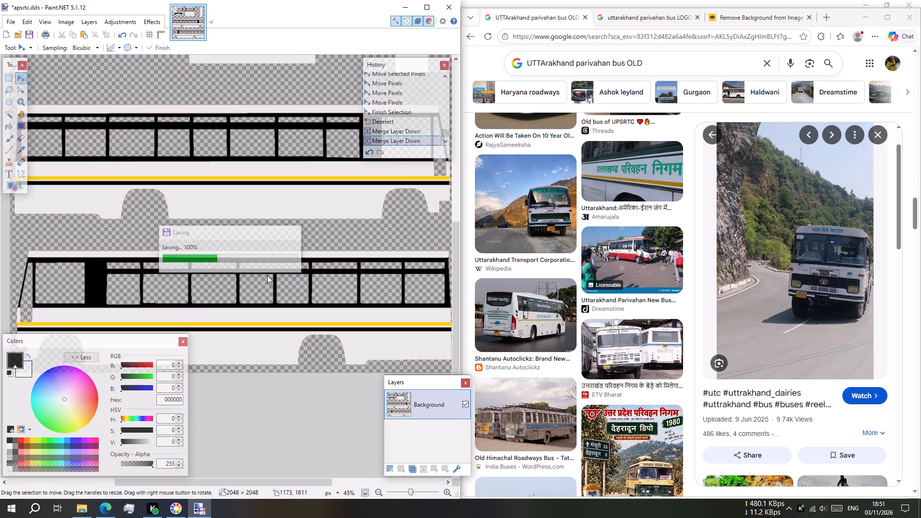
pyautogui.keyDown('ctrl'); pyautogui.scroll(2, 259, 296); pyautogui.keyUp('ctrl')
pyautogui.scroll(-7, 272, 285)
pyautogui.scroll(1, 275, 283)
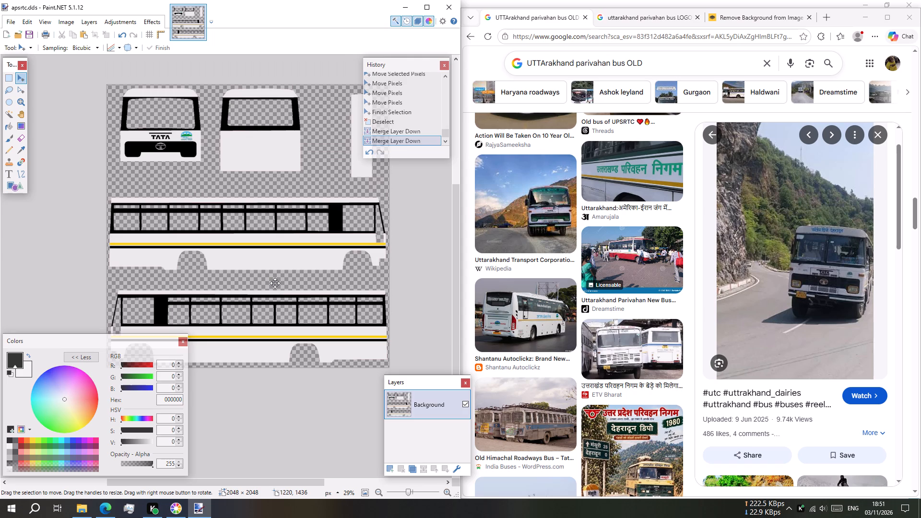
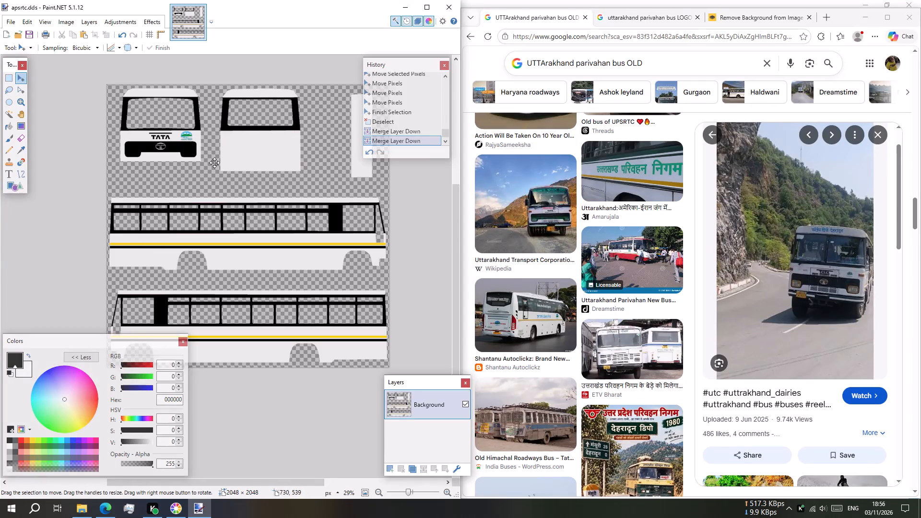
# Paste the Uttarakhand Parivahan logo on a new layer and move it to the upper bus side at about 1364, 1002 px.
pyautogui.keyDown('ctrl'); pyautogui.scroll(2, 224, 167); pyautogui.keyUp('ctrl')
pyautogui.keyDown('ctrl'); pyautogui.scroll(2, 339, 196); pyautogui.keyUp('ctrl')
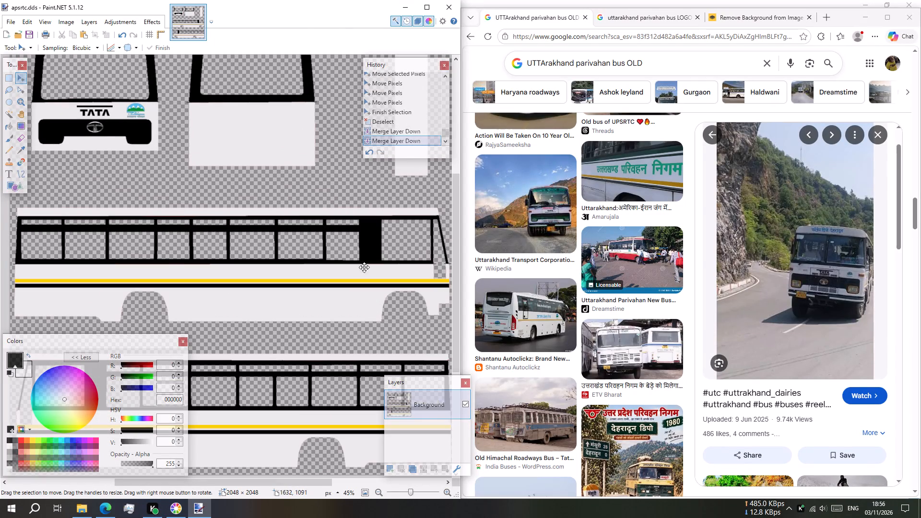
pyautogui.scroll(-1, 260, 184)
pyautogui.keyDown('ctrl'); pyautogui.scroll(-3, 246, 193); pyautogui.keyUp('ctrl')
pyautogui.keyDown('ctrl'); pyautogui.scroll(2, 198, 214); pyautogui.keyUp('ctrl')
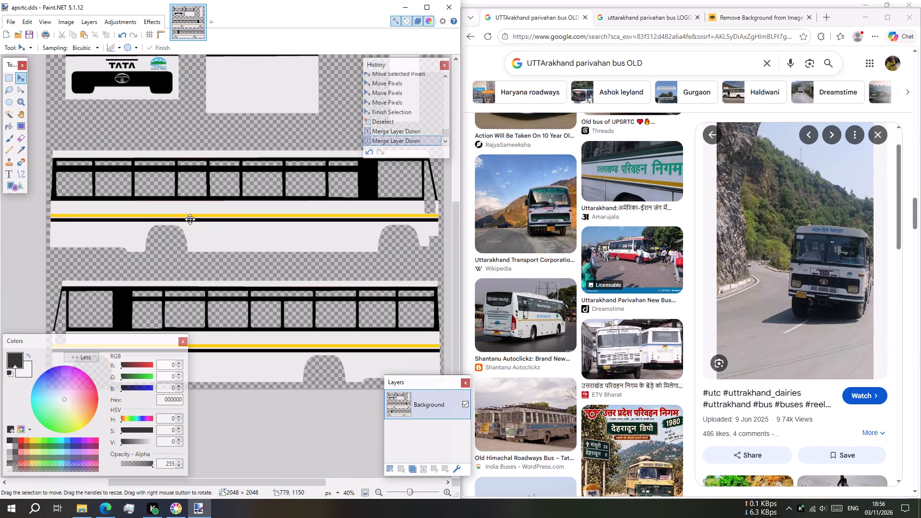
pyautogui.click(392, 469)
pyautogui.scroll(1, 191, 232)
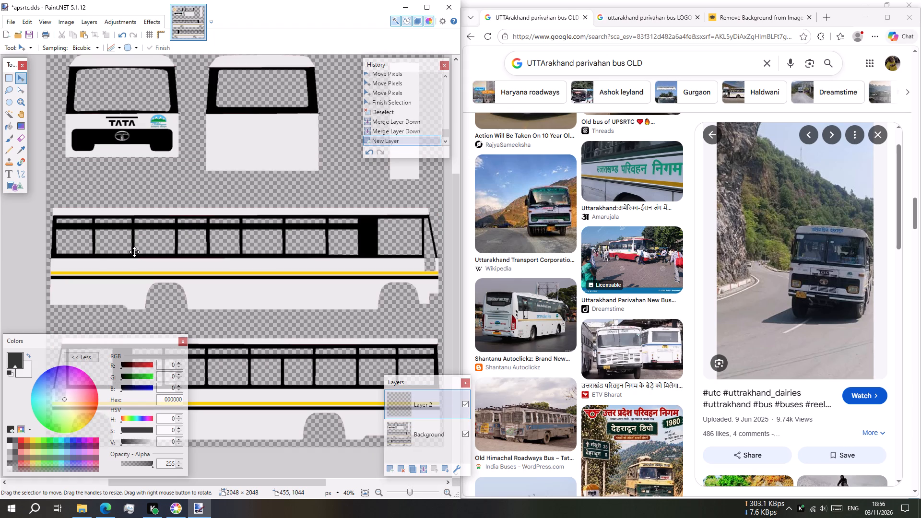
pyautogui.hotkey('ctrl', 'v')
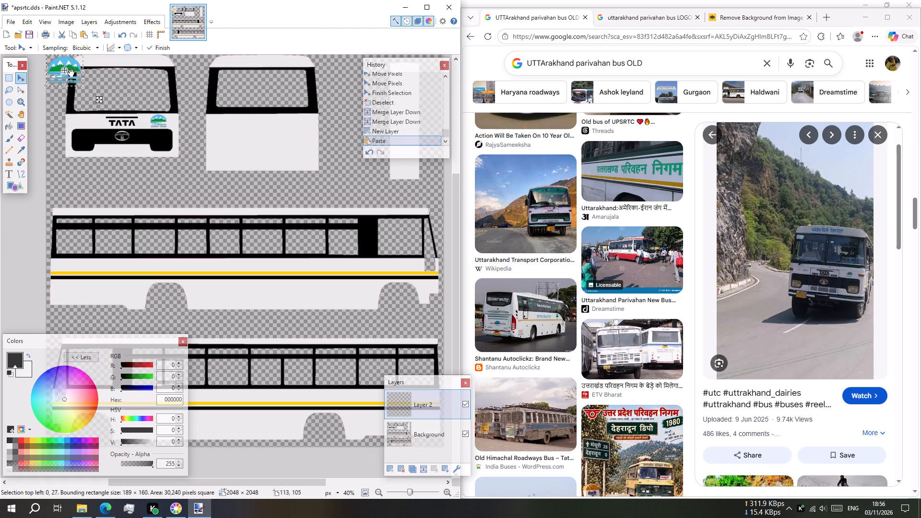
pyautogui.moveTo(72, 74); pyautogui.dragTo(335, 262)
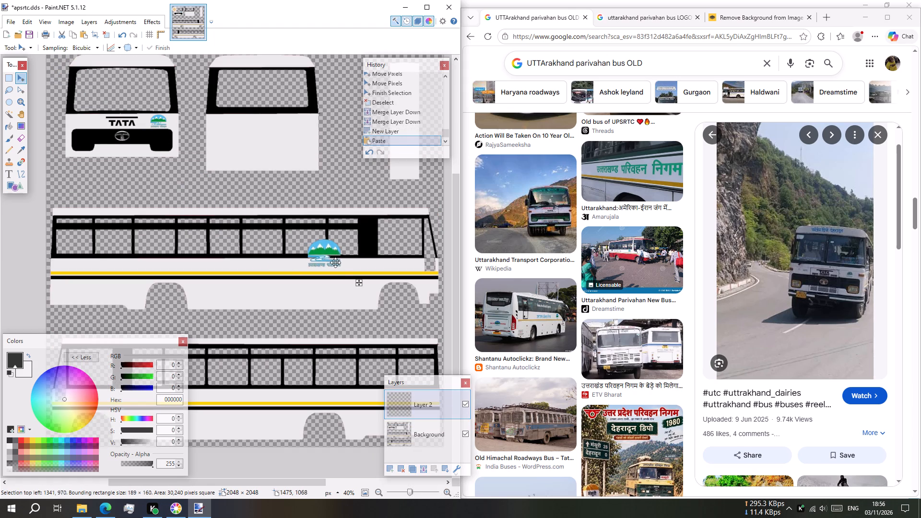
pyautogui.moveTo(335, 262); pyautogui.dragTo(336, 263)
# Shrink the logo to about 93 × 111 px and shift it beside the upper side's solid black pillar, near 1585, 1031 px.
pyautogui.keyDown('ctrl'); pyautogui.scroll(5, 346, 283); pyautogui.keyUp('ctrl')
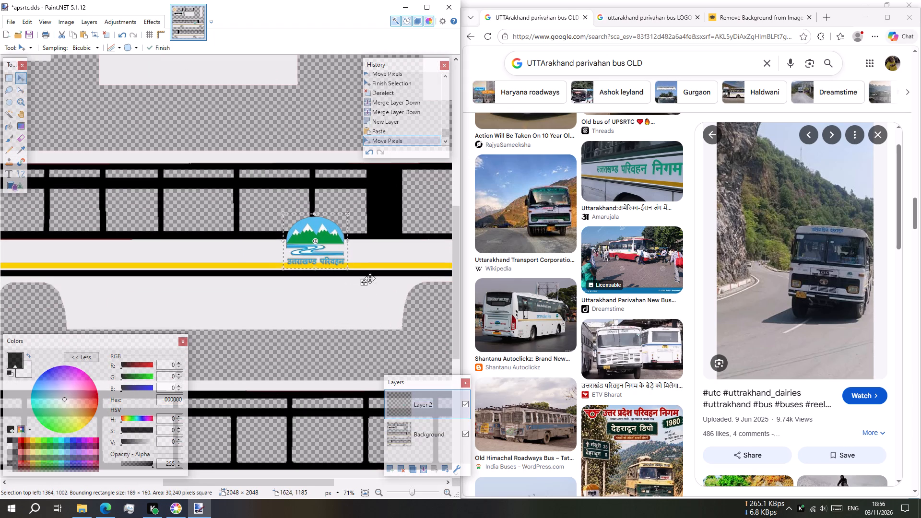
pyautogui.moveTo(284, 270); pyautogui.dragTo(317, 253)
pyautogui.keyDown('ctrl'); pyautogui.scroll(4, 337, 234); pyautogui.keyUp('ctrl')
pyautogui.moveTo(365, 349); pyautogui.dragTo(378, 347)
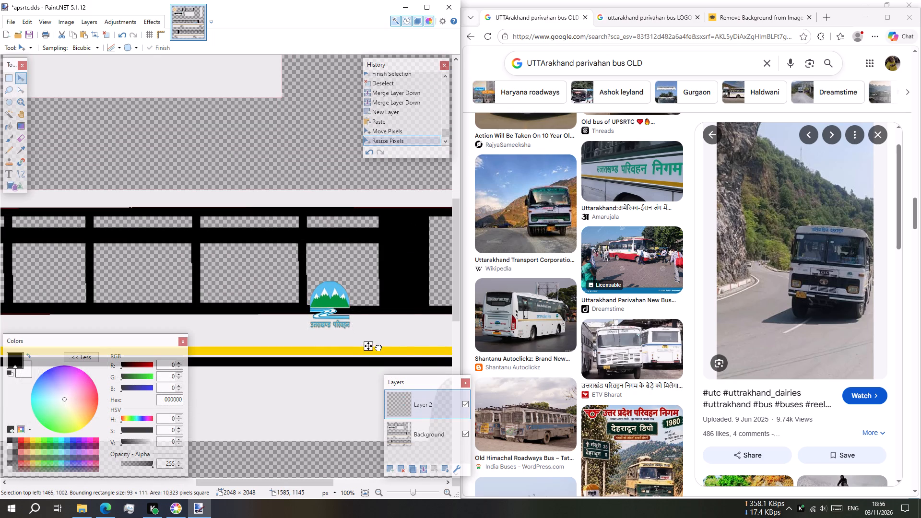
pyautogui.moveTo(378, 347); pyautogui.dragTo(425, 358)
pyautogui.keyDown('ctrl'); pyautogui.scroll(-3, 372, 284); pyautogui.keyUp('ctrl')
pyautogui.keyDown('shift'); pyautogui.scroll(-1, 386, 288); pyautogui.keyUp('shift')
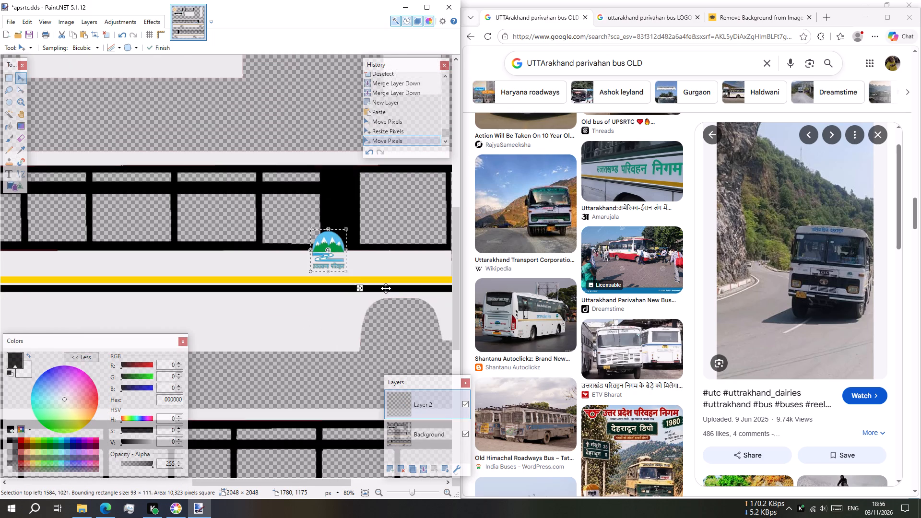
pyautogui.keyDown('shift'); pyautogui.scroll(-1, 386, 288); pyautogui.keyUp('shift')
pyautogui.moveTo(300, 289); pyautogui.dragTo(300, 294)
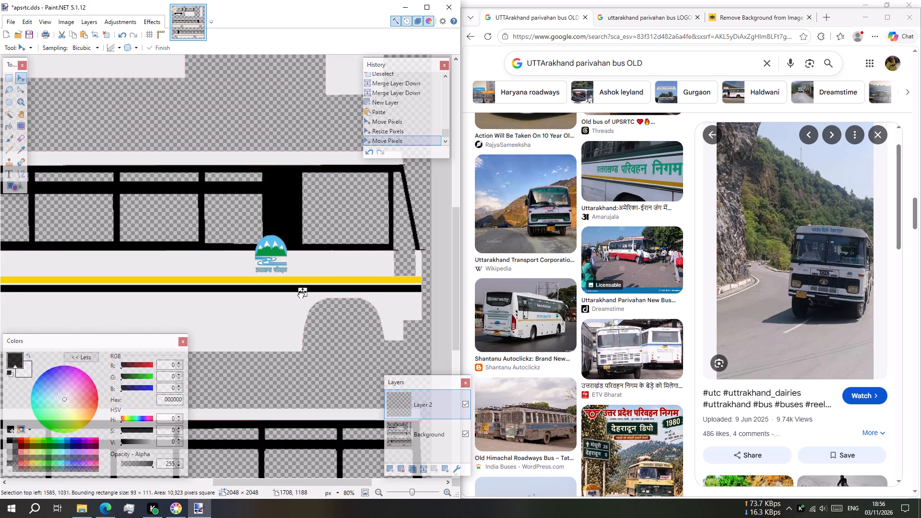
pyautogui.moveTo(300, 294); pyautogui.dragTo(300, 295)
# Reduce the logo to 78 × 72 px and fit it between windows and yellow stripe at 1598, 1076 px.
pyautogui.moveTo(272, 232); pyautogui.dragTo(275, 245)
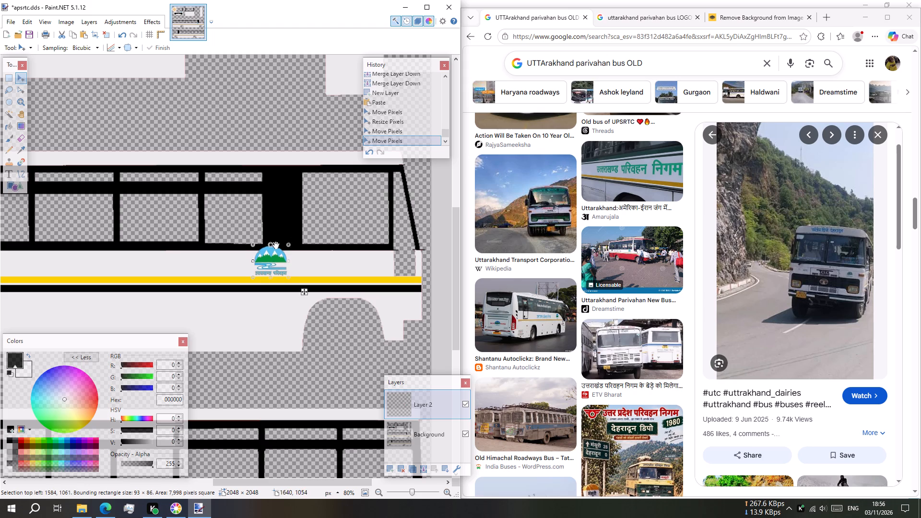
pyautogui.moveTo(275, 245); pyautogui.dragTo(277, 247)
pyautogui.click(287, 264)
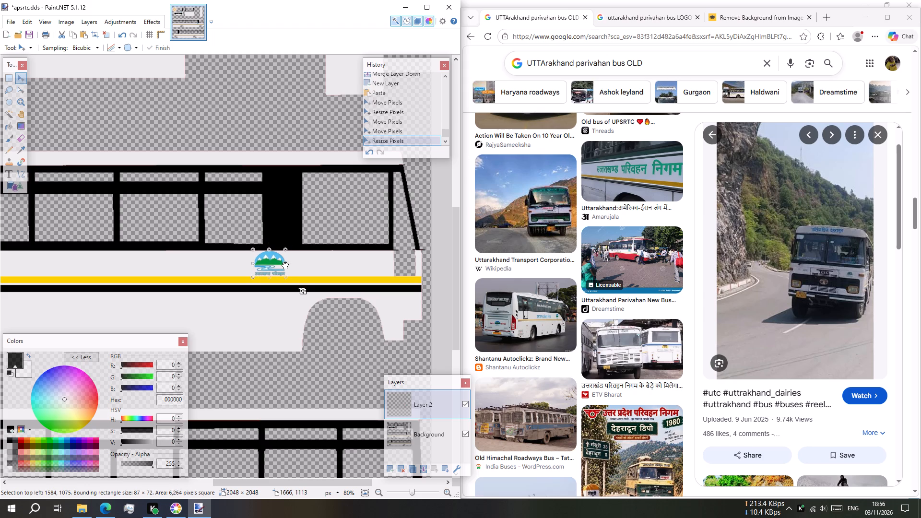
pyautogui.click(252, 263)
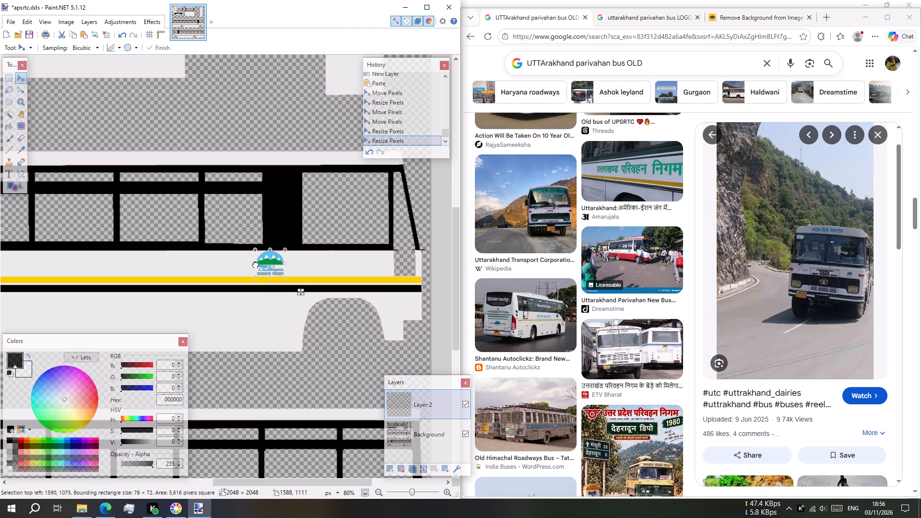
pyautogui.click(300, 293)
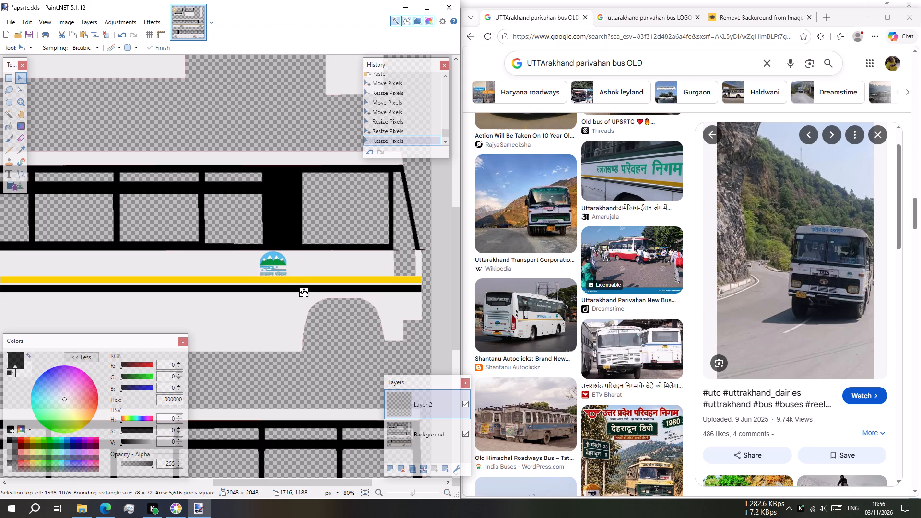
# Examine the logo's size and placement on the upper bus side and browse the related Uttarakhand bus photos for comparison.
pyautogui.keyDown('ctrl'); pyautogui.scroll(-6, 235, 277); pyautogui.keyUp('ctrl')
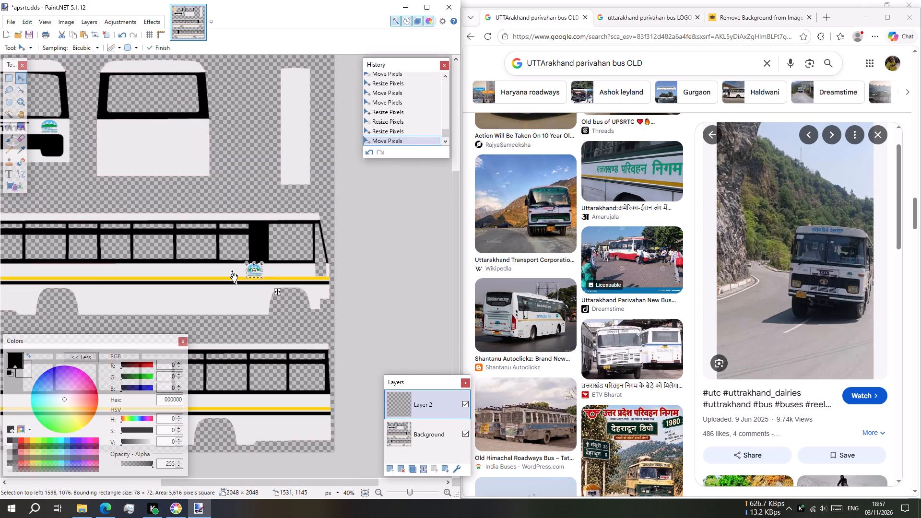
pyautogui.keyDown('ctrl'); pyautogui.scroll(7, 246, 267); pyautogui.keyUp('ctrl')
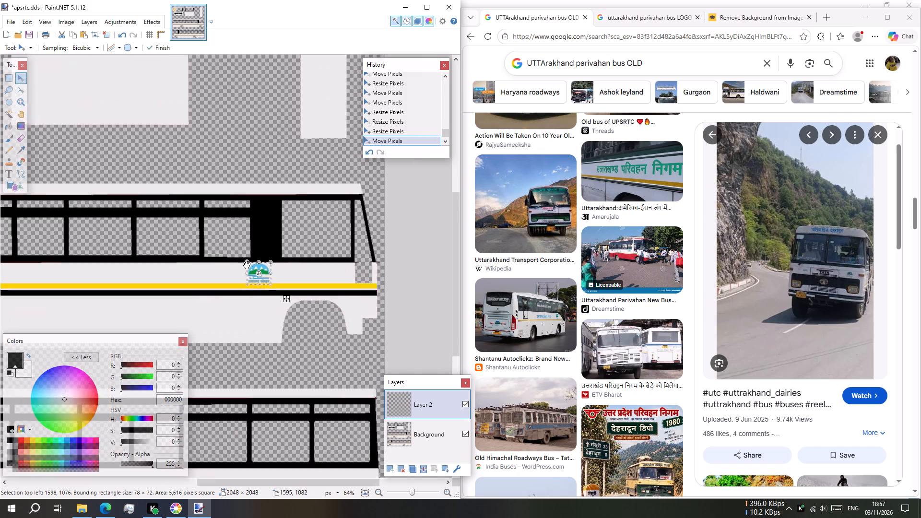
pyautogui.keyDown('ctrl'); pyautogui.scroll(1, 246, 264); pyautogui.keyUp('ctrl')
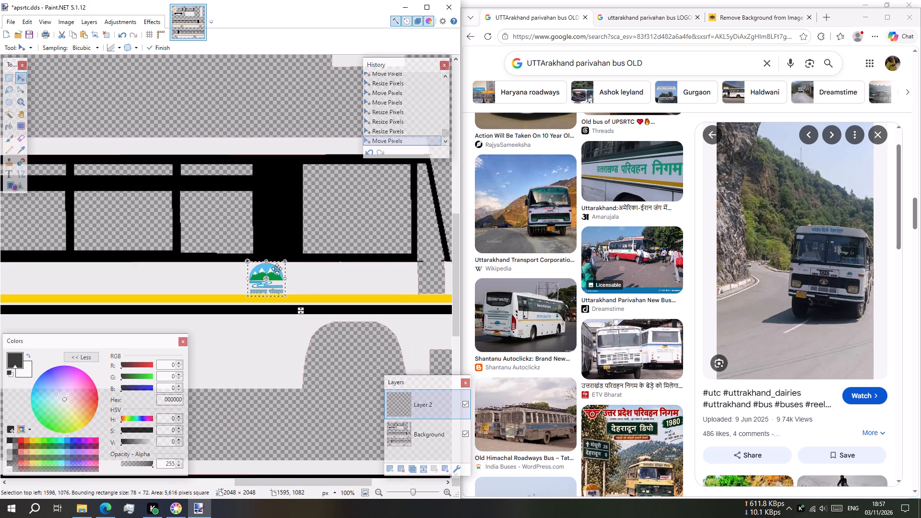
pyautogui.scroll(-3, 772, 341)
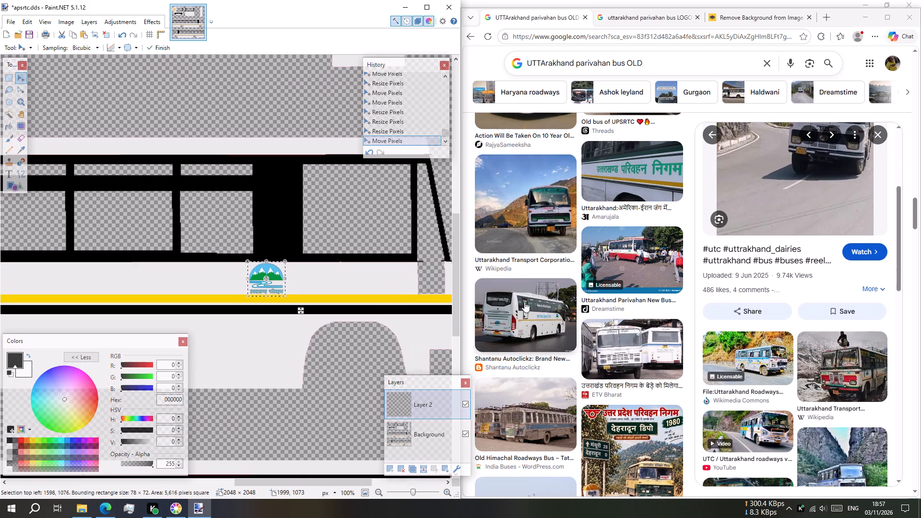
pyautogui.scroll(-4, 725, 280)
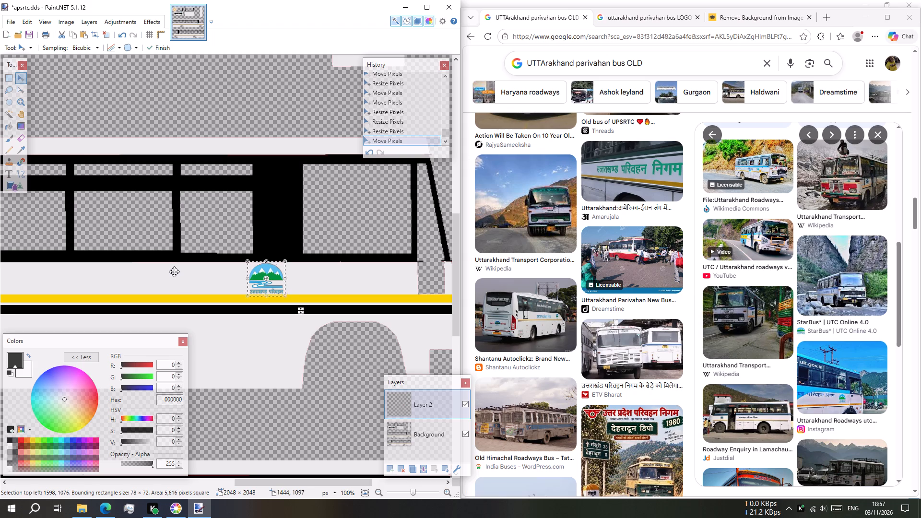
pyautogui.keyDown('ctrl'); pyautogui.scroll(-4, 176, 271); pyautogui.keyUp('ctrl')
pyautogui.scroll(-2, 177, 261)
pyautogui.keyDown('ctrl'); pyautogui.scroll(-2, 177, 261); pyautogui.keyUp('ctrl')
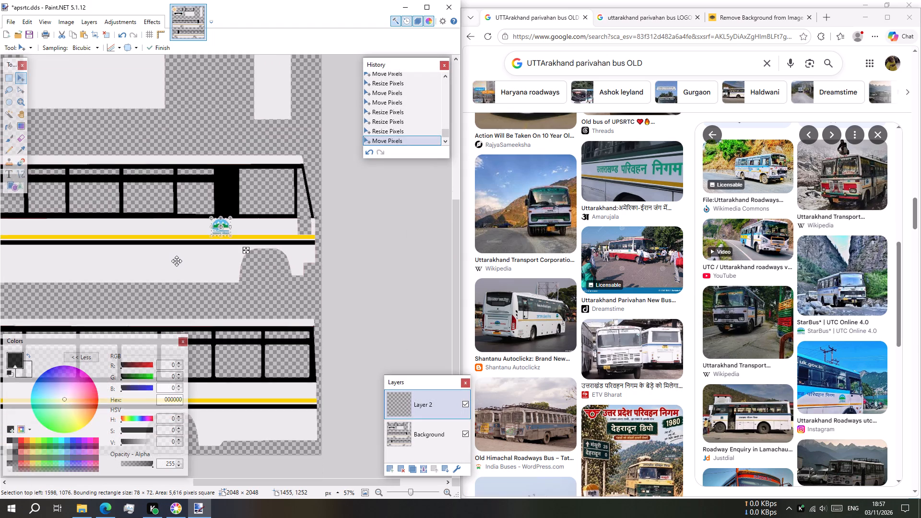
# Deselect the placed logo and paste a second copy over the lower bus side at about 390, 1623 px.
pyautogui.press('Escape')
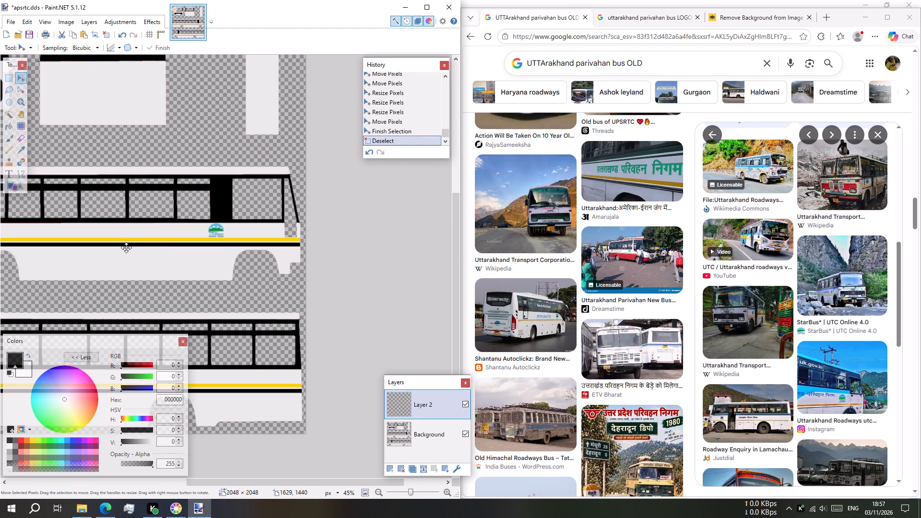
pyautogui.hotkey('ctrl', 'v')
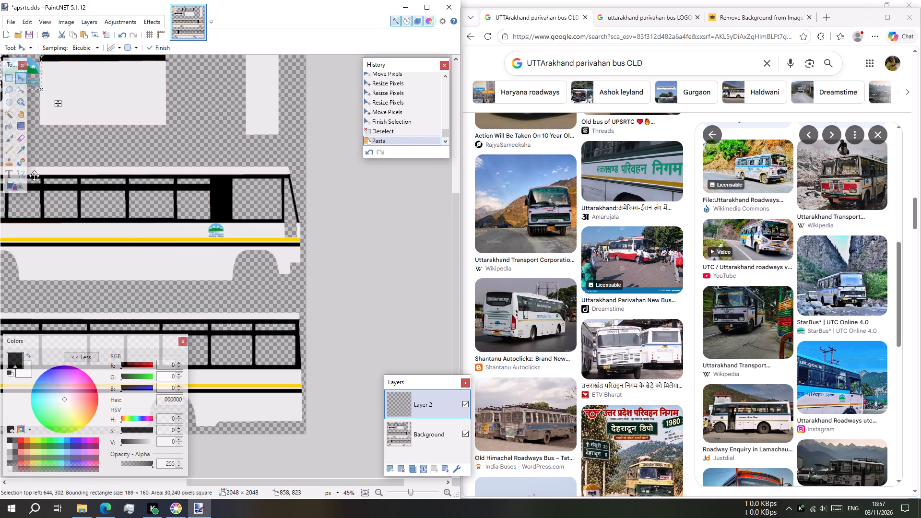
pyautogui.scroll(2, 26, 178)
pyautogui.keyDown('shift'); pyautogui.scroll(4, 118, 177); pyautogui.keyUp('shift')
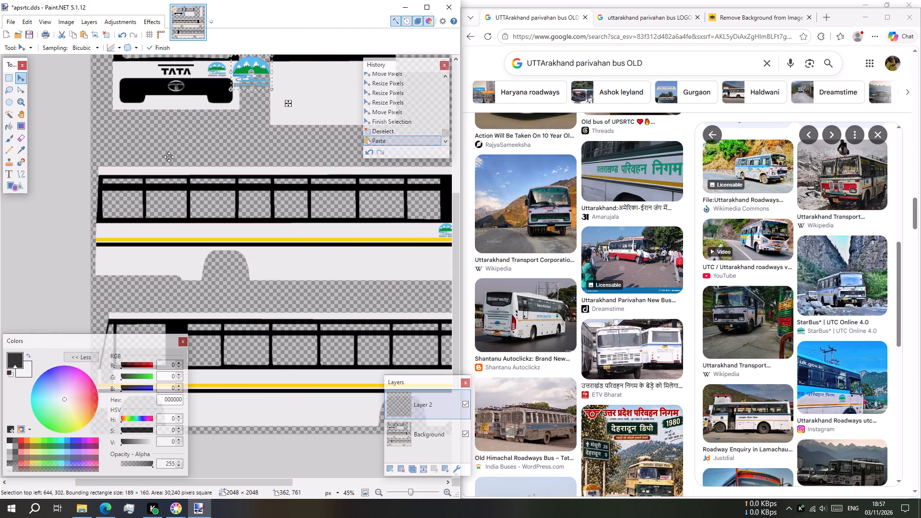
pyautogui.moveTo(245, 73); pyautogui.dragTo(190, 360)
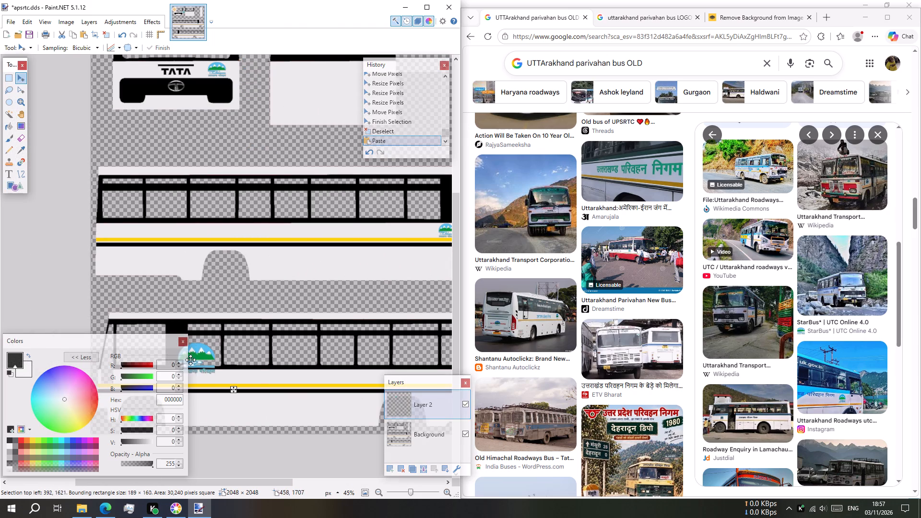
pyautogui.moveTo(190, 360); pyautogui.dragTo(190, 360)
# Shrink the second logo to 80 × 73 px and move it below the lower side's black pillar, to about 355, 1749 px.
pyautogui.keyDown('ctrl'); pyautogui.scroll(6, 161, 280); pyautogui.keyUp('ctrl')
pyautogui.scroll(-4, 225, 218)
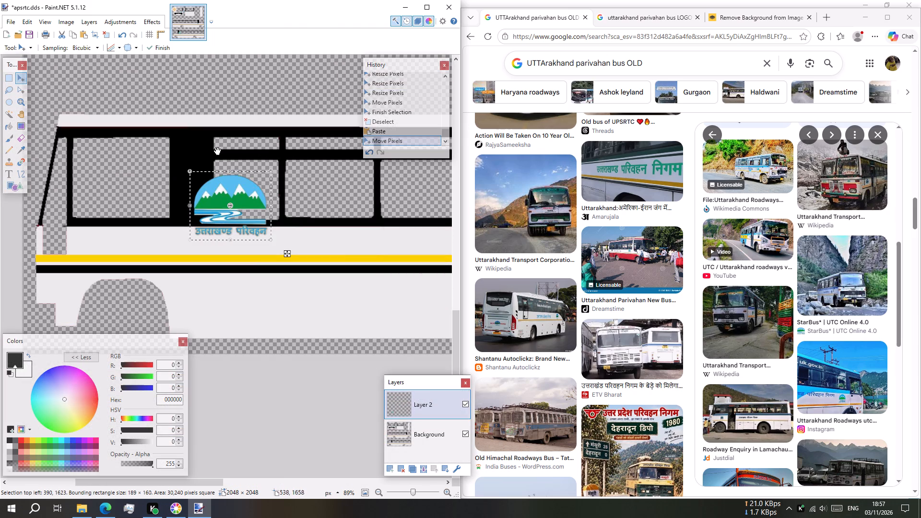
pyautogui.moveTo(189, 170); pyautogui.dragTo(236, 208)
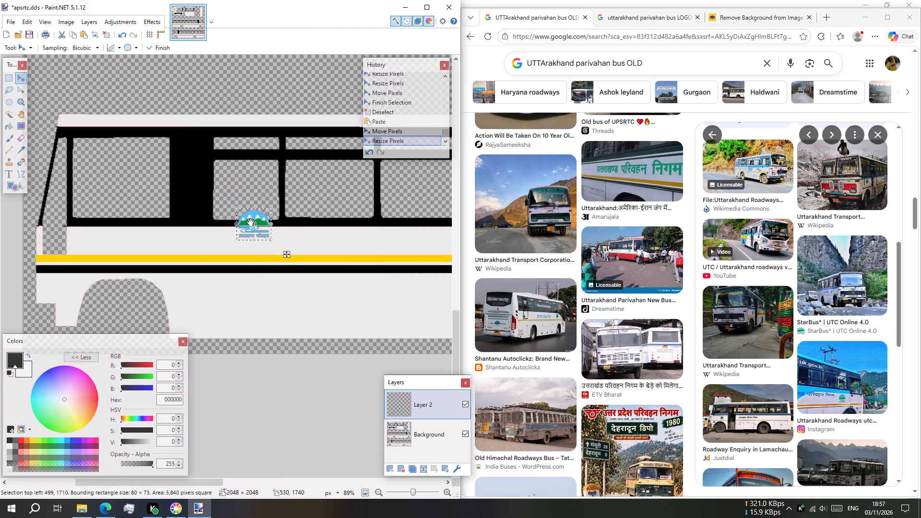
pyautogui.keyDown('ctrl'); pyautogui.scroll(4, 250, 222); pyautogui.keyUp('ctrl')
pyautogui.moveTo(300, 268); pyautogui.dragTo(191, 274)
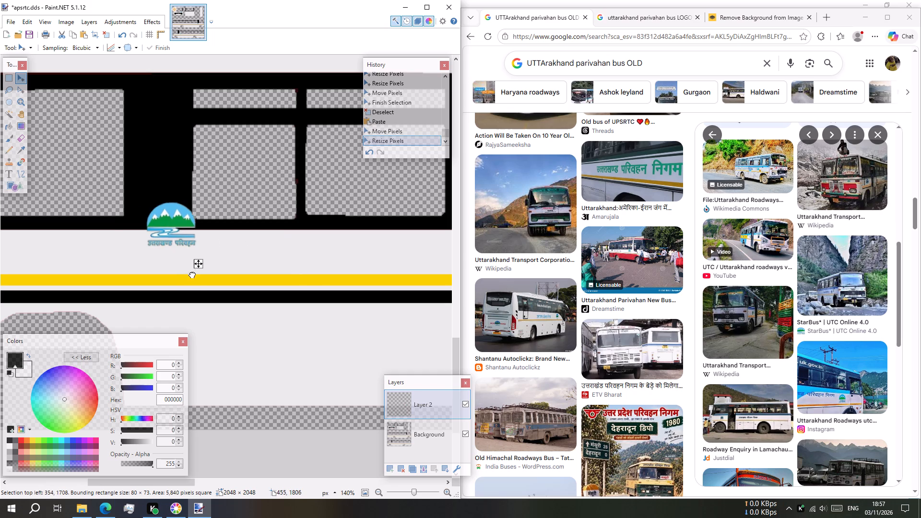
pyautogui.moveTo(191, 274); pyautogui.dragTo(203, 294)
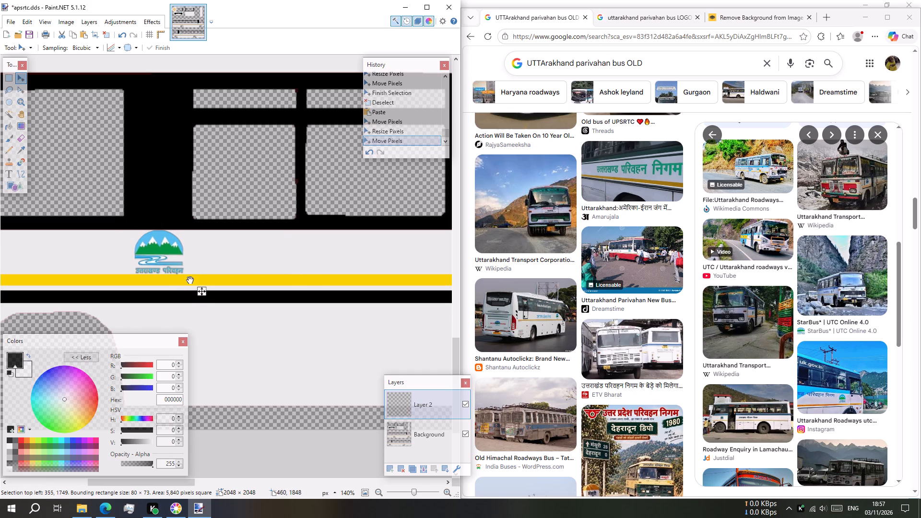
# Fit the second logo above the yellow stripe at 74 × 65 px, positioned at 361, 1753 px, and deselect it.
pyautogui.moveTo(133, 230); pyautogui.dragTo(137, 236)
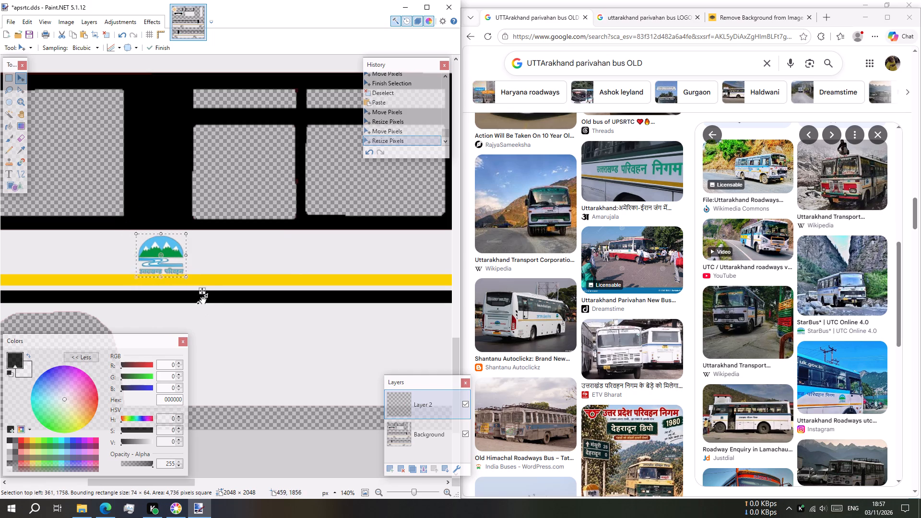
pyautogui.click(201, 293)
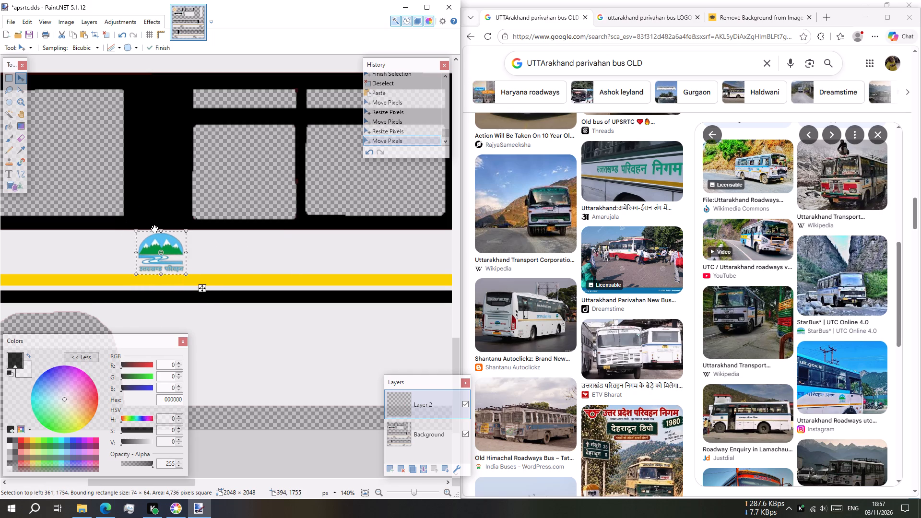
pyautogui.moveTo(138, 235); pyautogui.dragTo(138, 231)
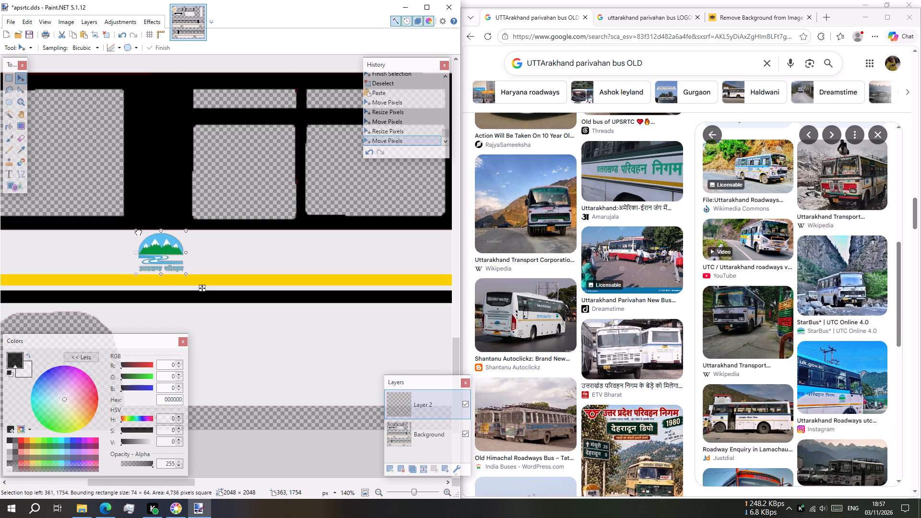
pyautogui.moveTo(138, 231); pyautogui.dragTo(138, 231)
pyautogui.moveTo(158, 232); pyautogui.dragTo(163, 232)
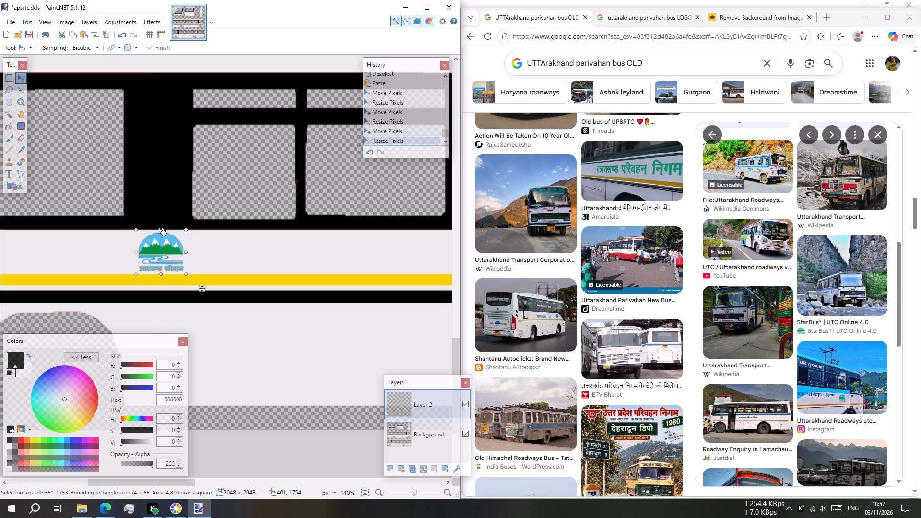
pyautogui.moveTo(163, 232); pyautogui.dragTo(164, 231)
pyautogui.keyDown('ctrl'); pyautogui.scroll(-4, 260, 256); pyautogui.keyUp('ctrl')
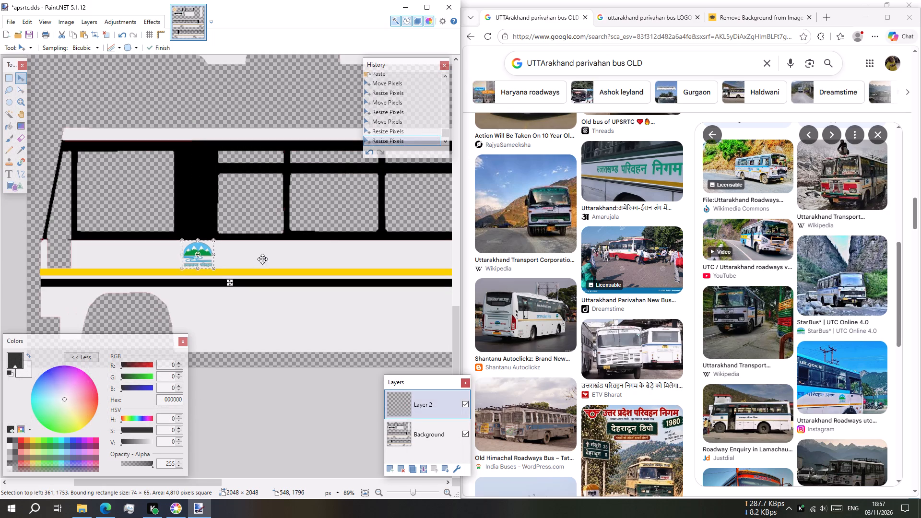
pyautogui.press('Escape')
# Review both side logos and open the Wikimedia Commons Uttarakhand Roadways bus photo as a side-view reference.
pyautogui.keyDown('ctrl'); pyautogui.scroll(-4, 255, 216); pyautogui.keyUp('ctrl')
pyautogui.keyDown('ctrl'); pyautogui.scroll(-2, 295, 224); pyautogui.keyUp('ctrl')
pyautogui.keyDown('shift'); pyautogui.scroll(-3, 298, 224); pyautogui.keyUp('shift')
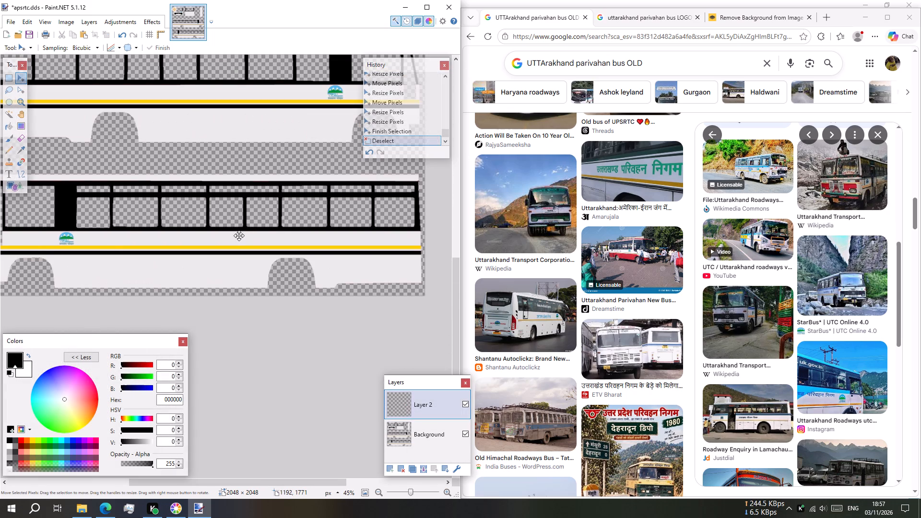
pyautogui.keyDown('ctrl'); pyautogui.scroll(-2, 239, 235); pyautogui.keyUp('ctrl')
pyautogui.scroll(1, 239, 235)
pyautogui.scroll(-1, 203, 229)
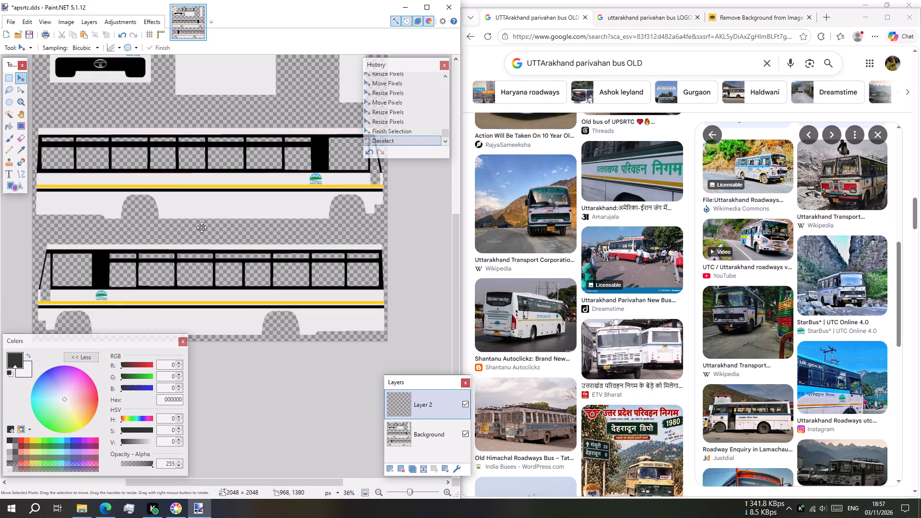
pyautogui.click(771, 168)
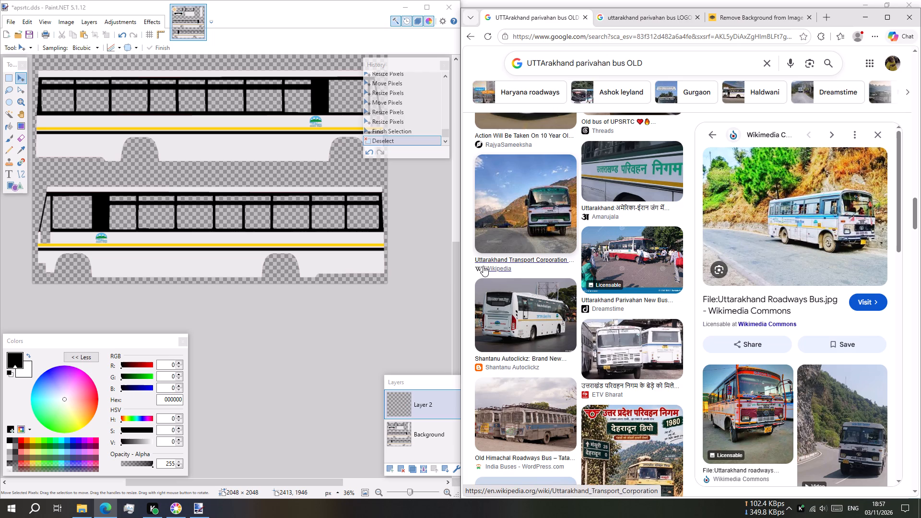
# Browse the related bus images and open the Justdial Lamachaur roadway bus photo as a side lettering reference.
pyautogui.scroll(-1, 697, 267)
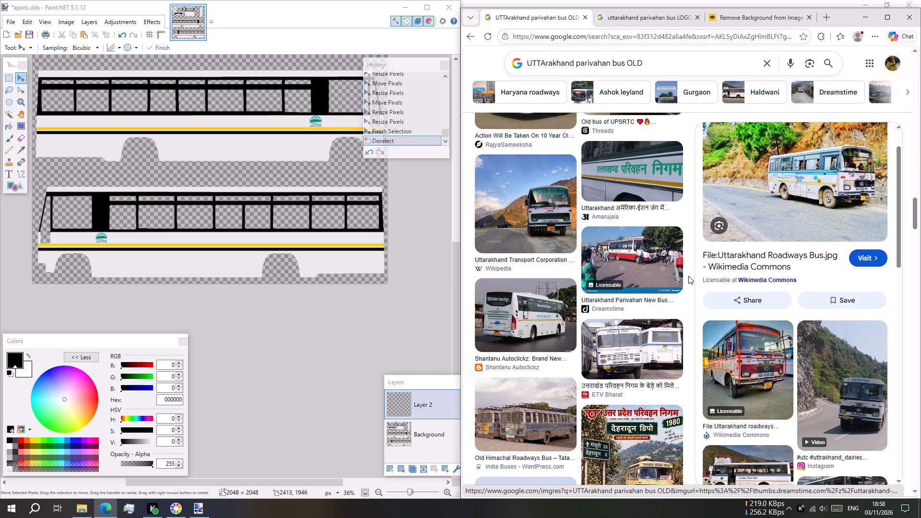
pyautogui.scroll(-2, 683, 277)
pyautogui.scroll(-2, 697, 396)
pyautogui.click(775, 340)
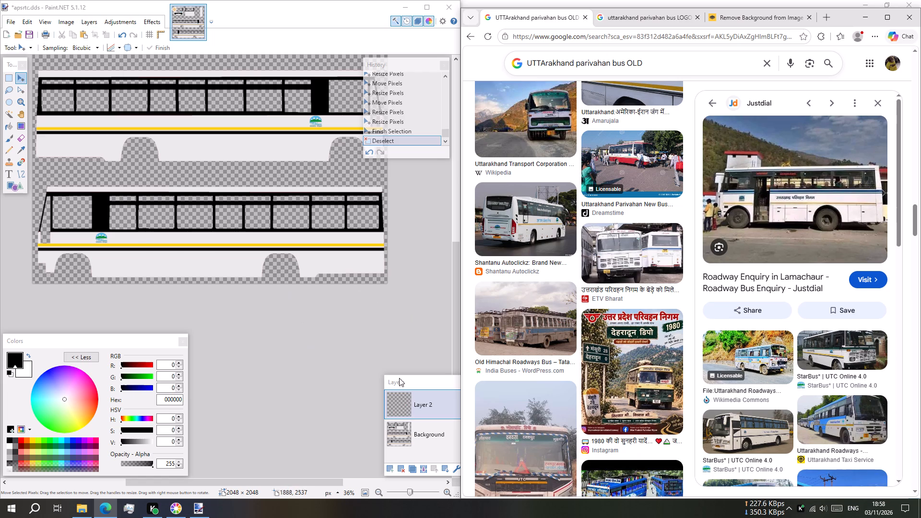
# Switch the keyboard input language to Hindi (Hindi Traditional keyboard).
pyautogui.click(859, 506)
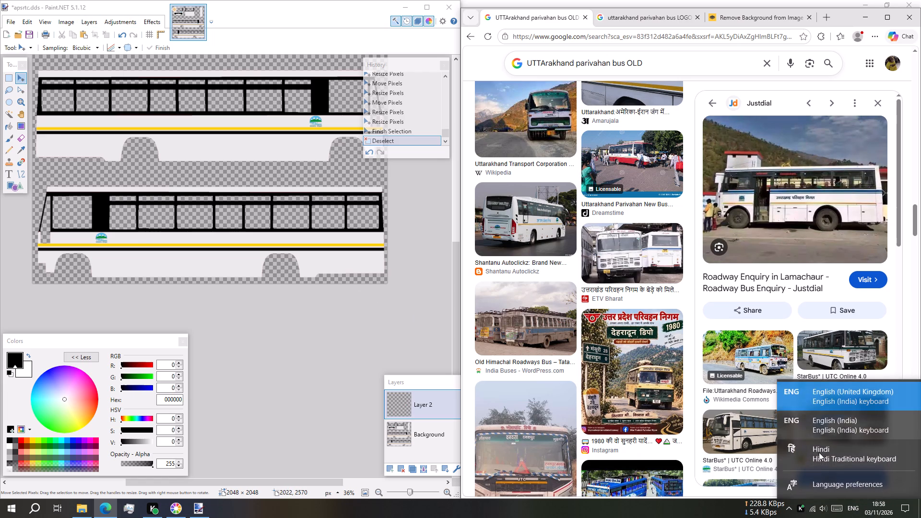
pyautogui.click(819, 452)
pyautogui.scroll(1, 123, 223)
pyautogui.scroll(-1, 156, 197)
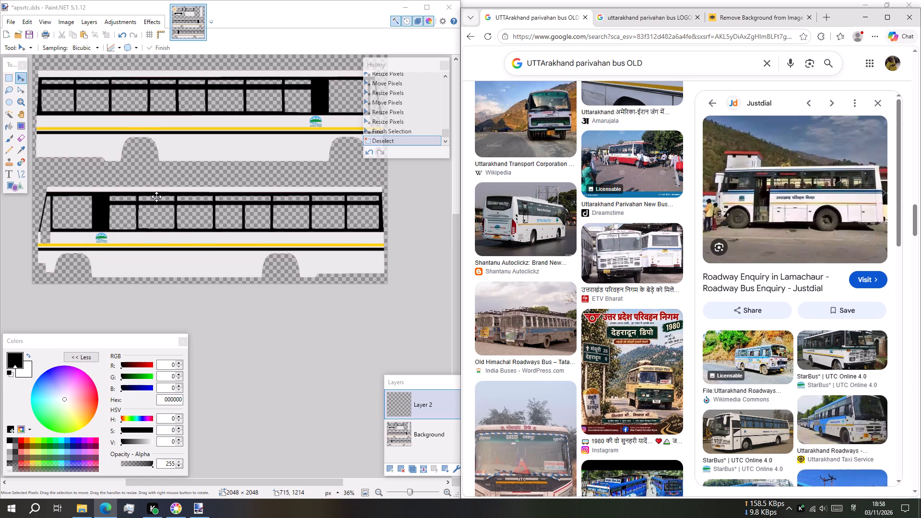
# Merge the logo layer down into the Background and add a new empty layer above it.
pyautogui.click(422, 471)
pyautogui.click(389, 470)
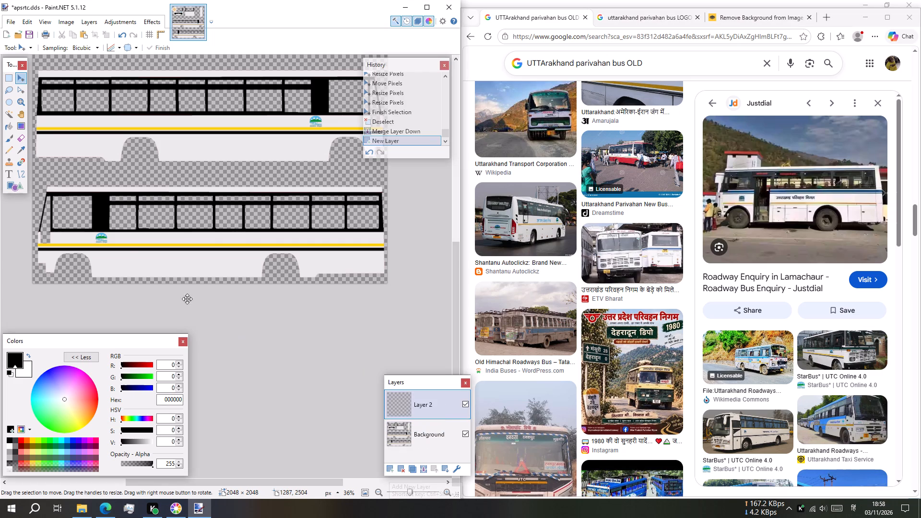
# Start a text entry on the white band beside the lower side's logo and set its font size to 21.
pyautogui.click(3, 176)
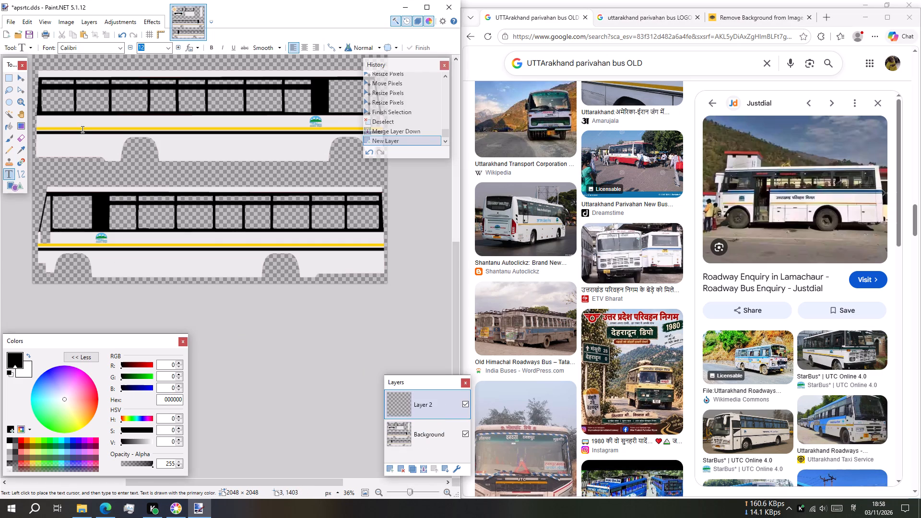
pyautogui.click(119, 47)
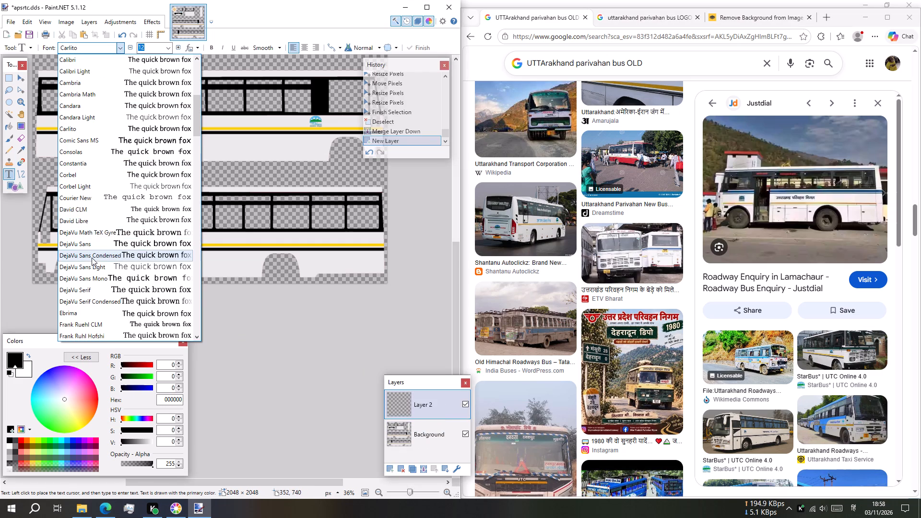
pyautogui.click(232, 228)
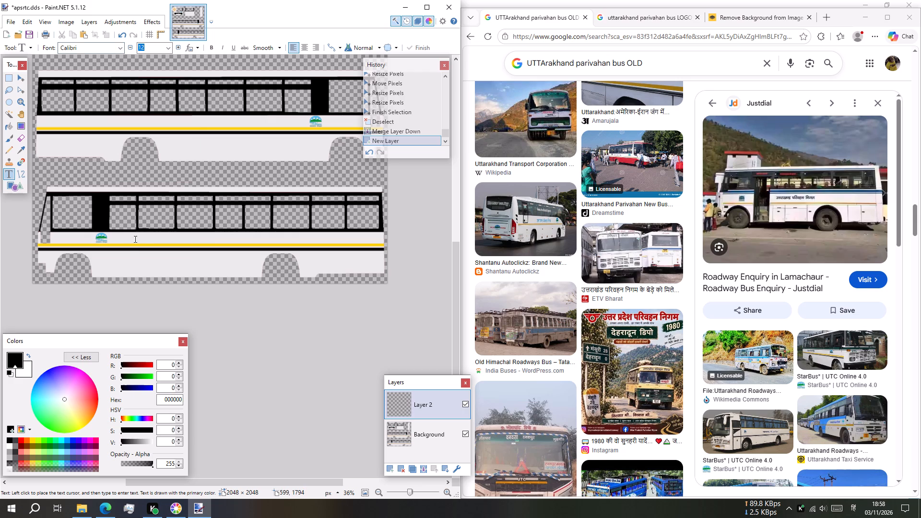
pyautogui.click(126, 238)
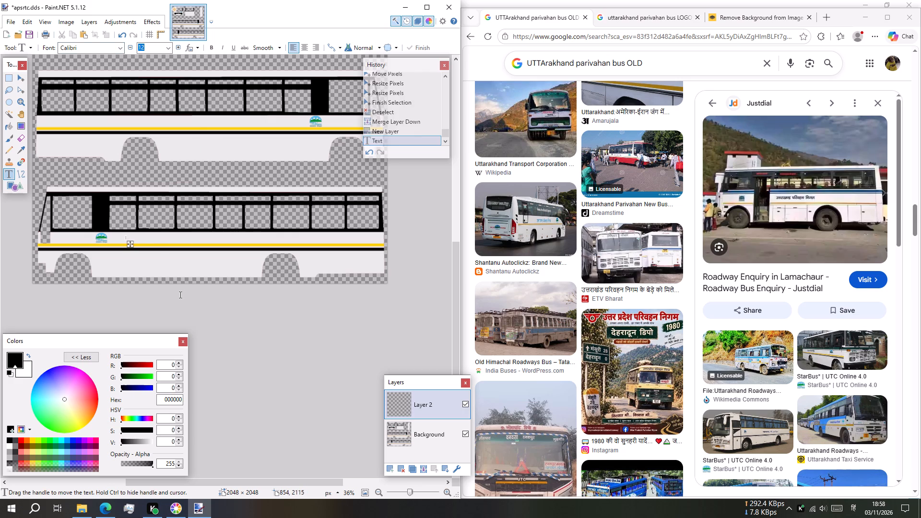
pyautogui.press('BackSpace')
pyautogui.keyDown('ctrl'); pyautogui.scroll(10, 33, 265); pyautogui.keyUp('ctrl')
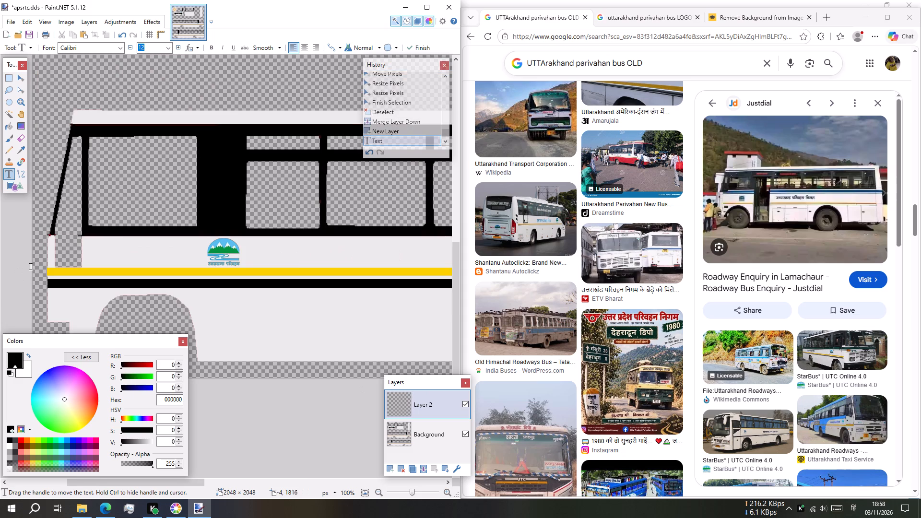
pyautogui.tripleClick(177, 47)
pyautogui.tripleClick(177, 47)
pyautogui.tripleClick(177, 47)
pyautogui.keyDown('ctrl'); pyautogui.scroll(-5, 231, 226); pyautogui.keyUp('ctrl')
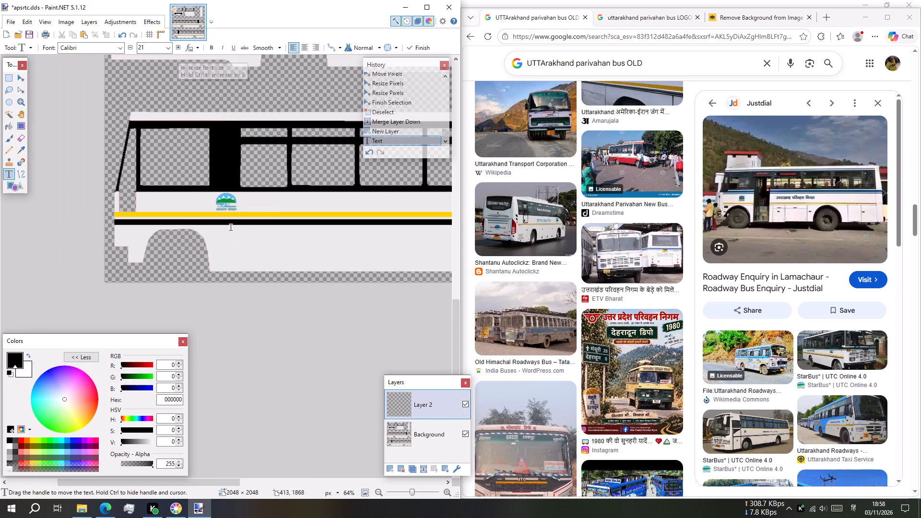
pyautogui.keyDown('ctrl'); pyautogui.scroll(3, 260, 228); pyautogui.keyUp('ctrl')
pyautogui.scroll(-2, 262, 228)
pyautogui.keyDown('shift'); pyautogui.scroll(-1, 262, 228); pyautogui.keyUp('shift')
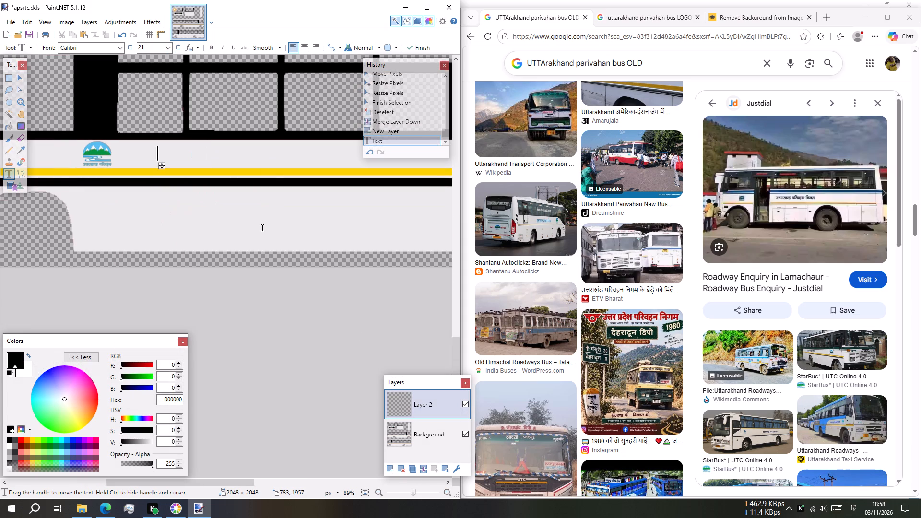
pyautogui.scroll(1, 262, 228)
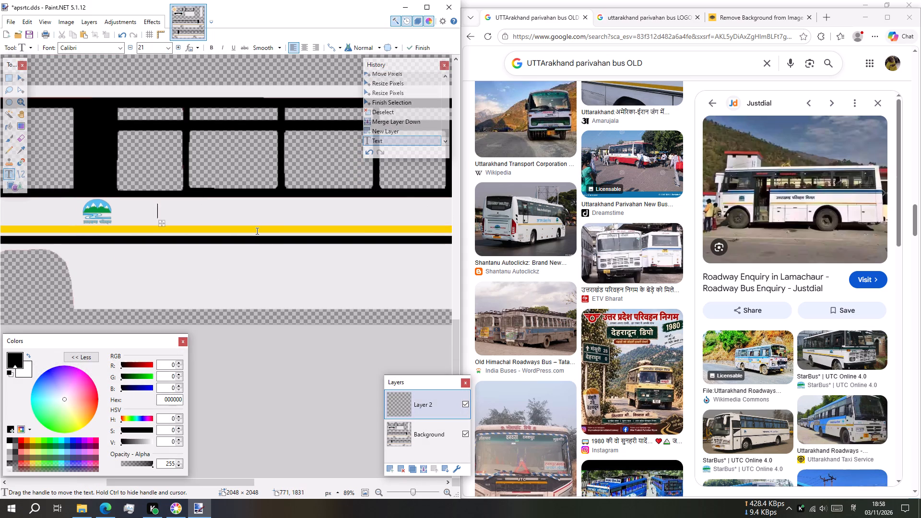
# Enter the Hindi lettering "उत्तराखण्ड परिवहन निगम" beside the lower side's logo.
pyautogui.press('BackSpace')
pyautogui.press('BackSpace')
pyautogui.write('उु')
pyautogui.press('BackSpace')
pyautogui.write('त्त')
pyautogui.write('रा')
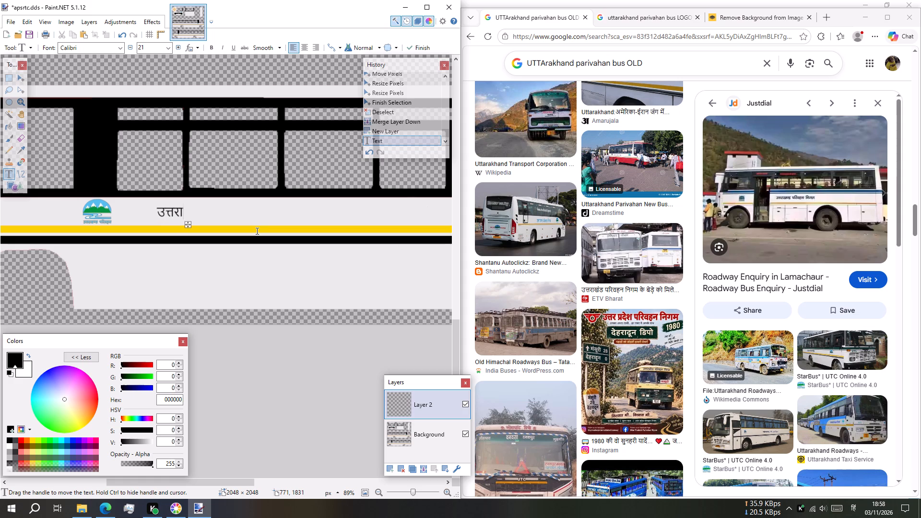
pyautogui.write('णे')
pyautogui.press('BackSpace')
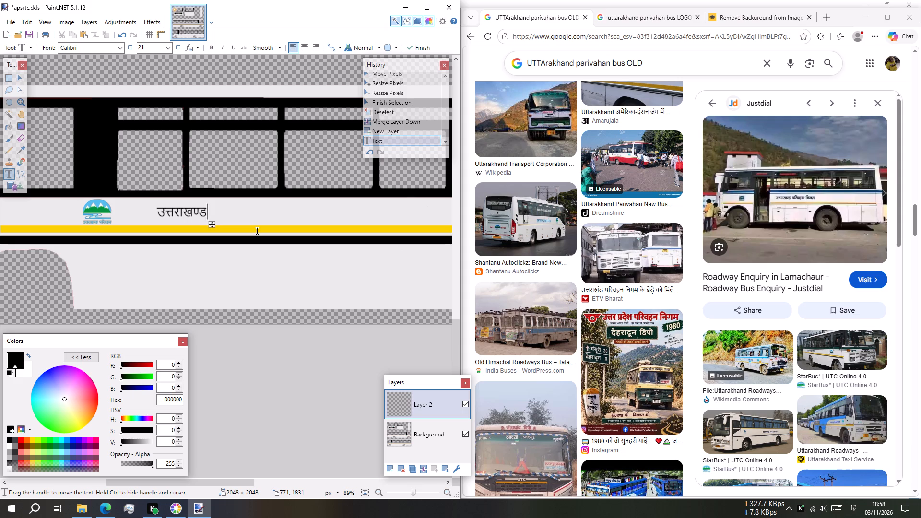
pyautogui.press('space')
pyautogui.write('पर')
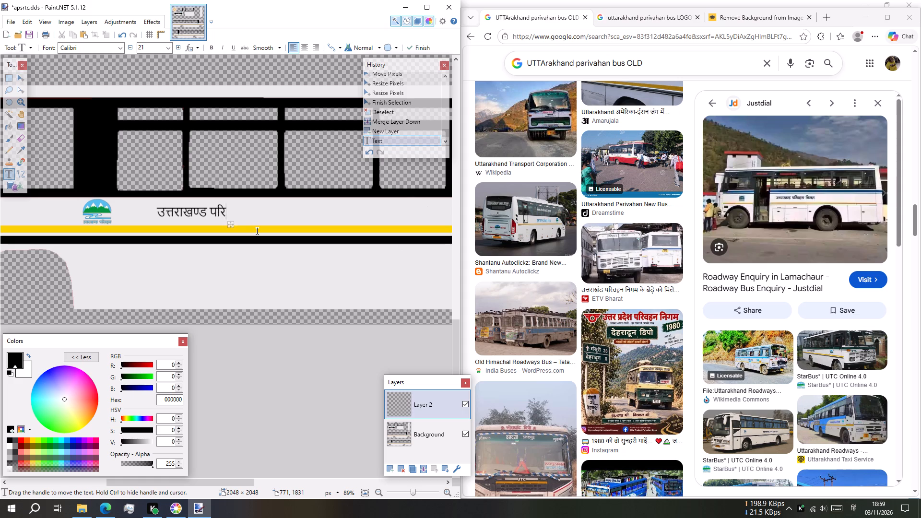
pyautogui.press('BackSpace')
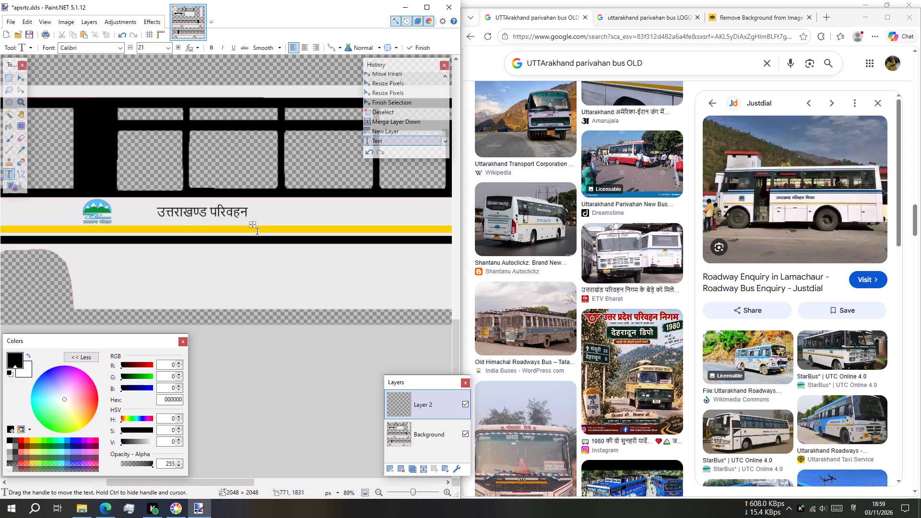
pyautogui.press('space')
pyautogui.write('नि')
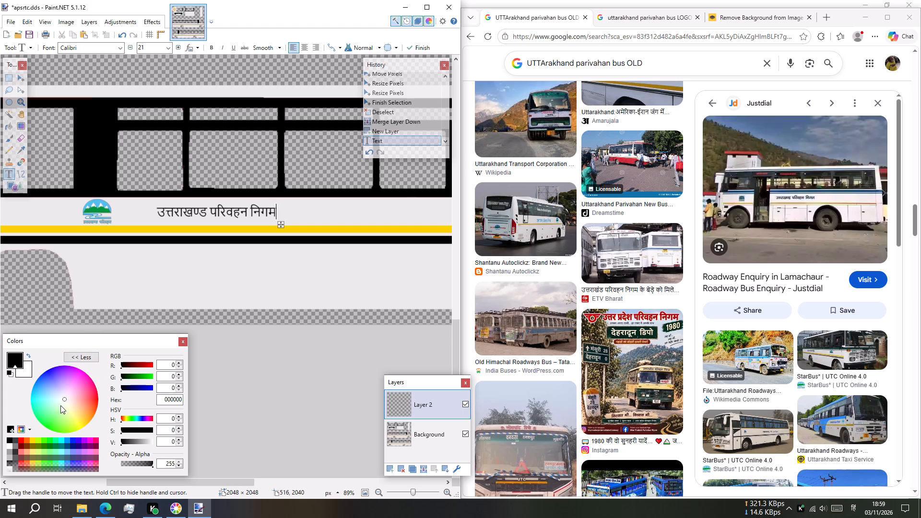
# Recolour the Hindi lettering dark blue, hex 001DB2.
pyautogui.moveTo(65, 396); pyautogui.dragTo(34, 368)
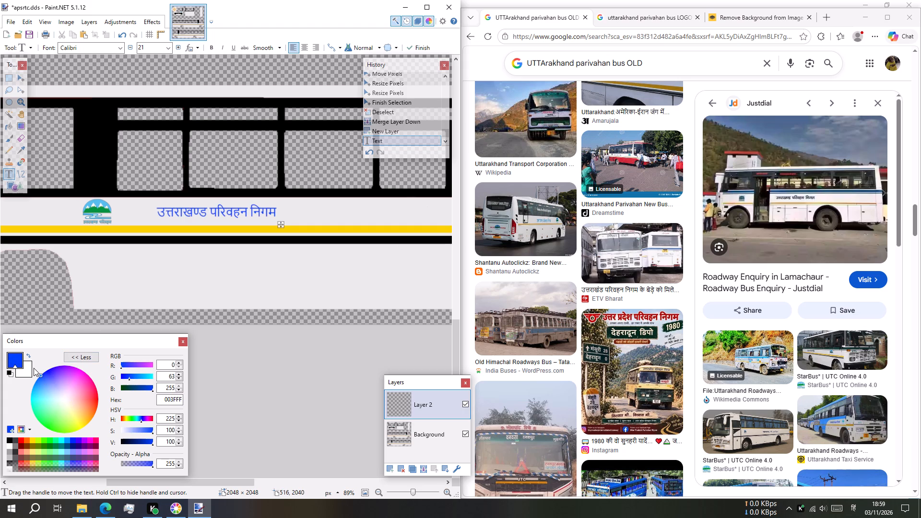
pyautogui.moveTo(34, 368); pyautogui.dragTo(39, 365)
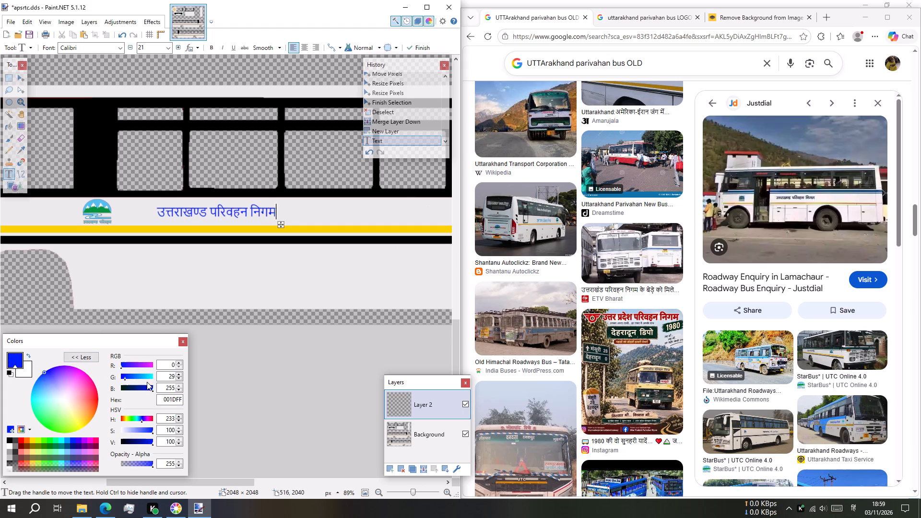
pyautogui.moveTo(151, 387); pyautogui.dragTo(142, 387)
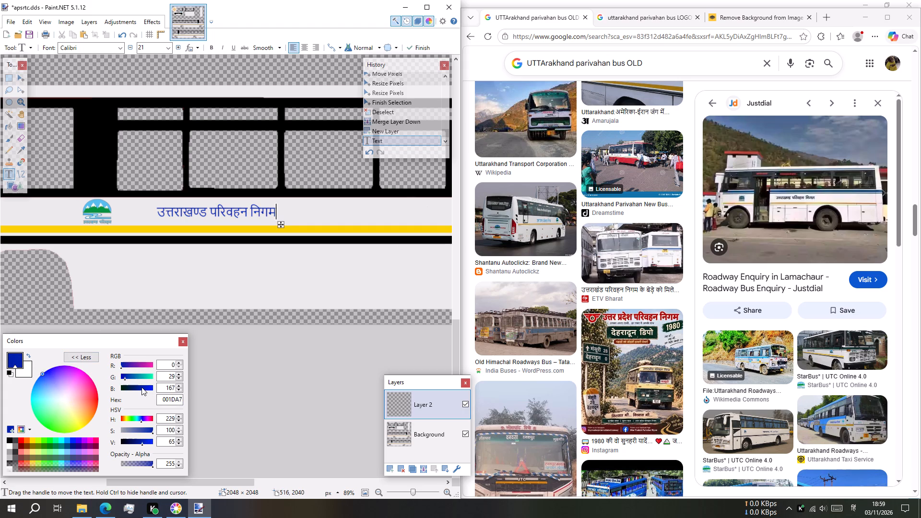
pyautogui.moveTo(142, 387); pyautogui.dragTo(143, 387)
# Make the Hindi lettering bold and set its font to Gabriola.
pyautogui.click(213, 47)
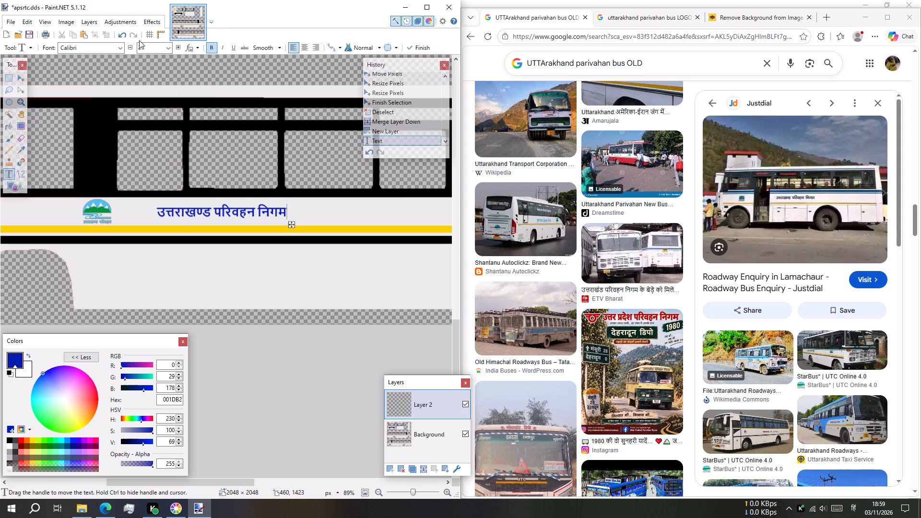
pyautogui.click(122, 47)
pyautogui.click(134, 66)
pyautogui.click(119, 48)
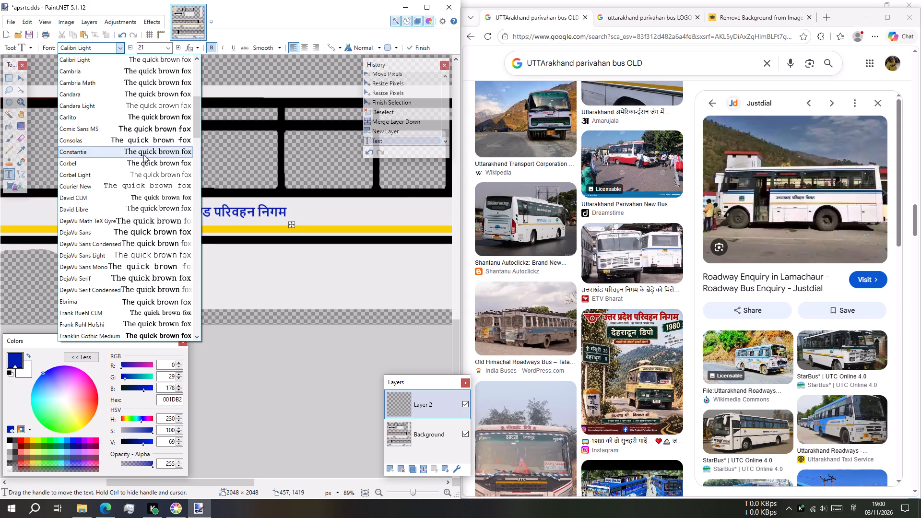
pyautogui.scroll(-1, 147, 255)
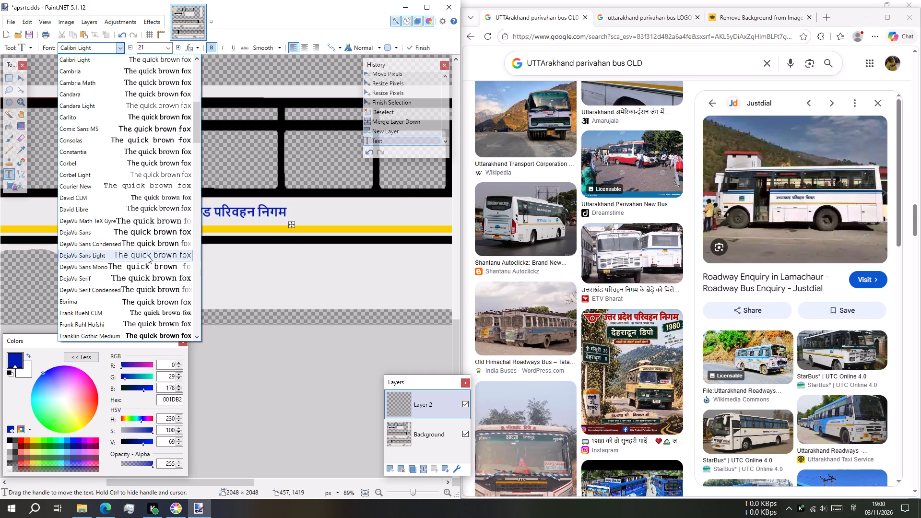
pyautogui.scroll(-5, 147, 255)
pyautogui.click(166, 143)
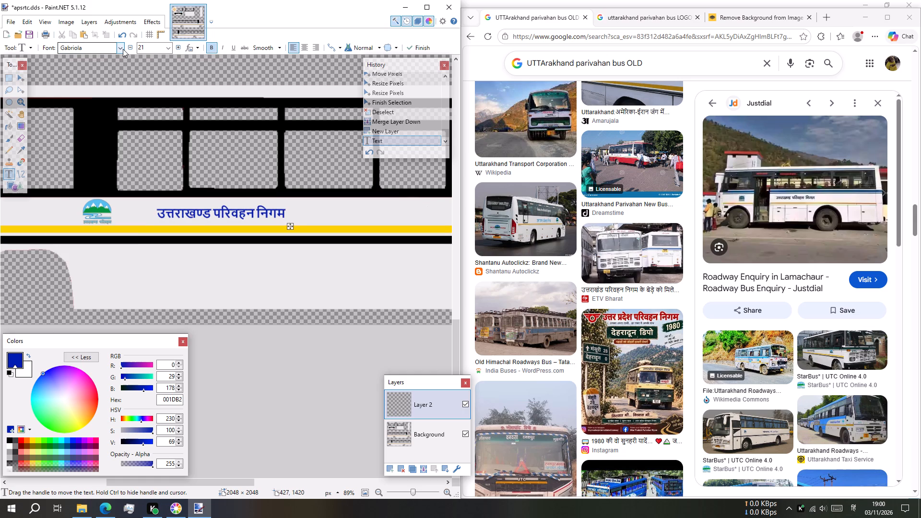
# Enlarge the Hindi lettering to size 35 and nudge it closer to the logo, above the yellow stripe.
pyautogui.tripleClick(178, 47)
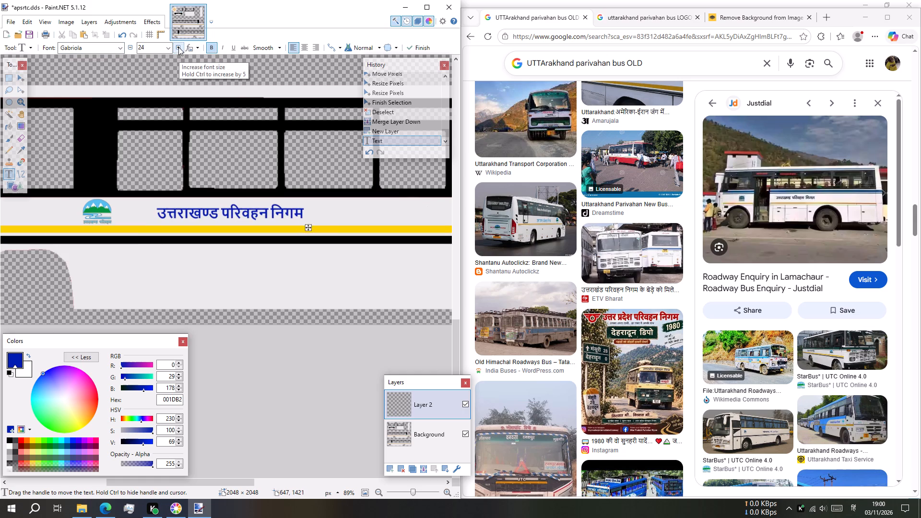
pyautogui.tripleClick(178, 47)
pyautogui.click(178, 47)
pyautogui.click(178, 47)
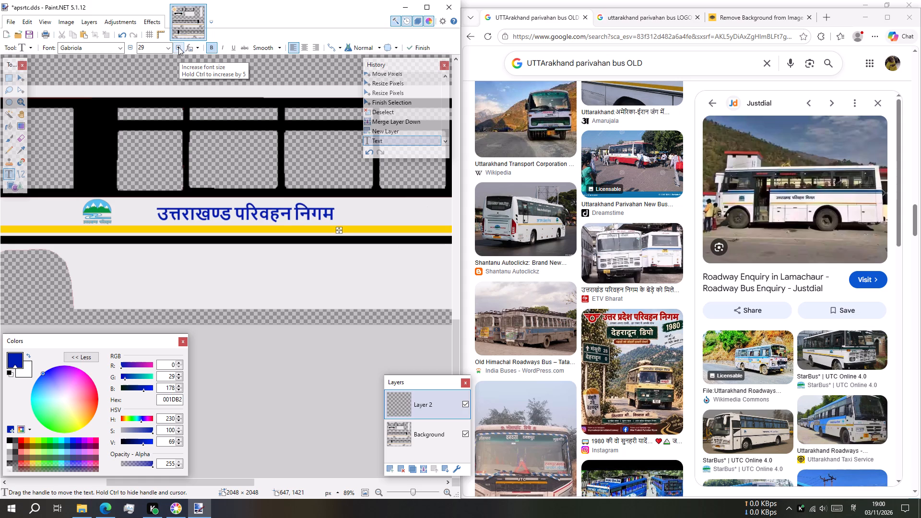
pyautogui.click(178, 47)
pyautogui.moveTo(343, 231); pyautogui.dragTo(339, 229)
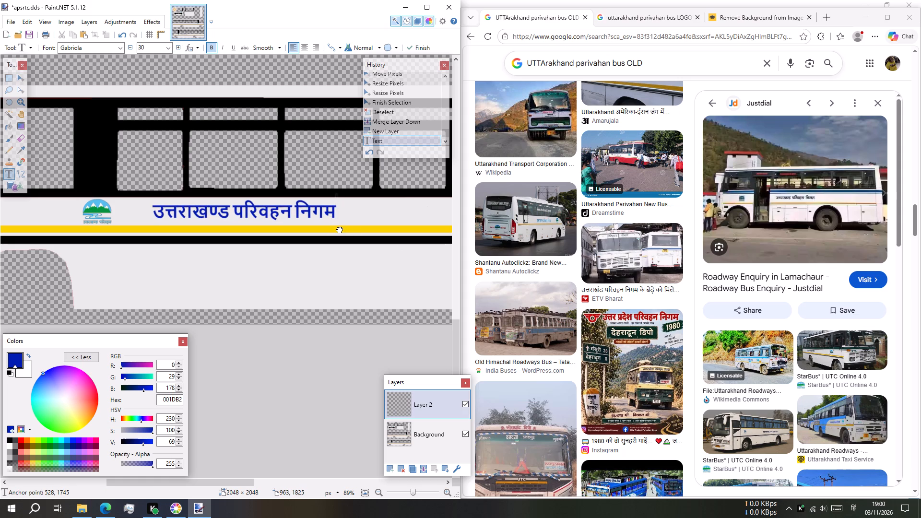
pyautogui.moveTo(339, 229); pyautogui.dragTo(338, 229)
pyautogui.tripleClick(183, 43)
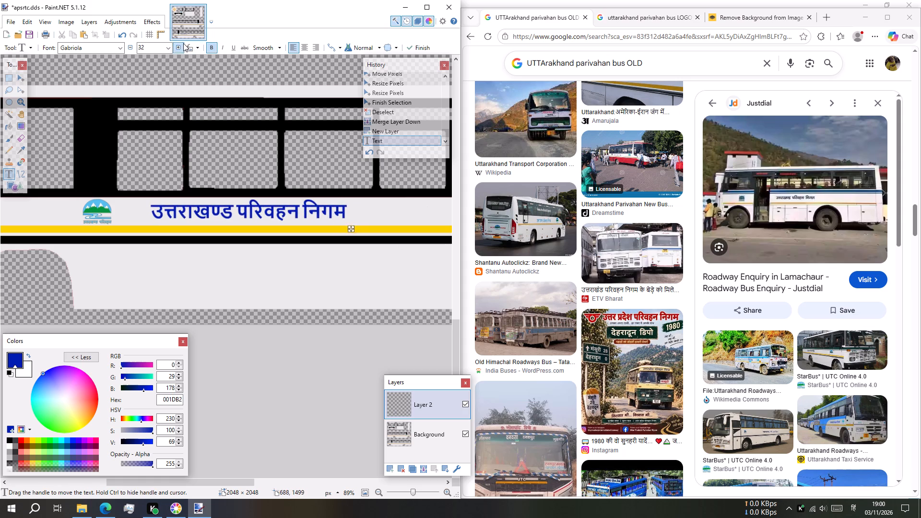
pyautogui.click(183, 43)
pyautogui.click(183, 43)
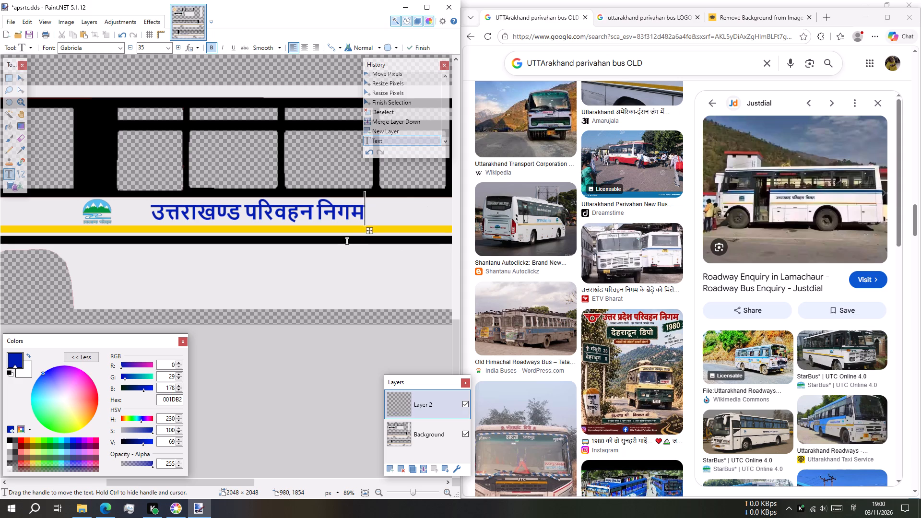
pyautogui.keyDown('ctrl'); pyautogui.scroll(-8, 293, 198); pyautogui.keyUp('ctrl')
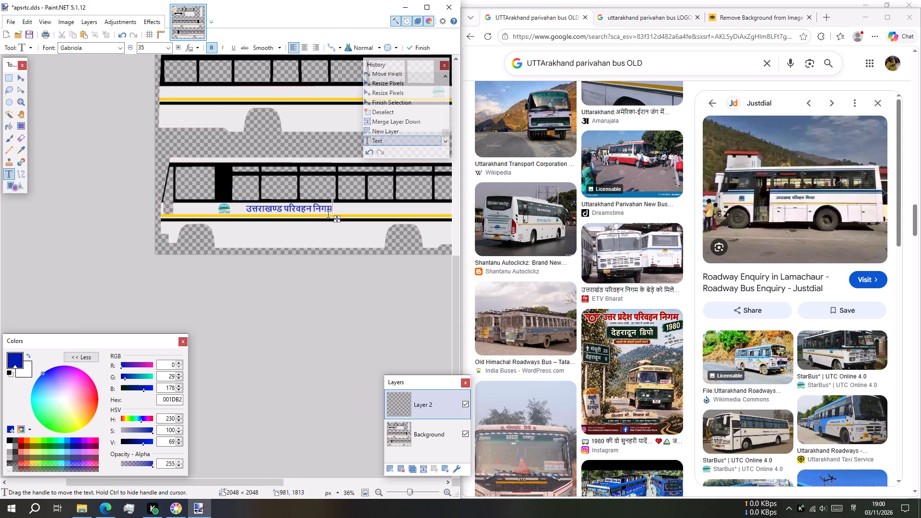
# Shift the lower side's Hindi lettering farther from the logo toward the bus's middle, keeping it above the yellow stripe.
pyautogui.click(337, 223)
pyautogui.moveTo(337, 219); pyautogui.dragTo(344, 219)
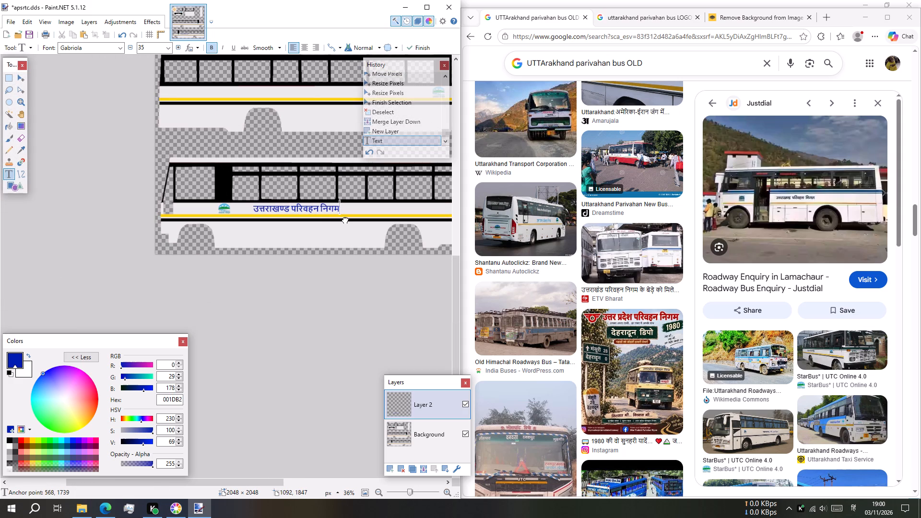
pyautogui.moveTo(344, 219); pyautogui.dragTo(351, 220)
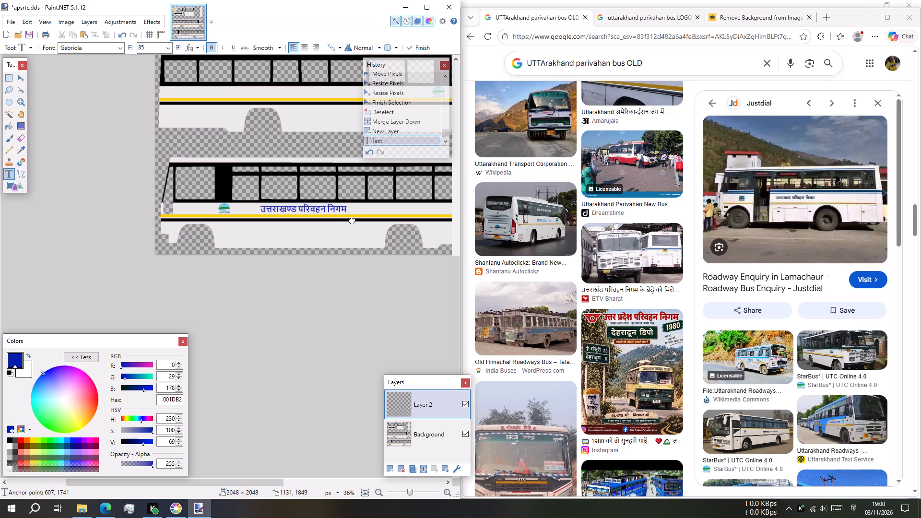
pyautogui.moveTo(351, 220); pyautogui.dragTo(356, 220)
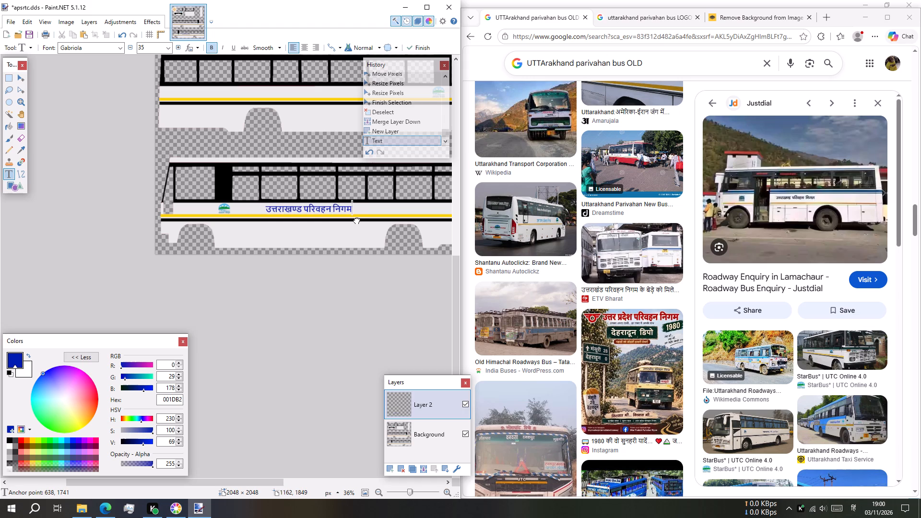
pyautogui.moveTo(356, 220); pyautogui.dragTo(355, 220)
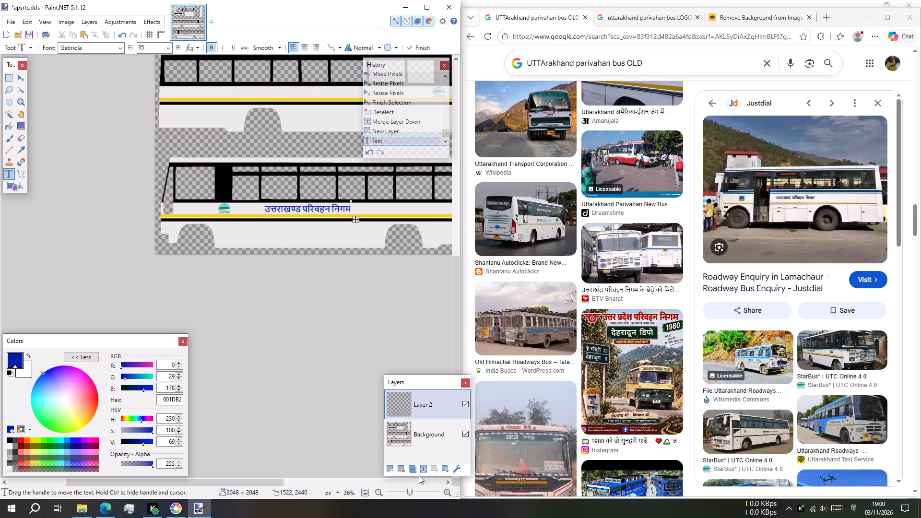
# Duplicate the Hindi lettering layer and move the copy onto the upper side, above its yellow stripe beside the logo, then deselect.
pyautogui.click(410, 471)
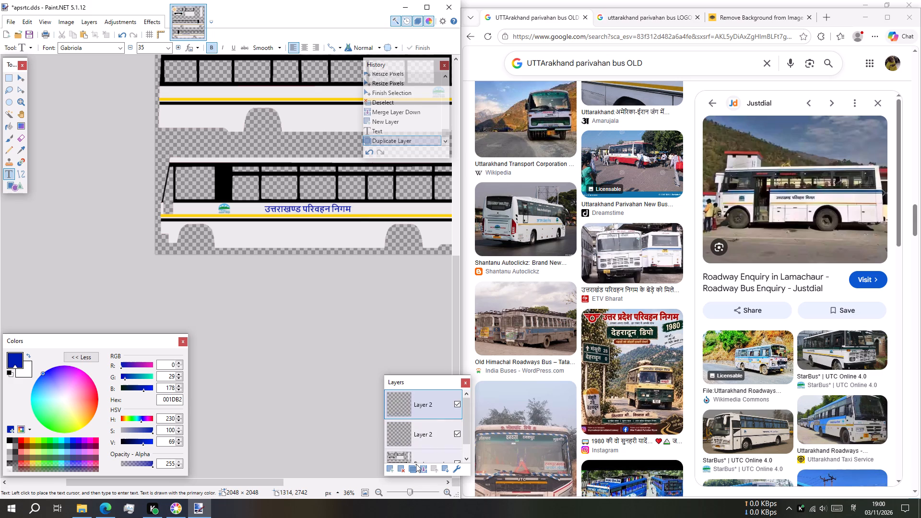
pyautogui.click(21, 78)
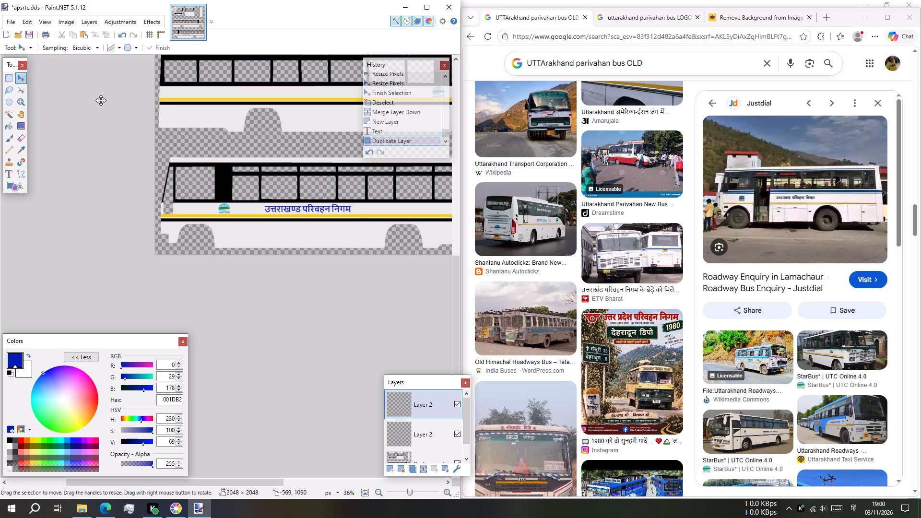
pyautogui.moveTo(308, 165); pyautogui.dragTo(310, 162)
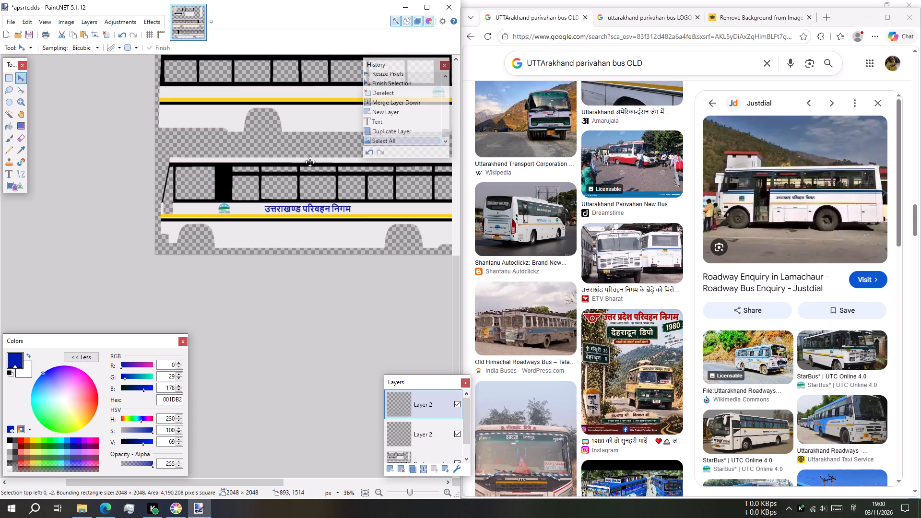
pyautogui.moveTo(310, 162); pyautogui.dragTo(325, 58)
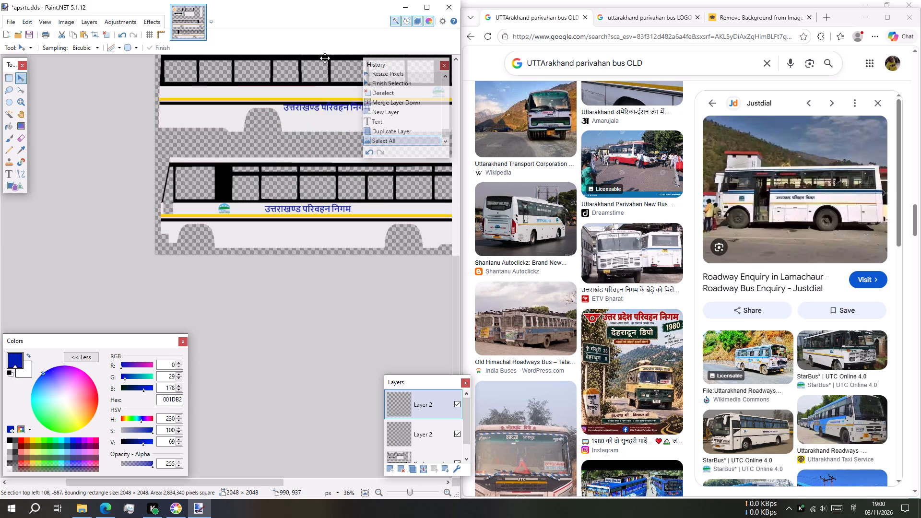
pyautogui.moveTo(325, 58); pyautogui.dragTo(332, 202)
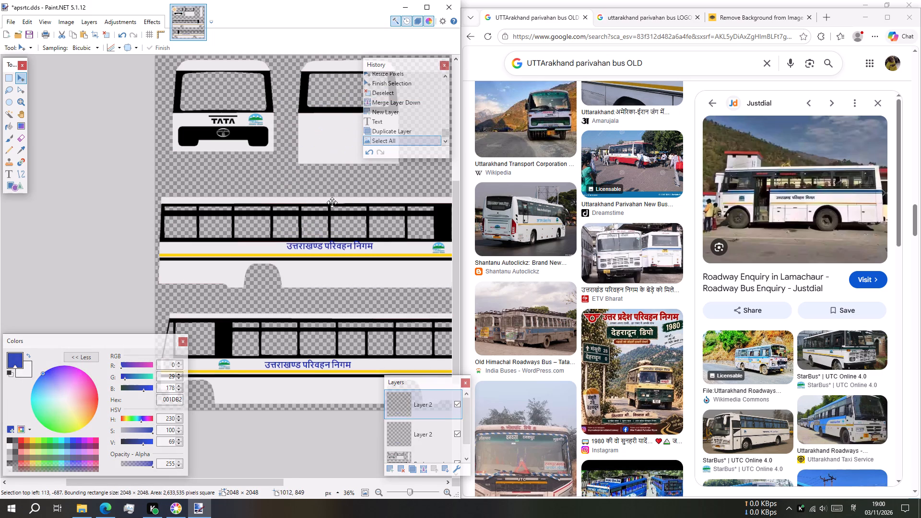
pyautogui.moveTo(332, 202); pyautogui.dragTo(341, 205)
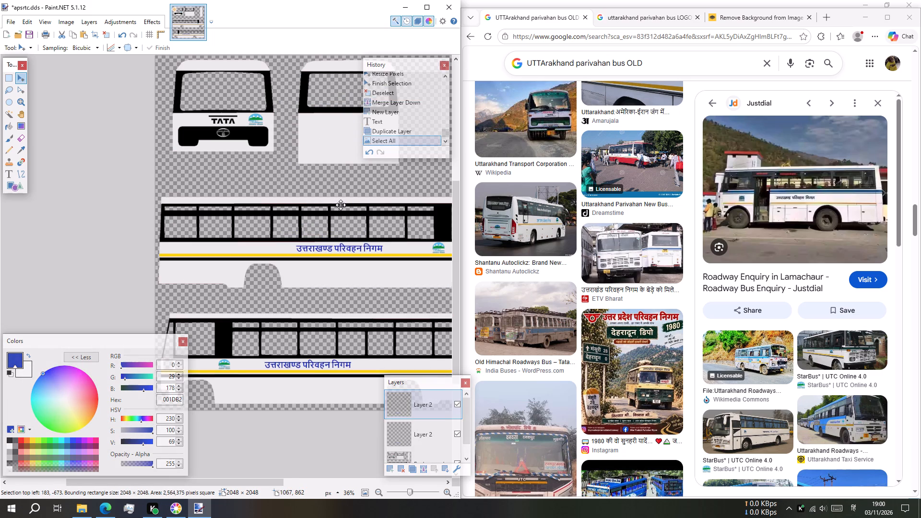
pyautogui.moveTo(341, 205); pyautogui.dragTo(345, 204)
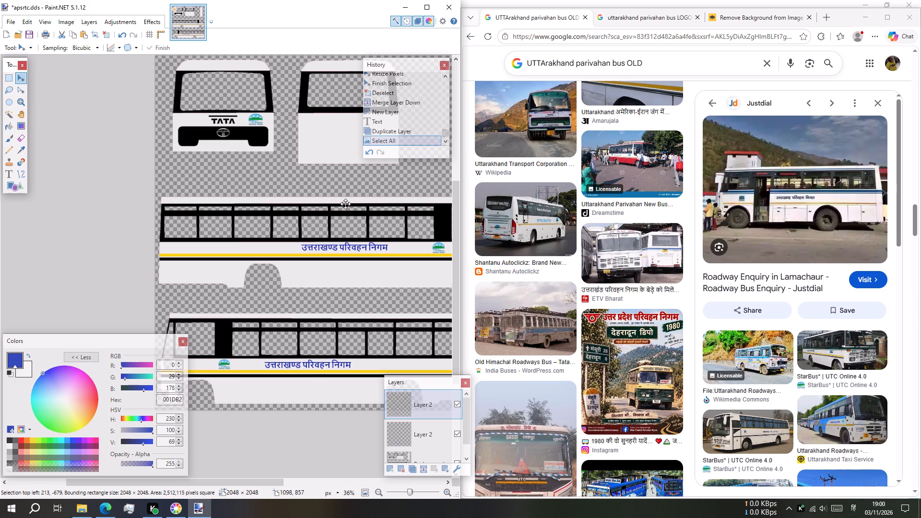
pyautogui.moveTo(345, 204); pyautogui.dragTo(354, 204)
pyautogui.keyDown('ctrl'); pyautogui.scroll(4, 380, 277); pyautogui.keyUp('ctrl')
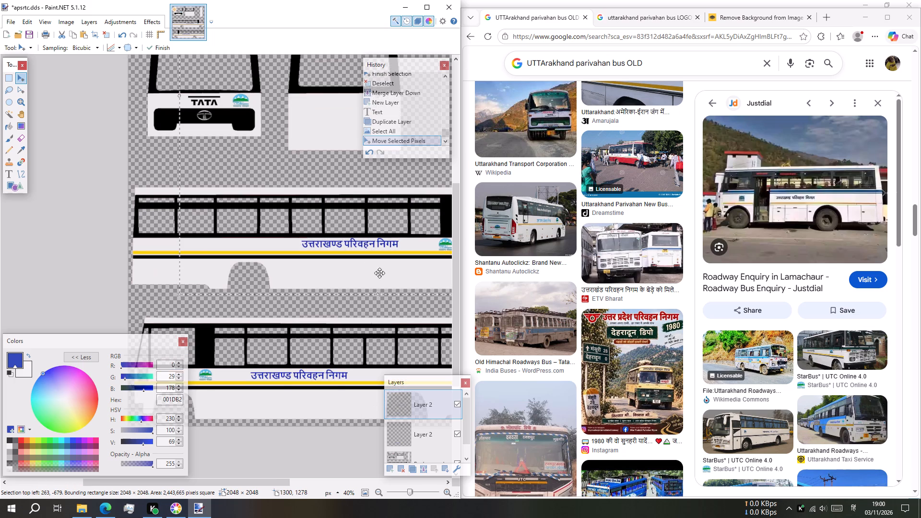
pyautogui.keyDown('ctrl'); pyautogui.scroll(2, 379, 273); pyautogui.keyUp('ctrl')
pyautogui.click(380, 240)
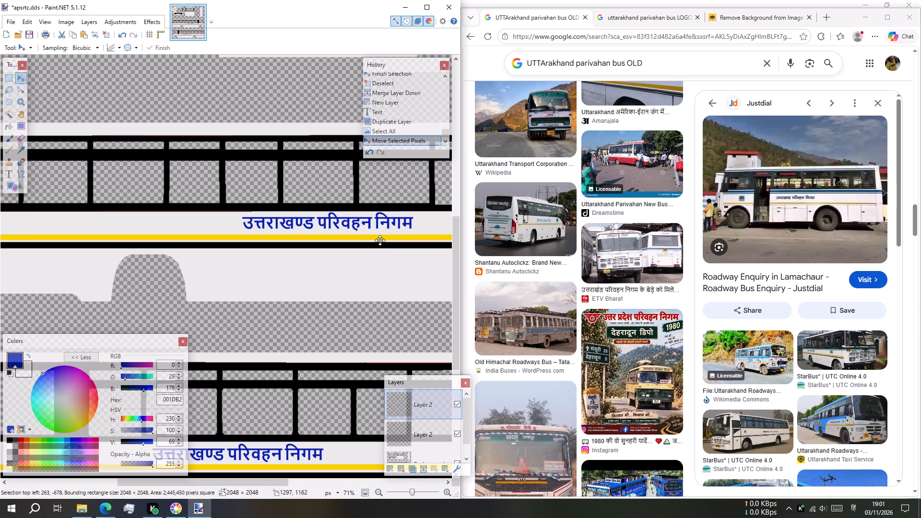
pyautogui.keyDown('ctrl'); pyautogui.scroll(-6, 356, 199); pyautogui.keyUp('ctrl')
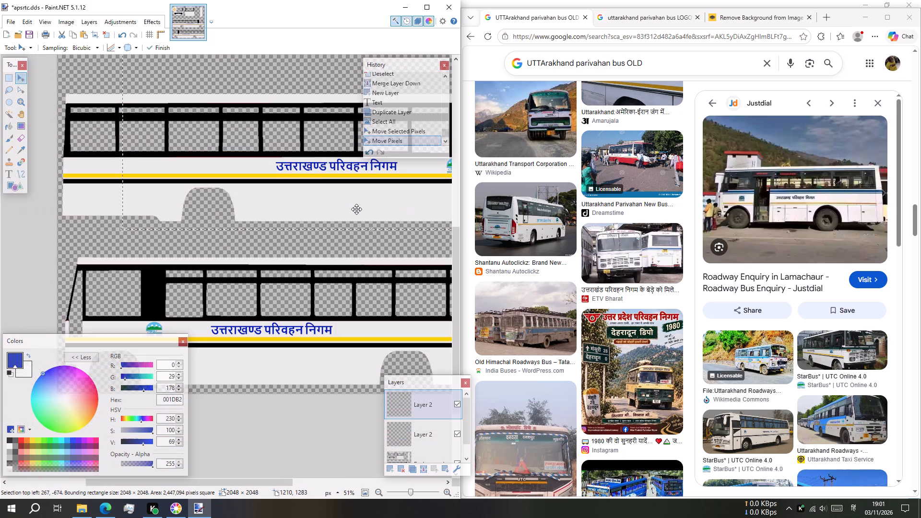
pyautogui.keyDown('ctrl'); pyautogui.scroll(-5, 356, 209); pyautogui.keyUp('ctrl')
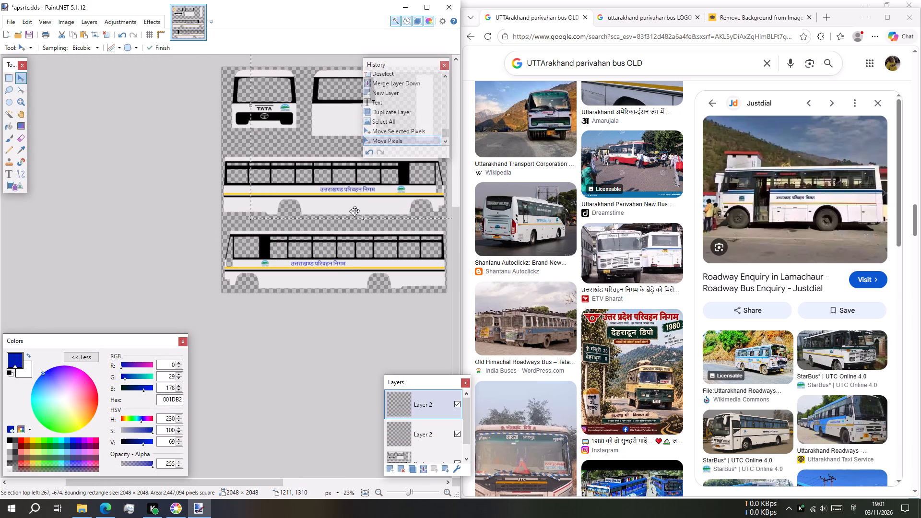
pyautogui.press('Escape')
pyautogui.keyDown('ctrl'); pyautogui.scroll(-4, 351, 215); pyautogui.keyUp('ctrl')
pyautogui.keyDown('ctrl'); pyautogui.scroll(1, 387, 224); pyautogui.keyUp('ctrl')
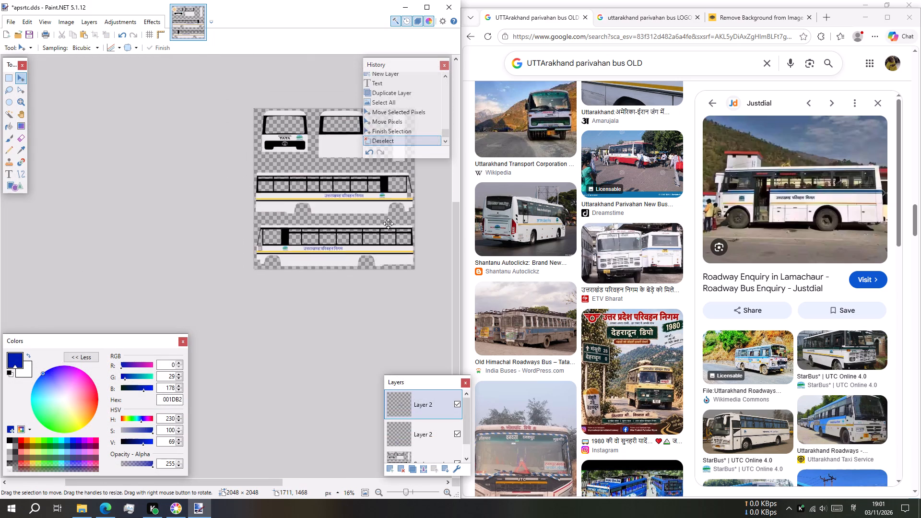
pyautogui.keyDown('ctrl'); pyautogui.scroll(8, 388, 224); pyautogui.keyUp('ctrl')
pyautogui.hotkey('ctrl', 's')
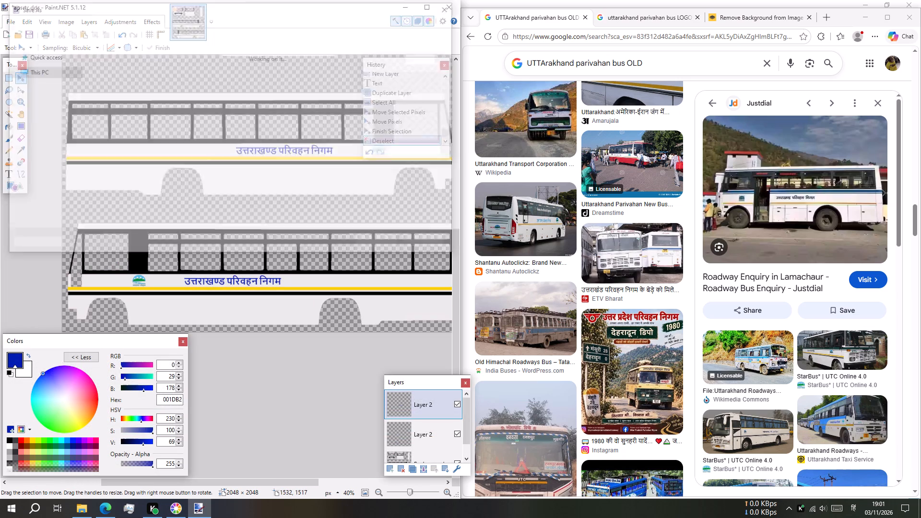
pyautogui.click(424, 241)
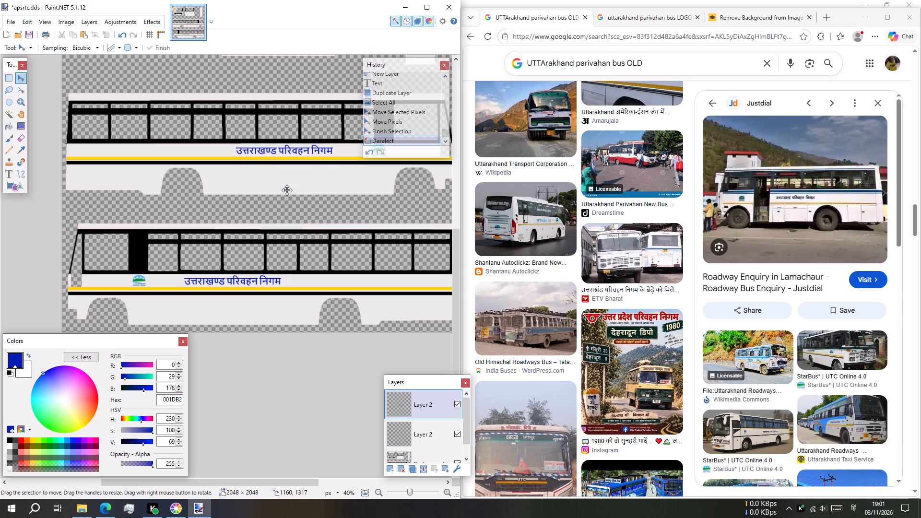
# On the Background layer, select the lower side's black stripe and fill it with dark blue, hex 001DB2.
pyautogui.scroll(-4, 428, 416)
pyautogui.click(428, 443)
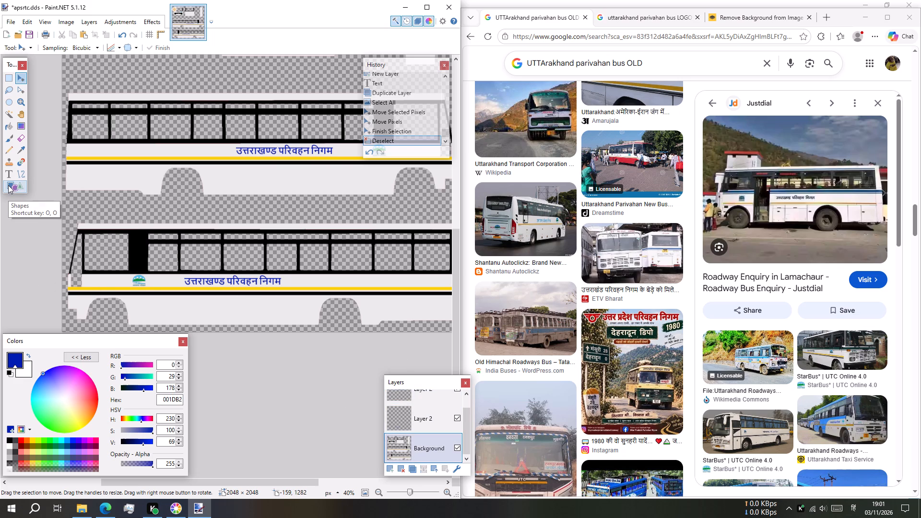
pyautogui.click(7, 140)
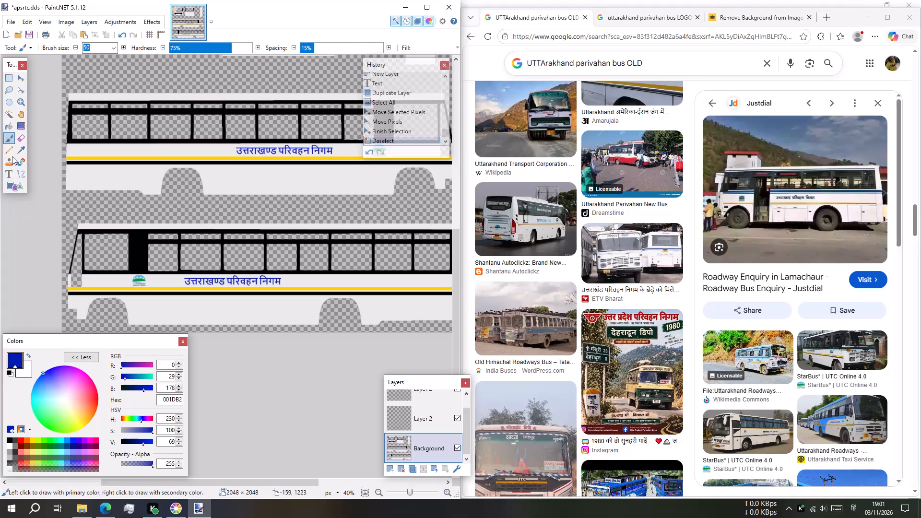
pyautogui.click(9, 116)
pyautogui.keyDown('ctrl'); pyautogui.scroll(7, 142, 294); pyautogui.keyUp('ctrl')
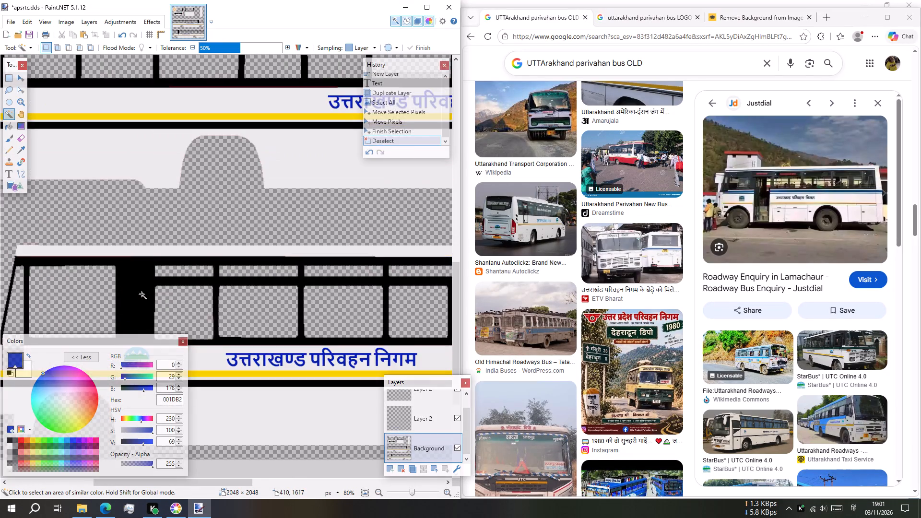
pyautogui.scroll(-3, 158, 290)
pyautogui.click(181, 209)
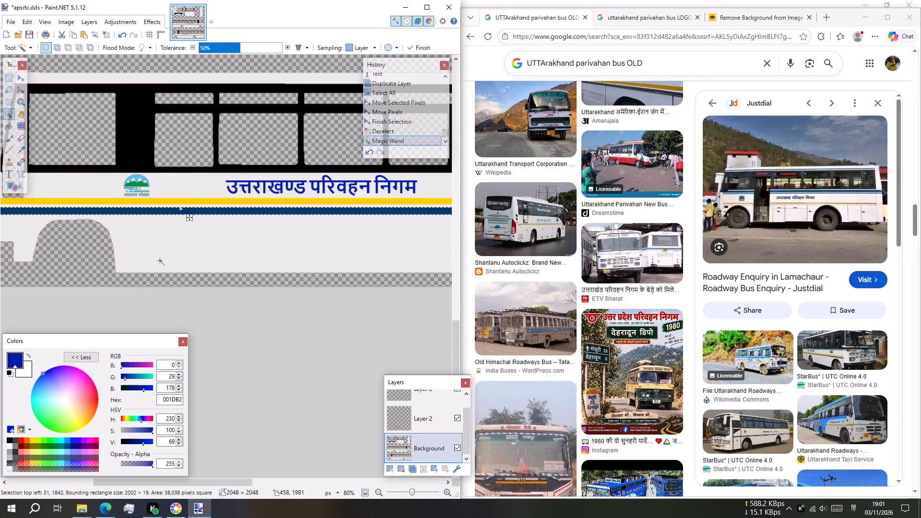
pyautogui.click(10, 120)
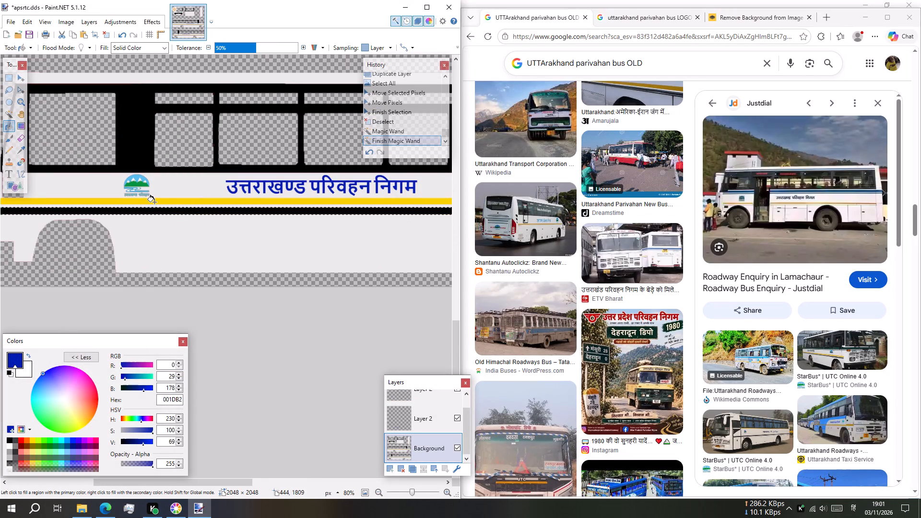
pyautogui.click(154, 209)
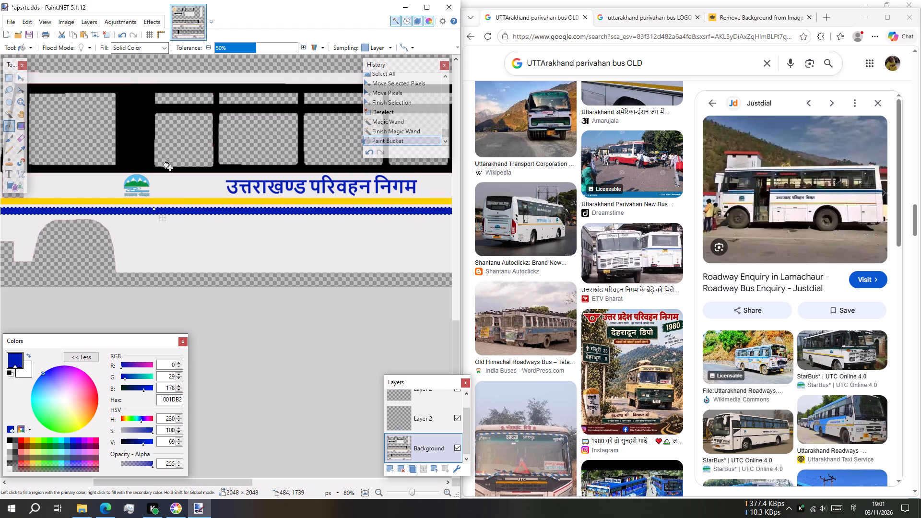
# Recolour the lower side's newly filled stripe to a brighter blue, hex 2052DB.
pyautogui.moveTo(44, 373); pyautogui.dragTo(44, 373)
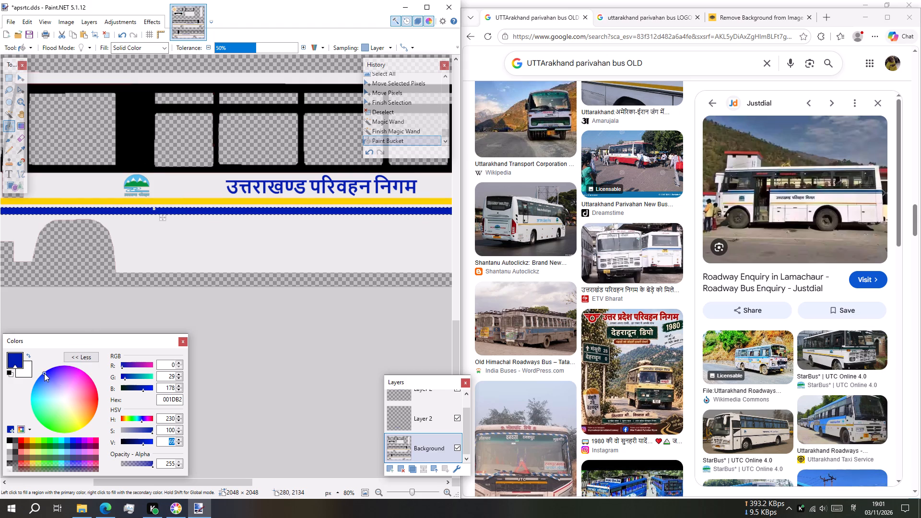
pyautogui.moveTo(44, 373); pyautogui.dragTo(45, 385)
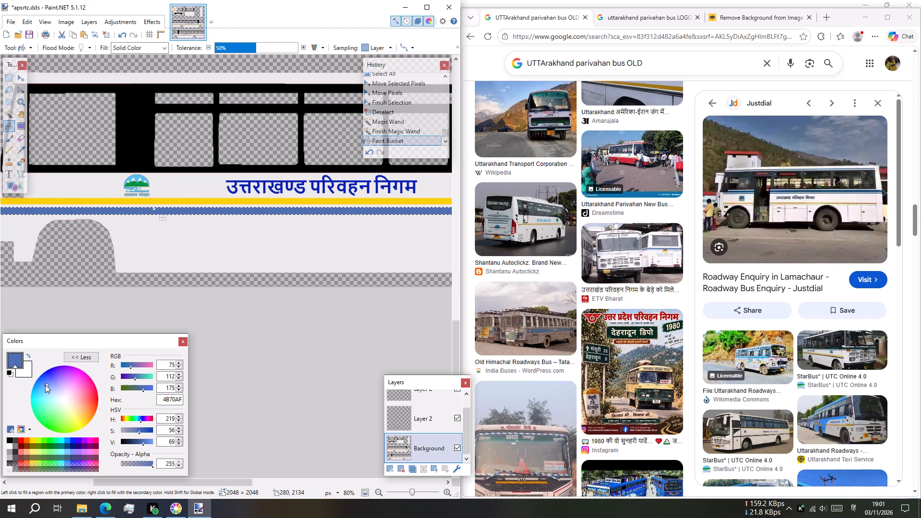
pyautogui.moveTo(45, 385); pyautogui.dragTo(35, 378)
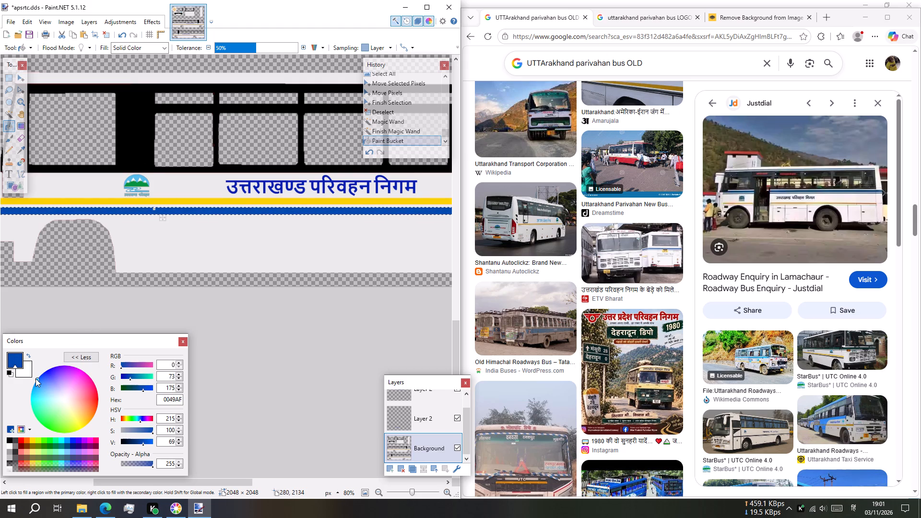
pyautogui.moveTo(35, 378); pyautogui.dragTo(38, 378)
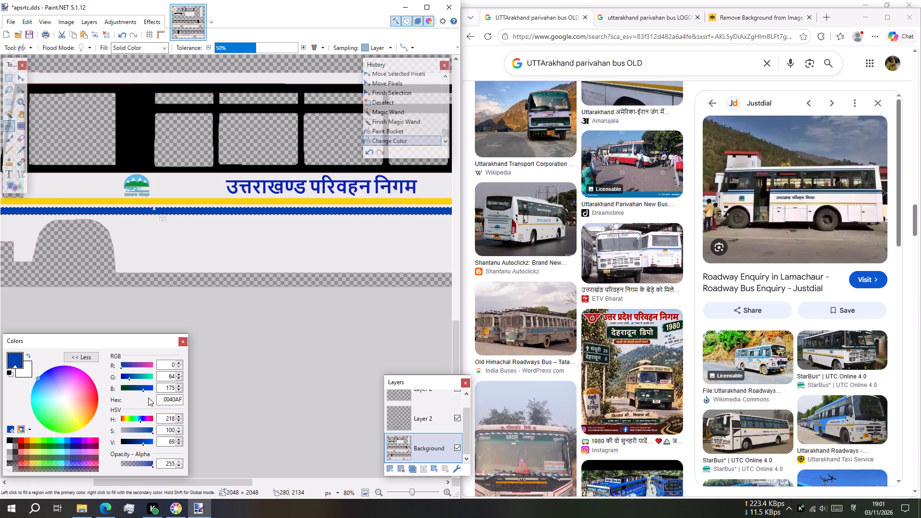
pyautogui.click(144, 389)
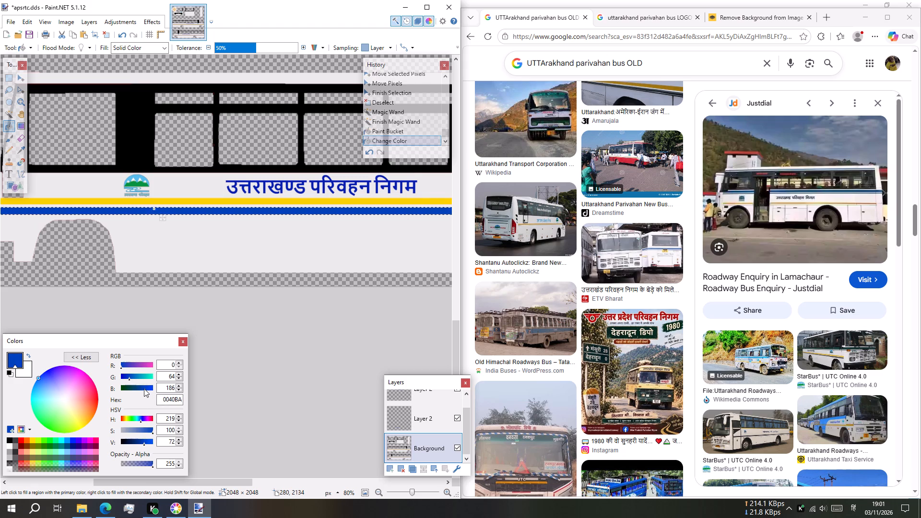
pyautogui.moveTo(144, 442); pyautogui.dragTo(148, 444)
pyautogui.click(39, 377)
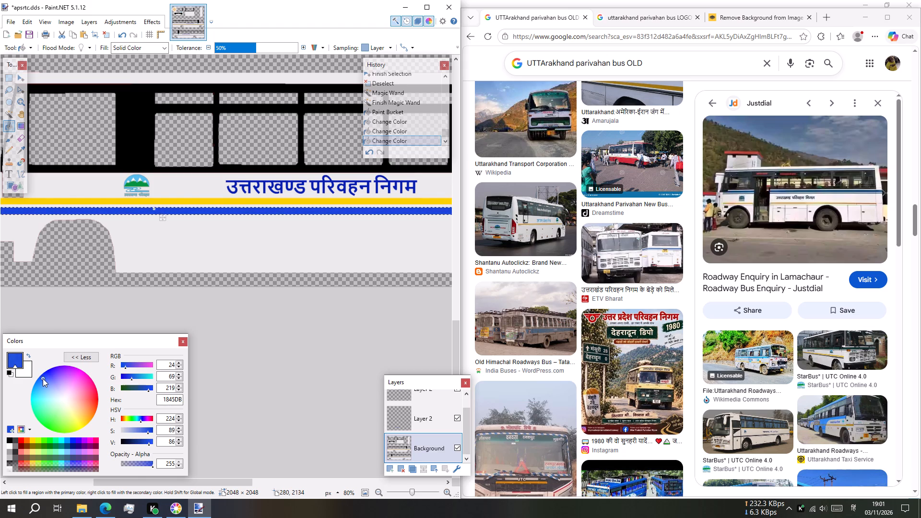
# Select the upper side's black stripe below the yellow one and fill it with the same blue, hex 2052DB.
pyautogui.keyDown('ctrl'); pyautogui.scroll(-6, 189, 201); pyautogui.keyUp('ctrl')
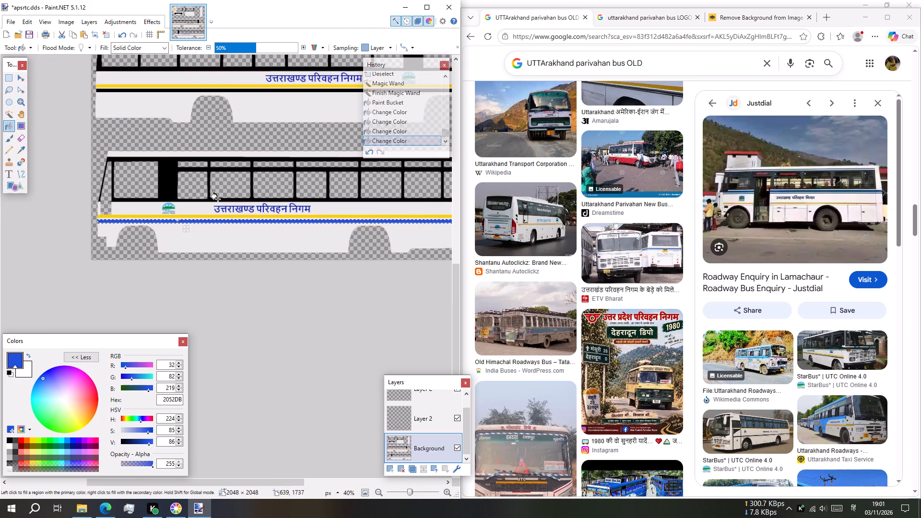
pyautogui.keyDown('ctrl'); pyautogui.scroll(-2, 227, 202); pyautogui.keyUp('ctrl')
pyautogui.scroll(2, 279, 231)
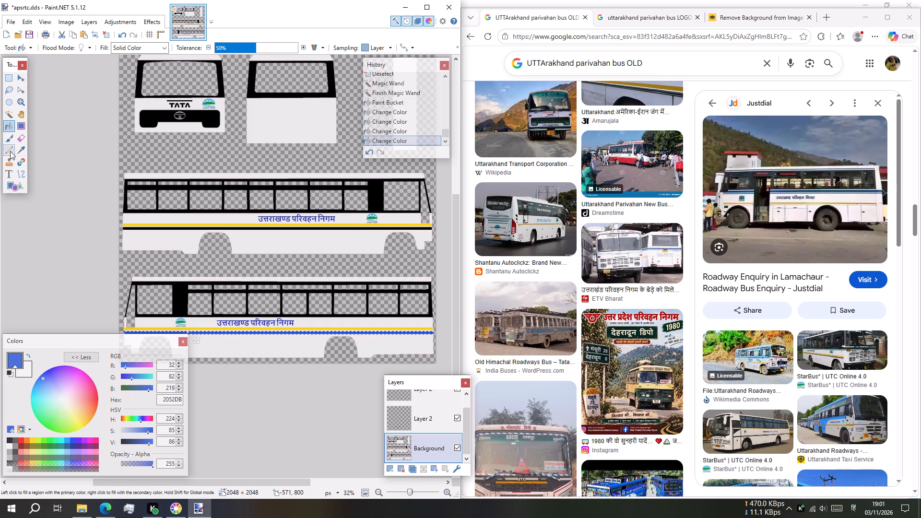
pyautogui.click(11, 117)
pyautogui.keyDown('ctrl'); pyautogui.scroll(6, 241, 273); pyautogui.keyUp('ctrl')
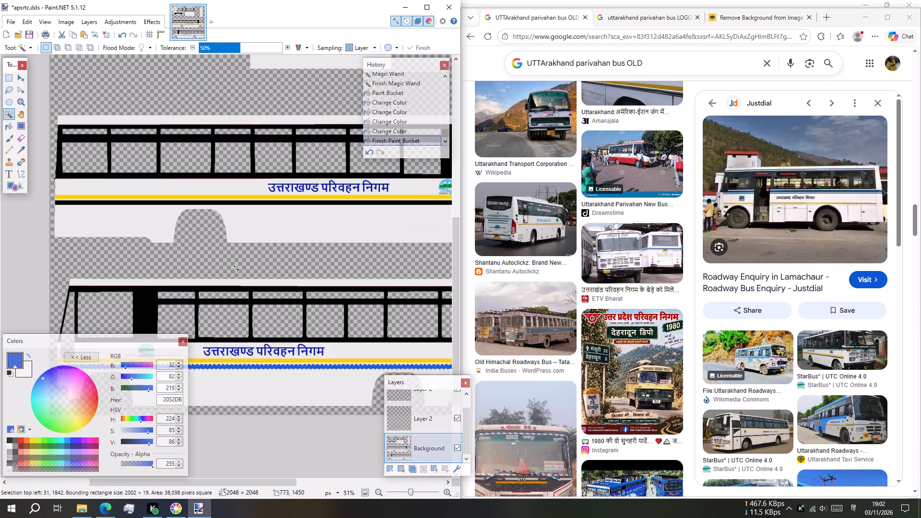
pyautogui.click(258, 187)
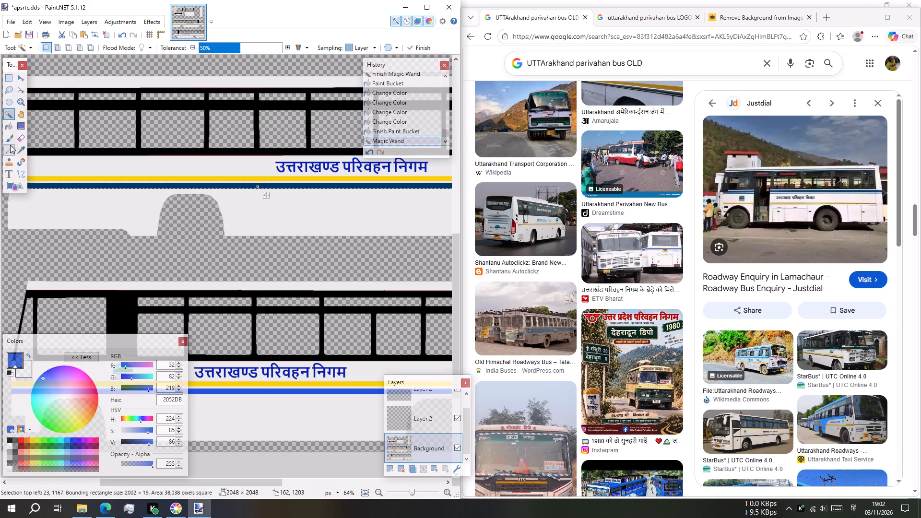
pyautogui.click(8, 128)
pyautogui.click(159, 184)
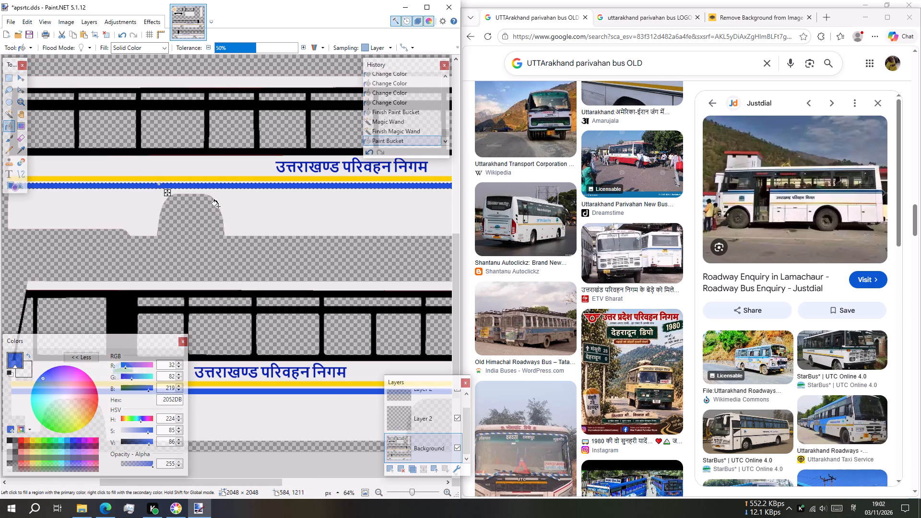
# Finish the stripe fill, merge both Layer 2 lettering layers down into Background, and save apsrtc.dds.
pyautogui.keyDown('ctrl'); pyautogui.scroll(-4, 226, 282); pyautogui.keyUp('ctrl')
pyautogui.keyDown('ctrl'); pyautogui.scroll(-4, 345, 221); pyautogui.keyUp('ctrl')
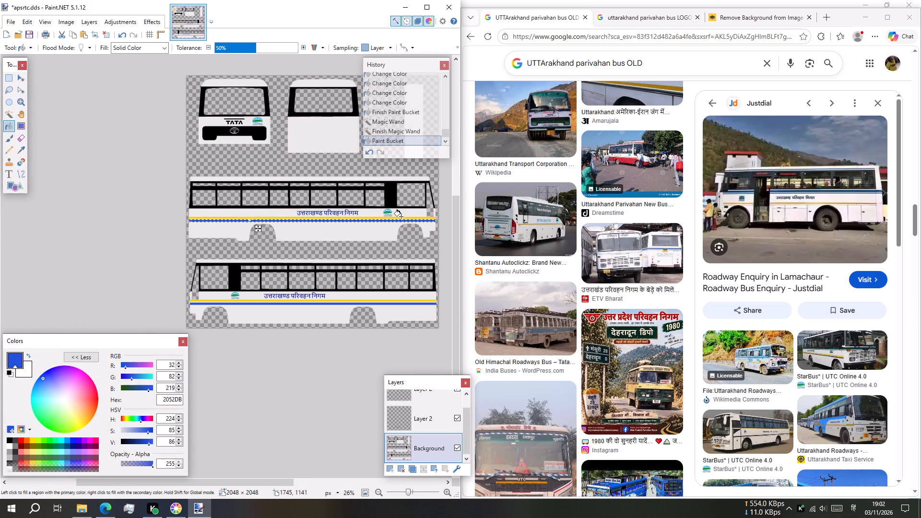
pyautogui.scroll(-1, 406, 216)
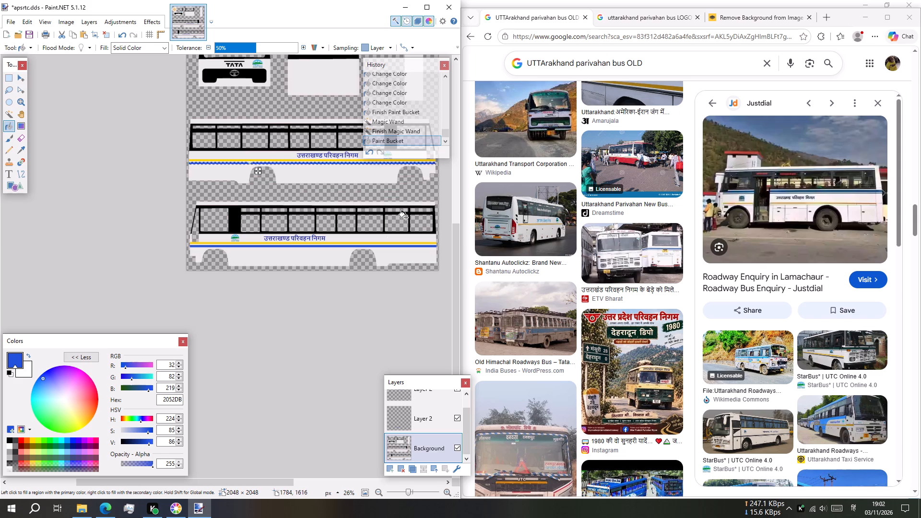
pyautogui.keyDown('ctrl'); pyautogui.scroll(8, 383, 252); pyautogui.keyUp('ctrl')
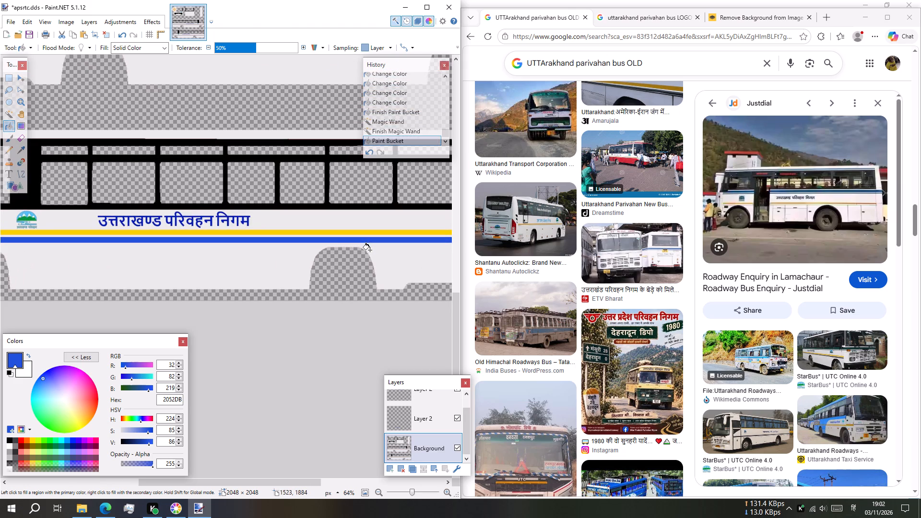
pyautogui.scroll(1, 262, 191)
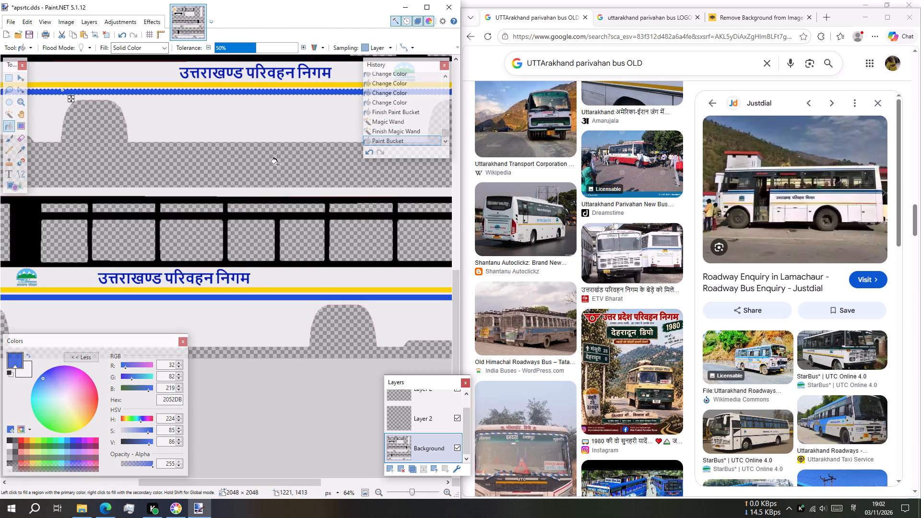
pyautogui.press('Escape')
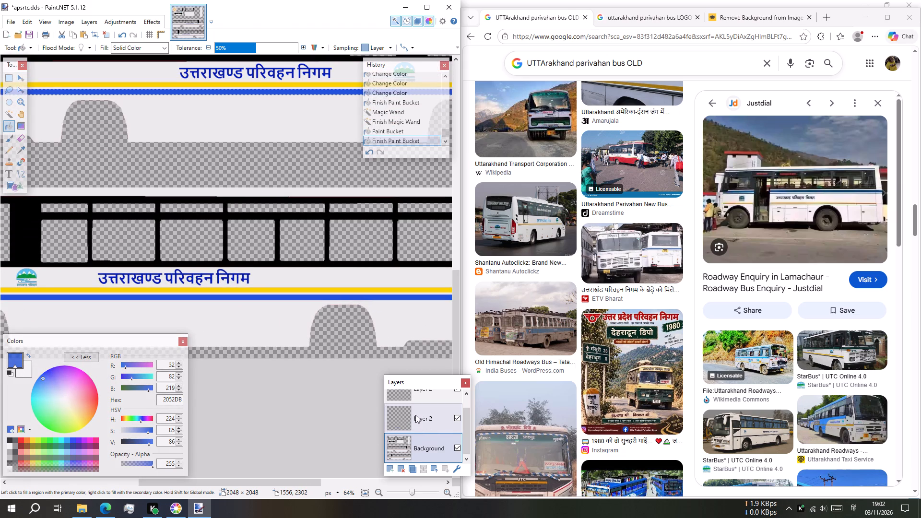
pyautogui.scroll(1, 418, 414)
pyautogui.click(423, 410)
pyautogui.doubleClick(425, 470)
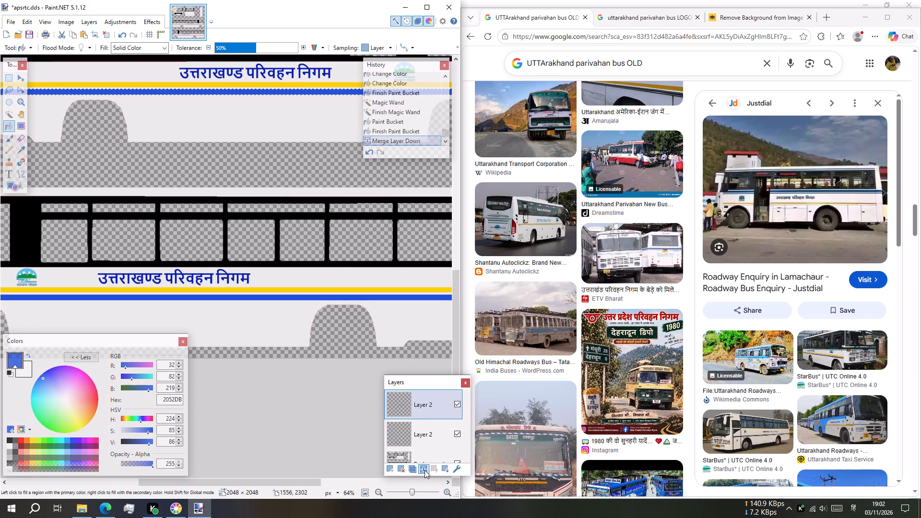
pyautogui.hotkey('ctrl', 's')
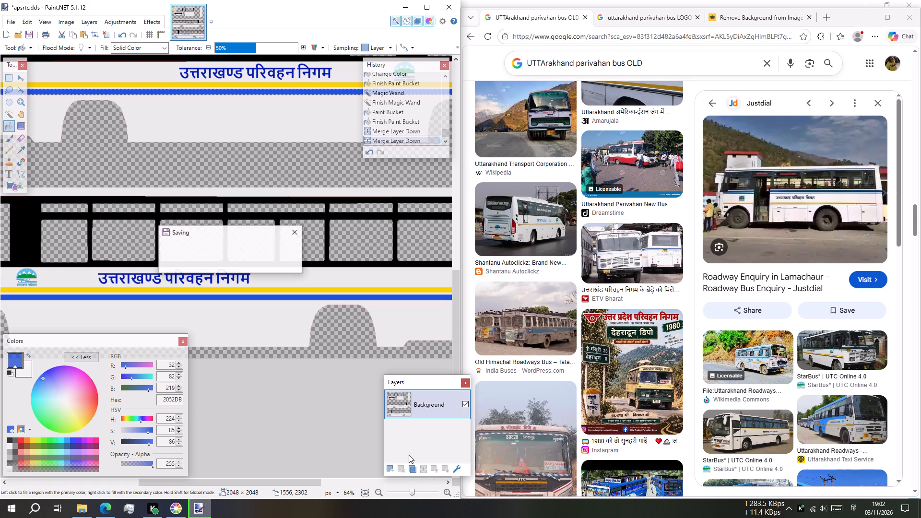
# Deselect the upper side's blue stripe.
pyautogui.keyDown('ctrl'); pyautogui.scroll(-4, 248, 265); pyautogui.keyUp('ctrl')
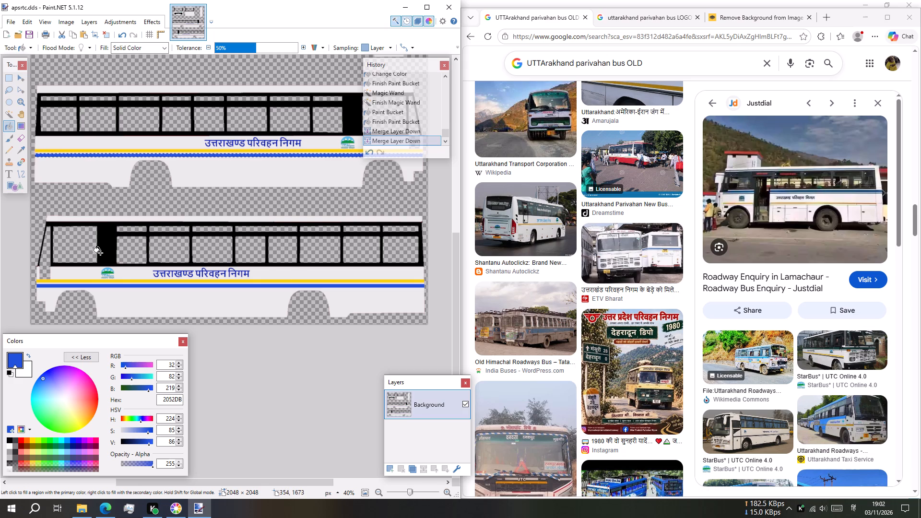
pyautogui.scroll(1, 141, 273)
pyautogui.scroll(-1, 141, 273)
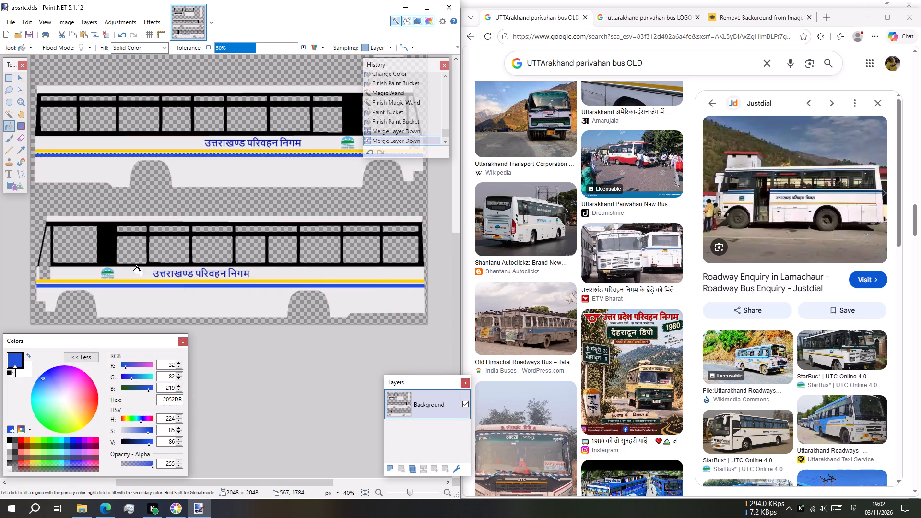
pyautogui.press('Escape')
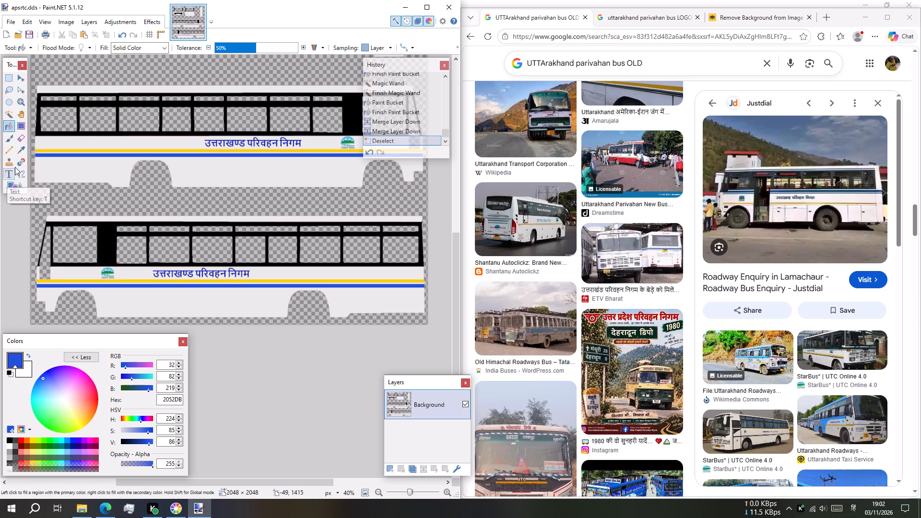
# Draw a thin blue rectangle, about 1926 × 4 px, along the lower side directly beneath its windows.
pyautogui.click(13, 186)
pyautogui.keyDown('ctrl'); pyautogui.scroll(4, 66, 299); pyautogui.keyUp('ctrl')
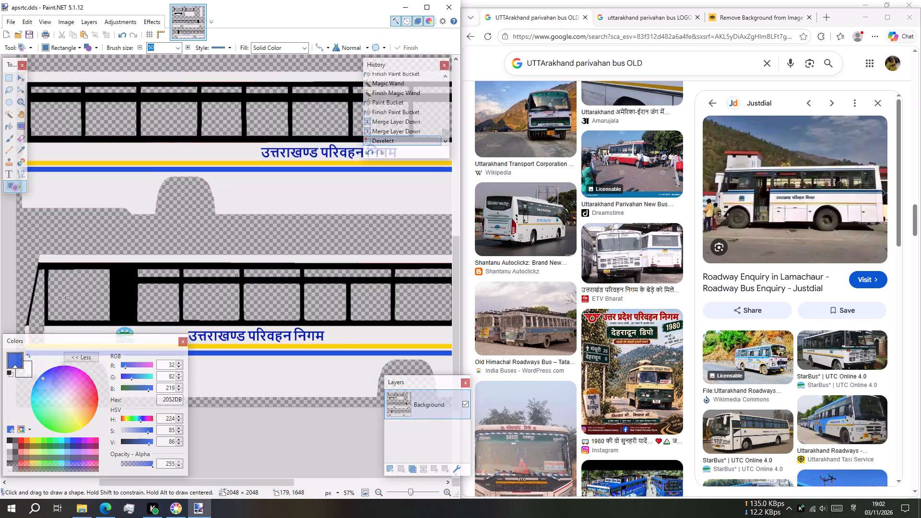
pyautogui.keyDown('ctrl'); pyautogui.scroll(2, 65, 298); pyautogui.keyUp('ctrl')
pyautogui.scroll(-2, 66, 214)
pyautogui.keyDown('ctrl'); pyautogui.scroll(2, 48, 245); pyautogui.keyUp('ctrl')
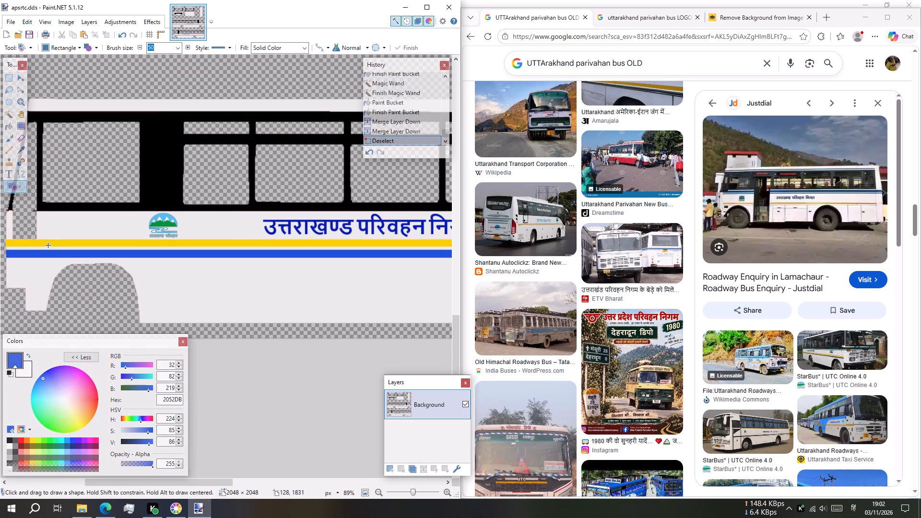
pyautogui.keyDown('ctrl'); pyautogui.scroll(1, 47, 244); pyautogui.keyUp('ctrl')
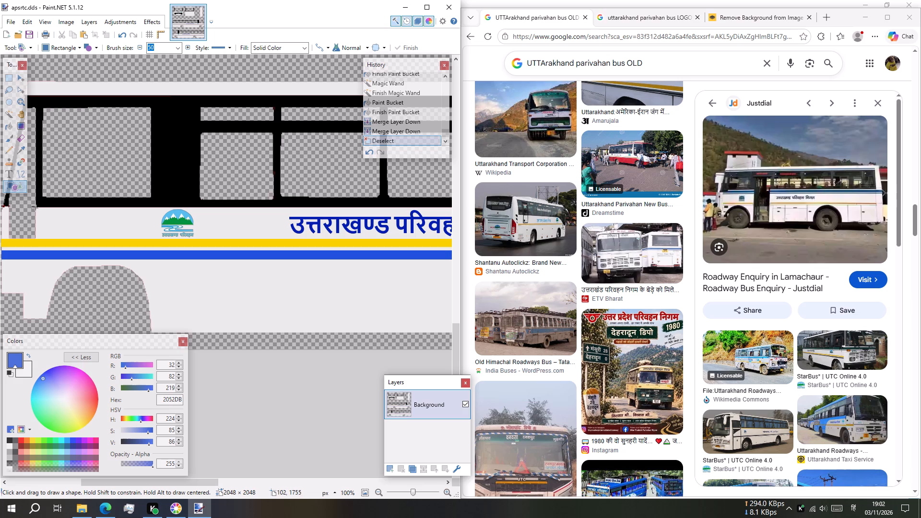
pyautogui.moveTo(36, 208); pyautogui.dragTo(90, 209)
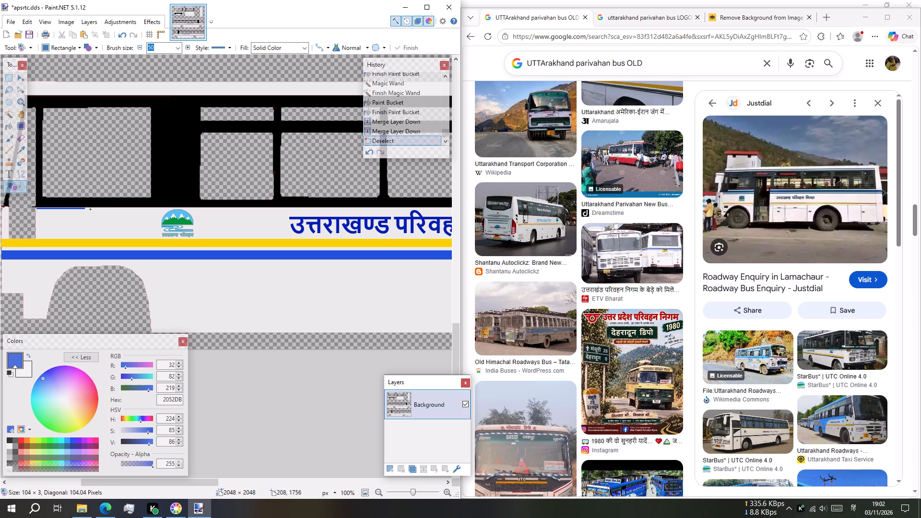
pyautogui.moveTo(90, 209); pyautogui.dragTo(426, 210)
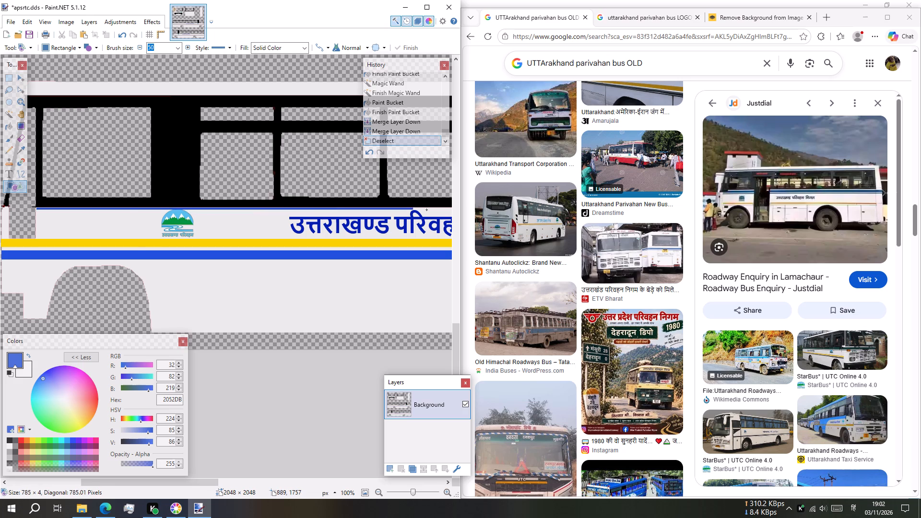
pyautogui.moveTo(426, 210); pyautogui.dragTo(438, 212)
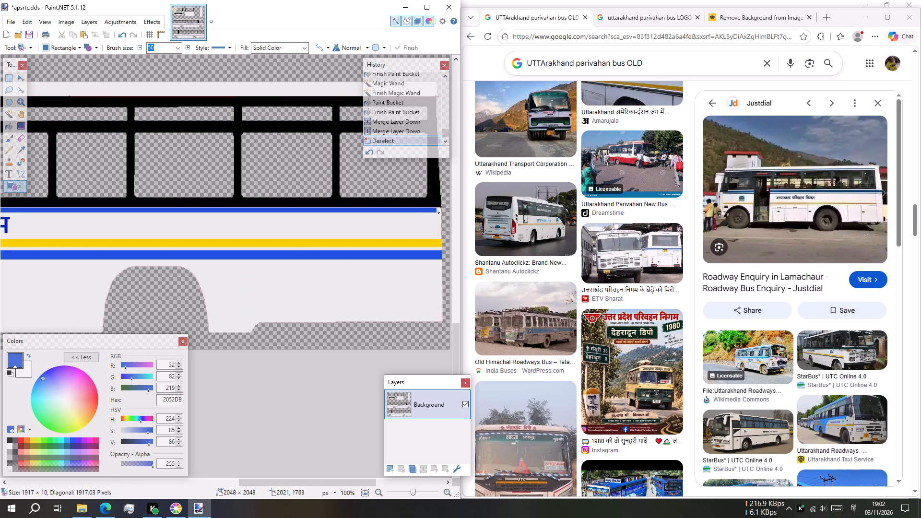
pyautogui.moveTo(438, 212); pyautogui.dragTo(441, 210)
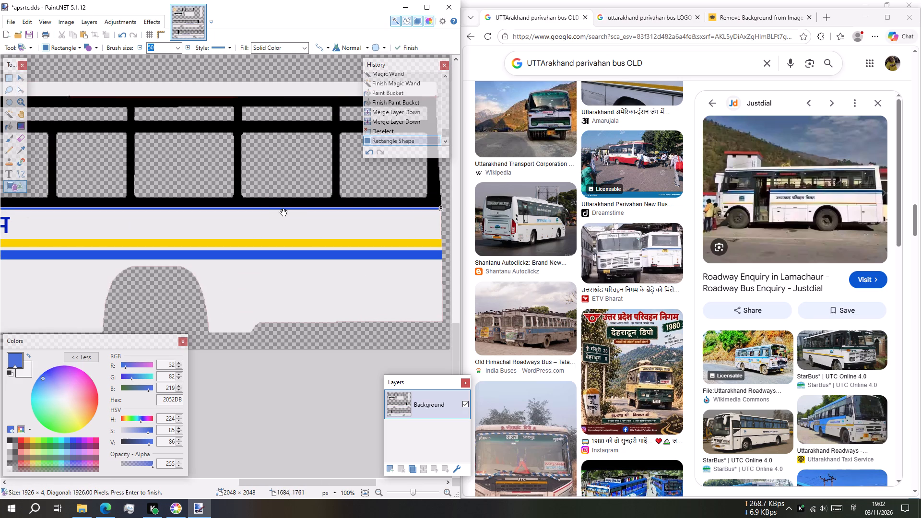
# Extend the thin blue rectangle's front end to the body edge beside the slanted pillar, making it 1928 px long.
pyautogui.keyDown('shift'); pyautogui.scroll(12, 273, 219); pyautogui.keyUp('shift')
pyautogui.keyDown('ctrl'); pyautogui.scroll(4, 259, 222); pyautogui.keyUp('ctrl')
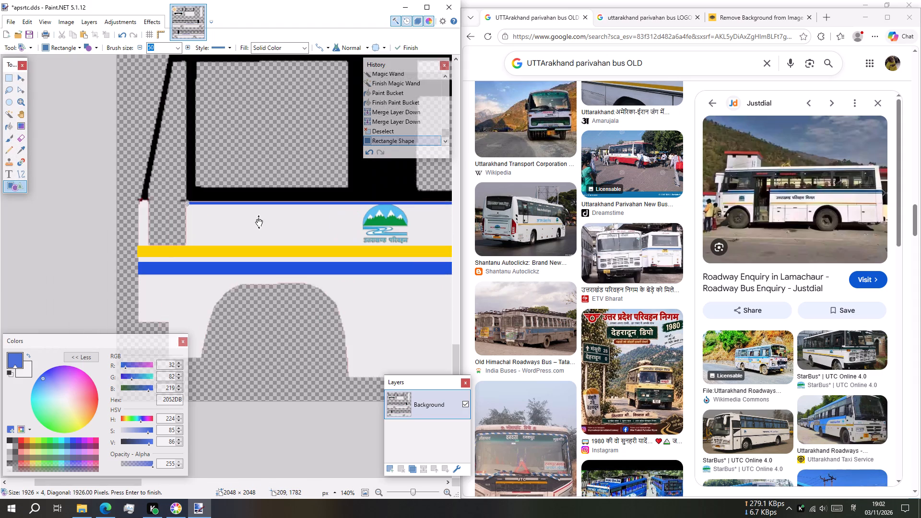
pyautogui.keyDown('ctrl'); pyautogui.scroll(1, 259, 222); pyautogui.keyUp('ctrl')
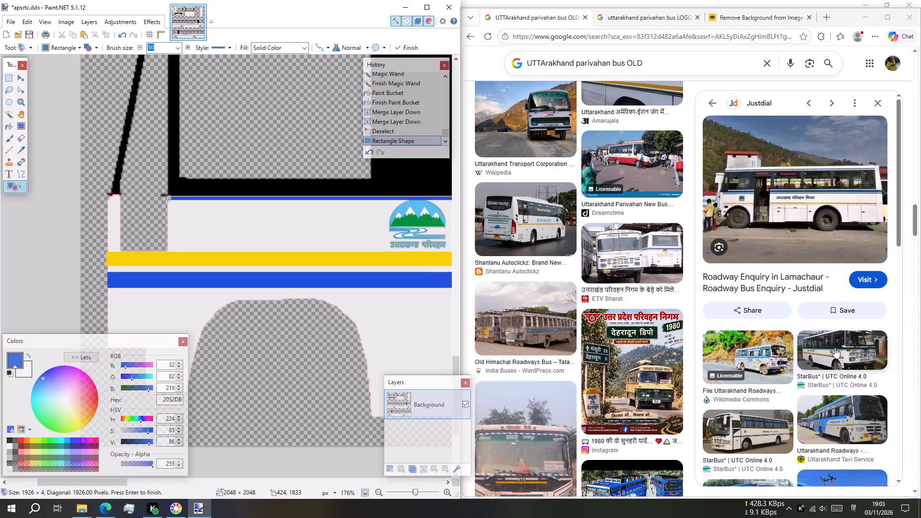
pyautogui.keyDown('ctrl'); pyautogui.scroll(4, 202, 314); pyautogui.keyUp('ctrl')
pyautogui.keyDown('ctrl'); pyautogui.scroll(4, 141, 167); pyautogui.keyUp('ctrl')
pyautogui.scroll(2, 147, 169)
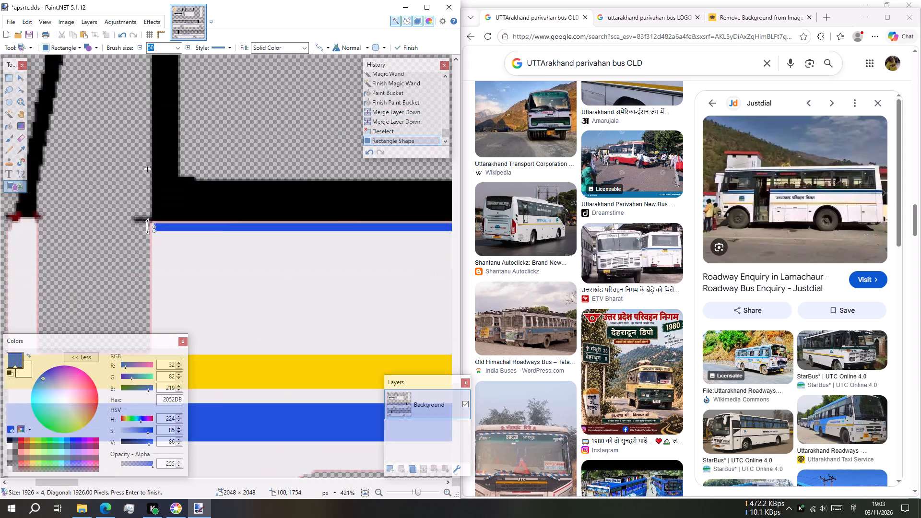
pyautogui.scroll(1, 147, 169)
pyautogui.keyDown('ctrl'); pyautogui.scroll(4, 166, 245); pyautogui.keyUp('ctrl')
pyautogui.scroll(-2, 166, 245)
pyautogui.keyDown('ctrl'); pyautogui.scroll(4, 148, 227); pyautogui.keyUp('ctrl')
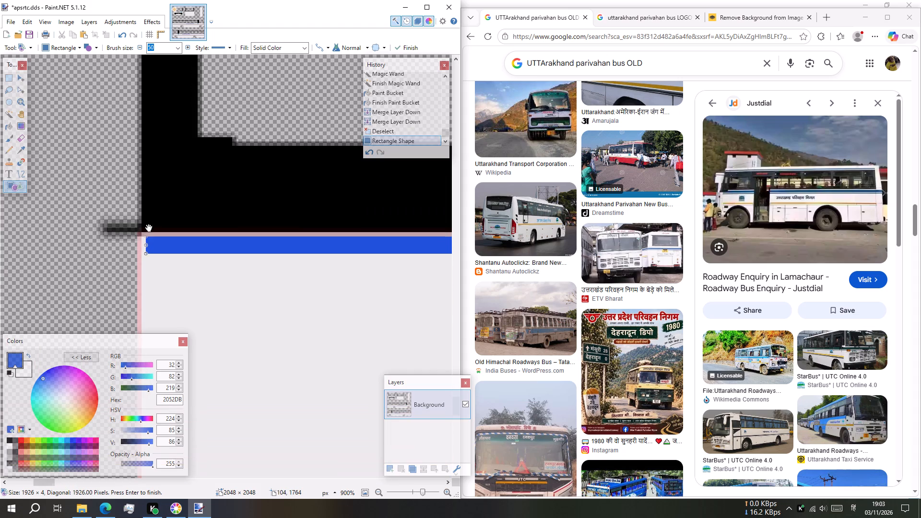
pyautogui.moveTo(144, 247); pyautogui.dragTo(138, 247)
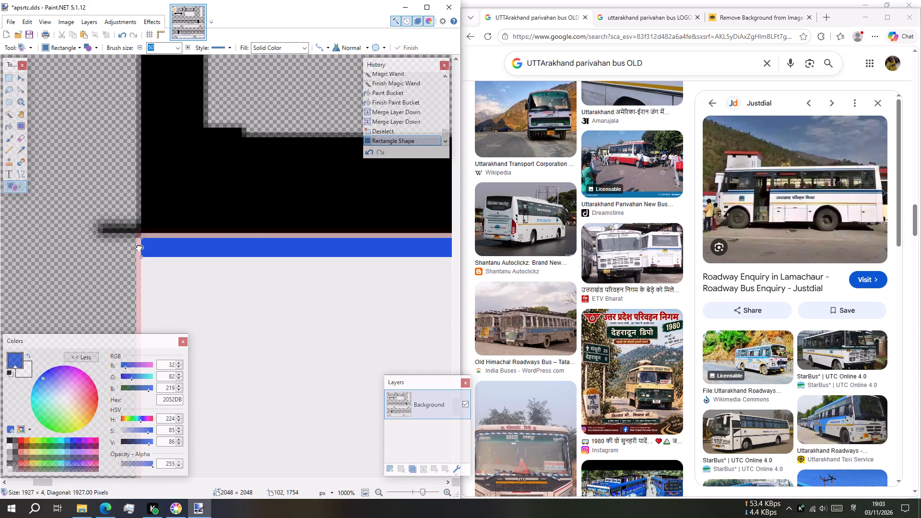
pyautogui.moveTo(138, 247); pyautogui.dragTo(136, 247)
# Extend the thin blue rectangle's rear end over the pink body edge, making it 1929 px long.
pyautogui.keyDown('ctrl'); pyautogui.scroll(-15, 281, 239); pyautogui.keyUp('ctrl')
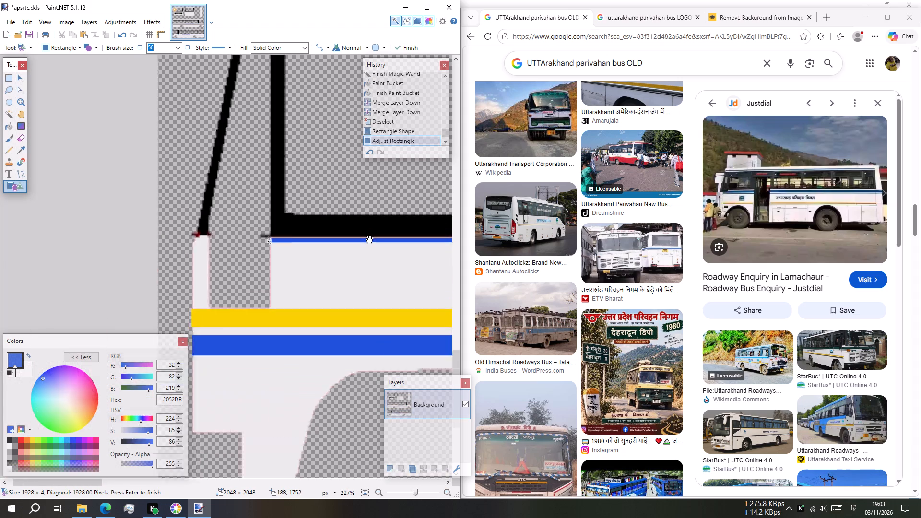
pyautogui.keyDown('ctrl'); pyautogui.scroll(-1, 369, 239); pyautogui.keyUp('ctrl')
pyautogui.keyDown('shift'); pyautogui.scroll(-7, 354, 242); pyautogui.keyUp('shift')
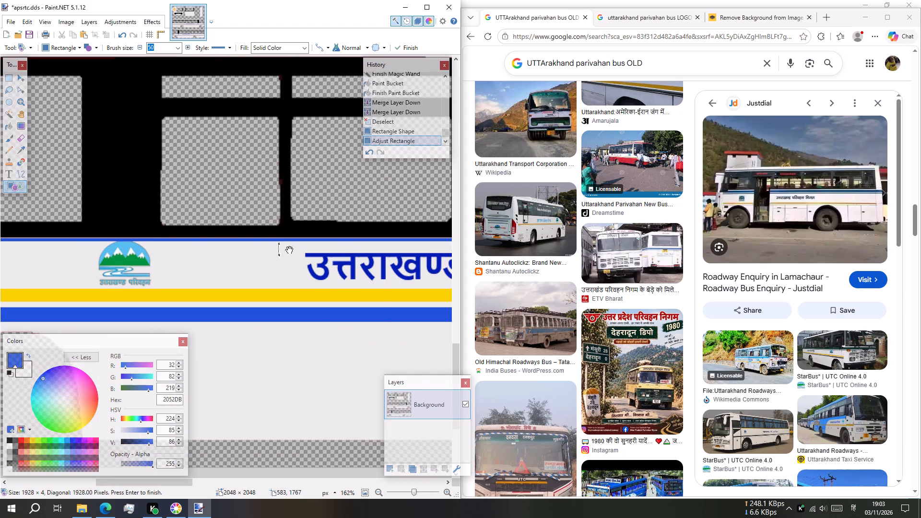
pyautogui.keyDown('ctrl'); pyautogui.scroll(-1, 311, 255); pyautogui.keyUp('ctrl')
pyautogui.keyDown('shift'); pyautogui.scroll(-6, 311, 255); pyautogui.keyUp('shift')
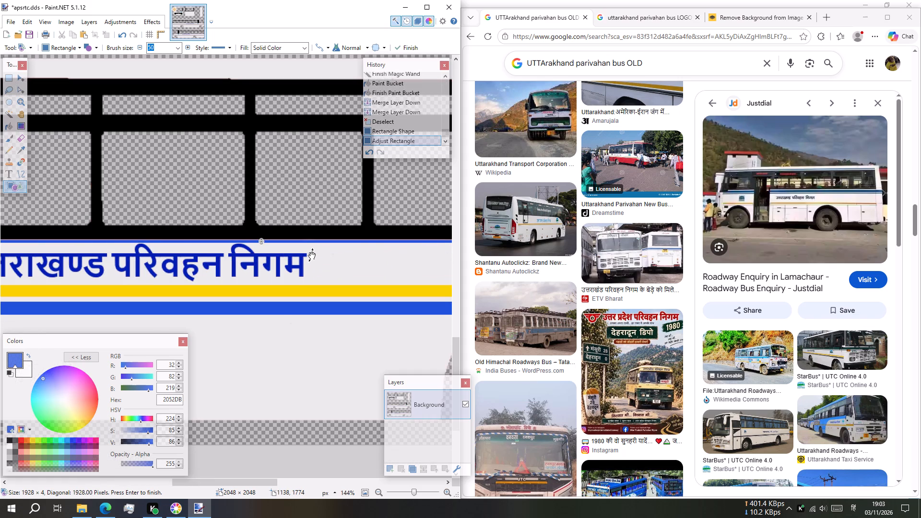
pyautogui.keyDown('shift'); pyautogui.scroll(-10, 311, 255); pyautogui.keyUp('shift')
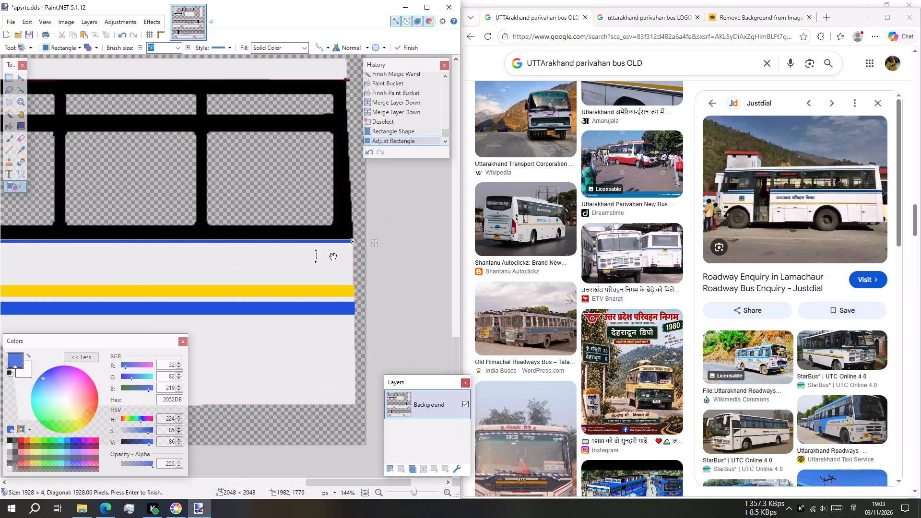
pyautogui.keyDown('ctrl'); pyautogui.scroll(16, 337, 256); pyautogui.keyUp('ctrl')
pyautogui.scroll(-4, 340, 257)
pyautogui.keyDown('shift'); pyautogui.scroll(2, 374, 255); pyautogui.keyUp('shift')
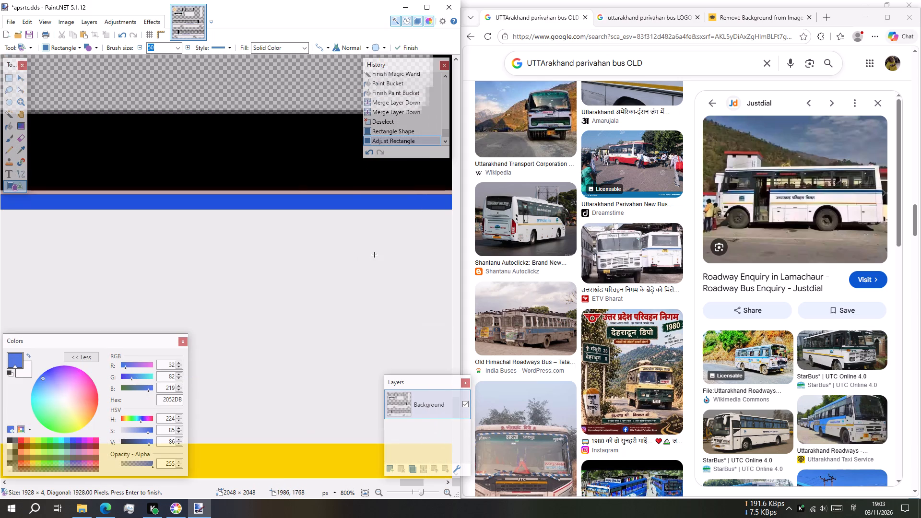
pyautogui.keyDown('shift'); pyautogui.scroll(-4, 331, 255); pyautogui.keyUp('shift')
pyautogui.keyDown('ctrl'); pyautogui.scroll(8, 321, 255); pyautogui.keyUp('ctrl')
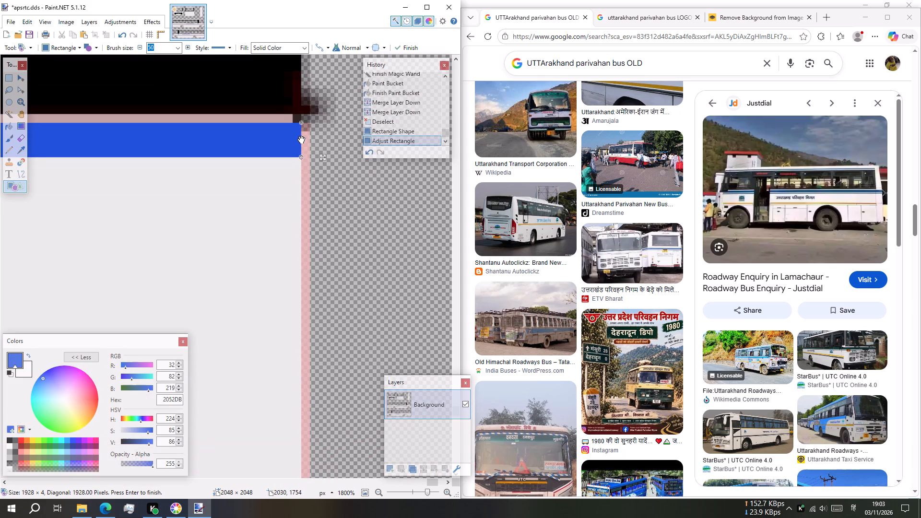
pyautogui.click(301, 139)
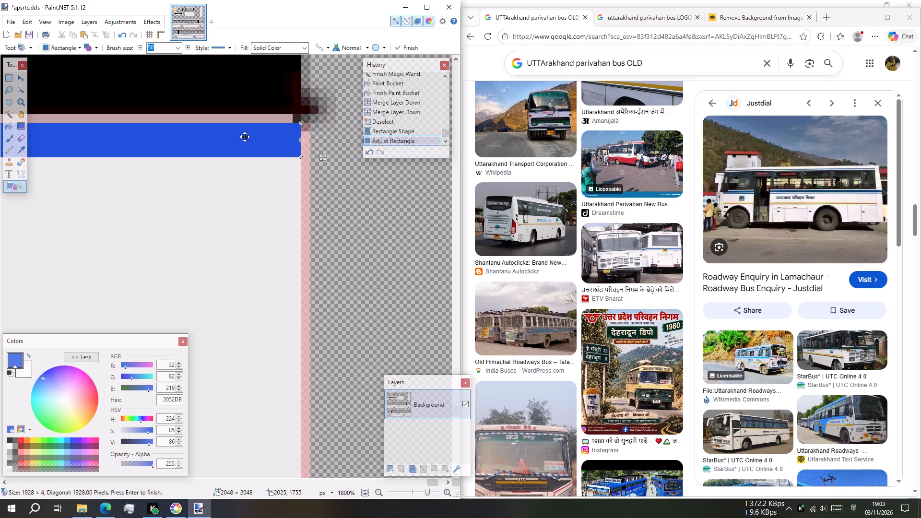
pyautogui.moveTo(303, 141); pyautogui.dragTo(308, 141)
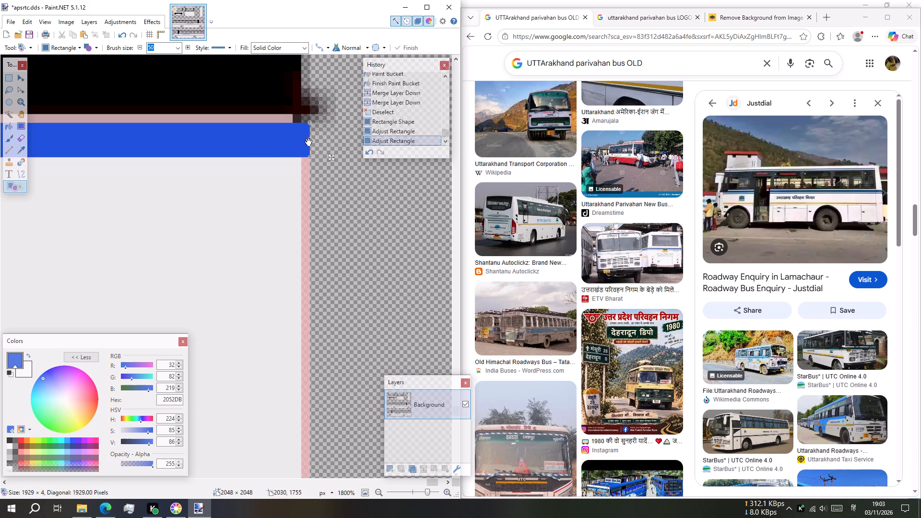
# Raise the thin blue rectangle's top edge over the pink line to meet the black window band, making it 5 px high.
pyautogui.keyDown('shift'); pyautogui.scroll(11, 214, 153); pyautogui.keyUp('shift')
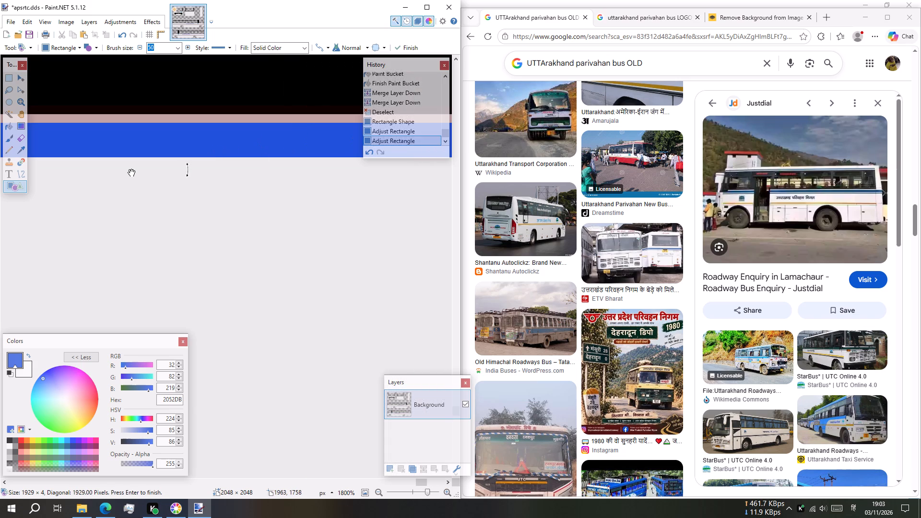
pyautogui.keyDown('shift'); pyautogui.scroll(20, 131, 172); pyautogui.keyUp('shift')
pyautogui.keyDown('shift'); pyautogui.scroll(12, 131, 172); pyautogui.keyUp('shift')
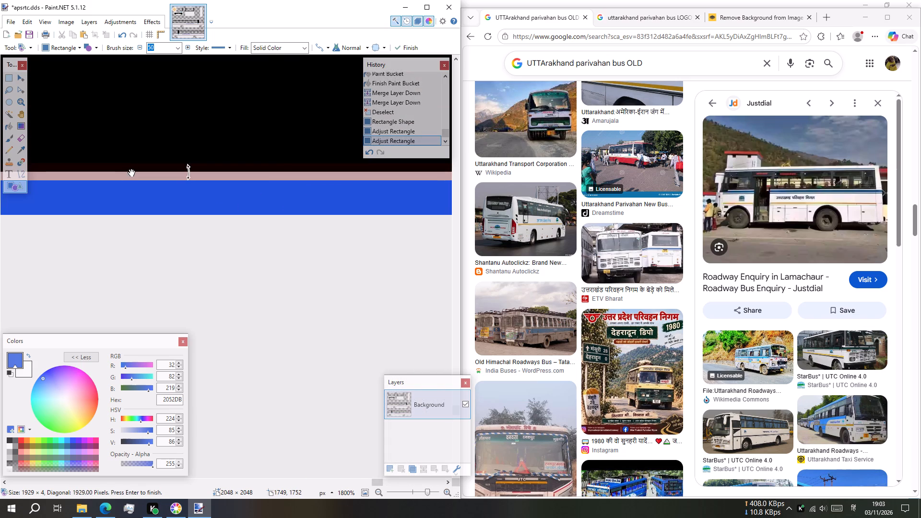
pyautogui.keyDown('shift'); pyautogui.scroll(2, 131, 172); pyautogui.keyUp('shift')
pyautogui.keyDown('ctrl'); pyautogui.scroll(-11, 130, 173); pyautogui.keyUp('ctrl')
pyautogui.keyDown('shift'); pyautogui.scroll(13, 130, 175); pyautogui.keyUp('shift')
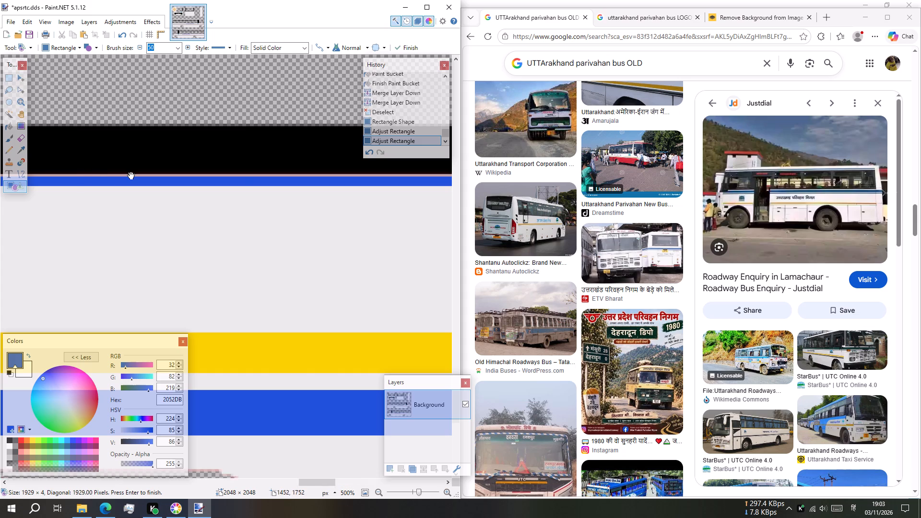
pyautogui.keyDown('shift'); pyautogui.scroll(17, 130, 175); pyautogui.keyUp('shift')
pyautogui.scroll(12, 190, 273)
pyautogui.scroll(-7, 189, 261)
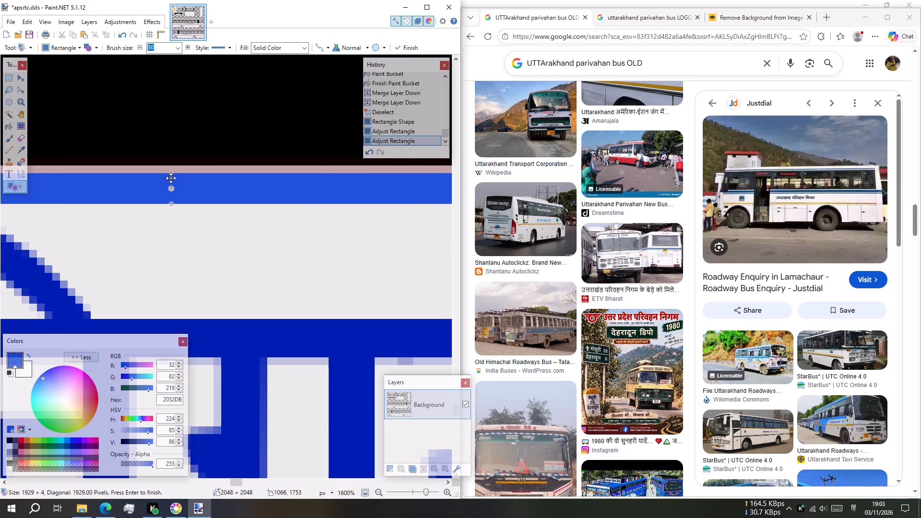
pyautogui.moveTo(172, 173); pyautogui.dragTo(180, 167)
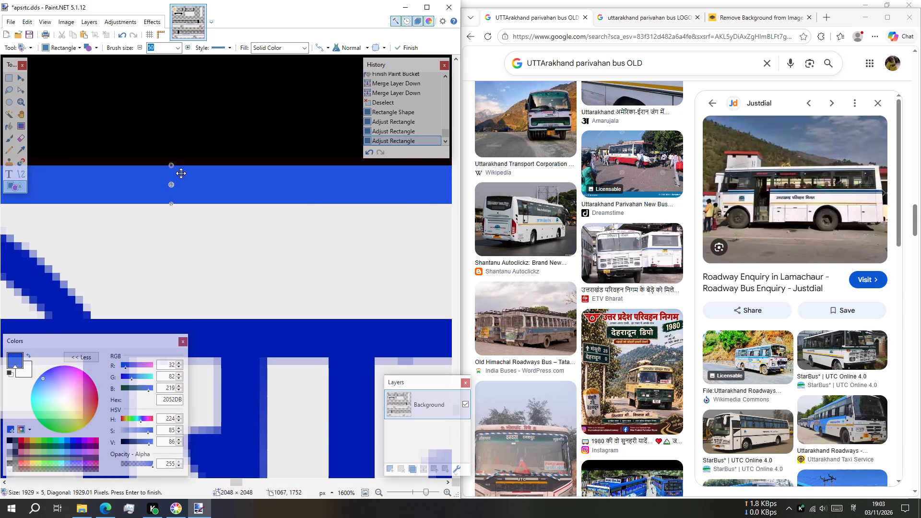
# Raise the thin blue rectangle's bottom edge on the lower side, making it 4 px high.
pyautogui.keyDown('shift'); pyautogui.scroll(-4, 158, 183); pyautogui.keyUp('shift')
pyautogui.keyDown('ctrl'); pyautogui.scroll(4, 91, 203); pyautogui.keyUp('ctrl')
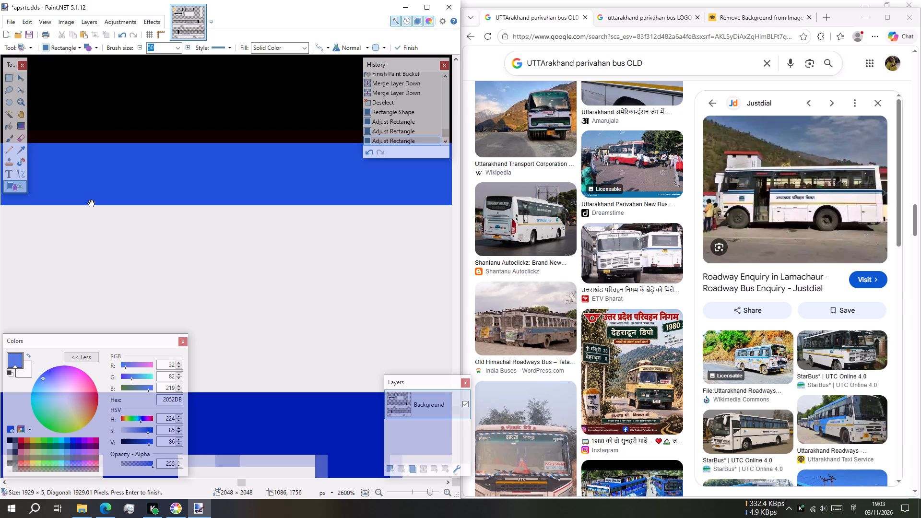
pyautogui.keyDown('ctrl'); pyautogui.scroll(-1, 91, 203); pyautogui.keyUp('ctrl')
pyautogui.keyDown('shift'); pyautogui.scroll(-4, 91, 203); pyautogui.keyUp('shift')
pyautogui.keyDown('shift'); pyautogui.scroll(12, 91, 203); pyautogui.keyUp('shift')
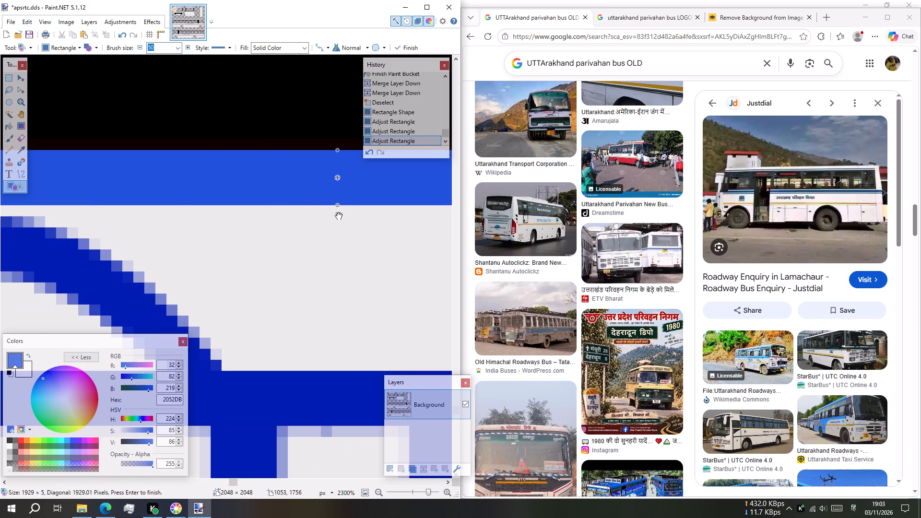
pyautogui.moveTo(337, 205); pyautogui.dragTo(343, 202)
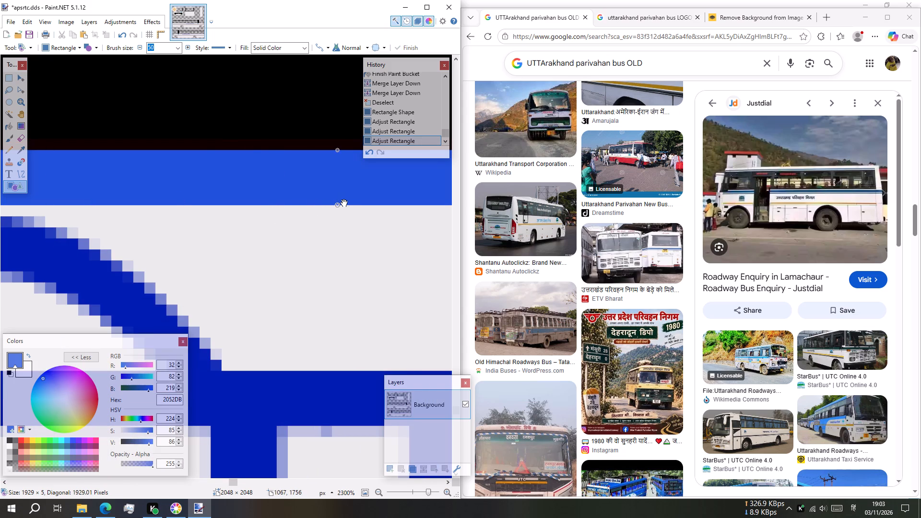
pyautogui.moveTo(343, 202); pyautogui.dragTo(344, 198)
# Examine the thin blue line beneath the lower side's windows along its length and compare it with the upper side.
pyautogui.keyDown('ctrl'); pyautogui.scroll(-12, 281, 196); pyautogui.keyUp('ctrl')
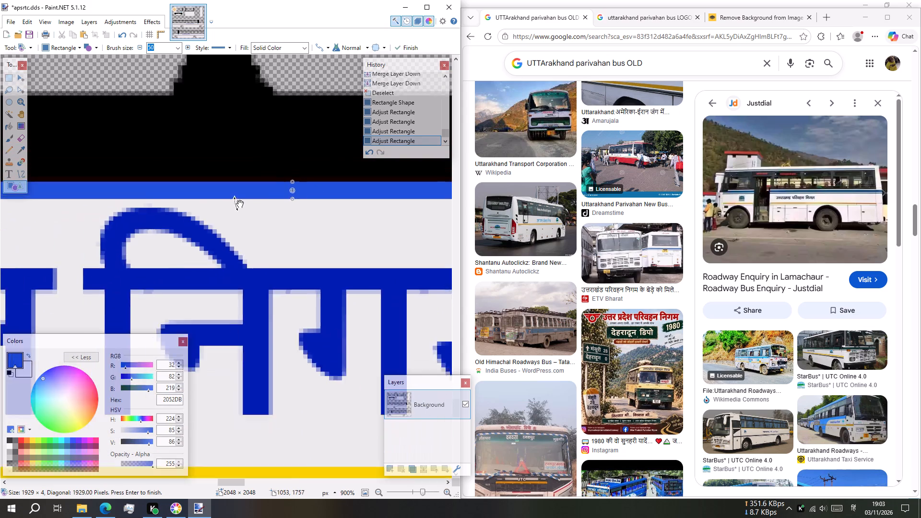
pyautogui.keyDown('ctrl'); pyautogui.scroll(-20, 239, 203); pyautogui.keyUp('ctrl')
pyautogui.keyDown('shift'); pyautogui.scroll(-3, 126, 241); pyautogui.keyUp('shift')
pyautogui.keyDown('shift'); pyautogui.scroll(7, 130, 241); pyautogui.keyUp('shift')
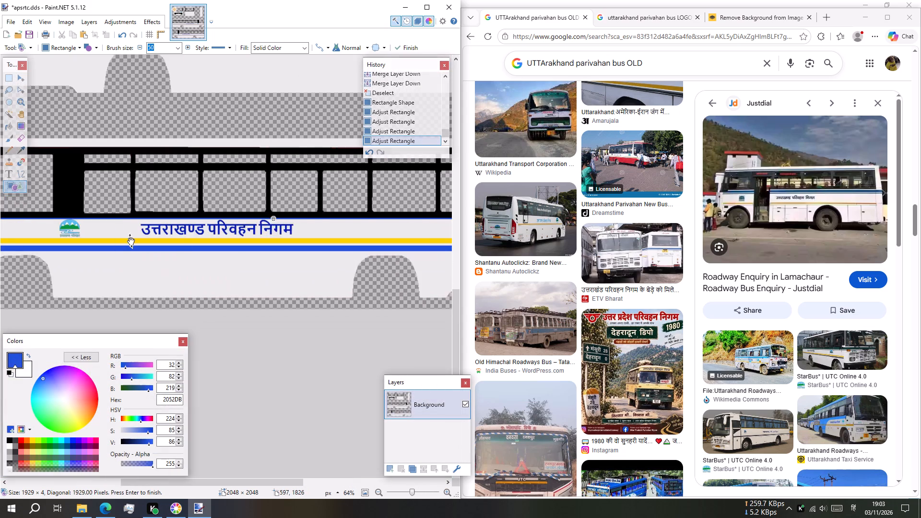
pyautogui.keyDown('shift'); pyautogui.scroll(2, 130, 241); pyautogui.keyUp('shift')
pyautogui.keyDown('shift'); pyautogui.scroll(-4, 251, 237); pyautogui.keyUp('shift')
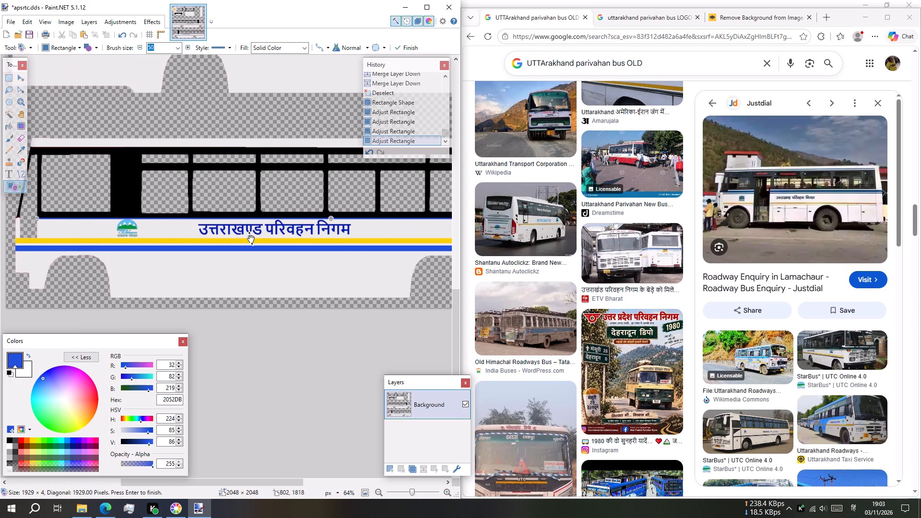
pyautogui.keyDown('shift'); pyautogui.scroll(-1, 250, 238); pyautogui.keyUp('shift')
pyautogui.scroll(-1, 250, 238)
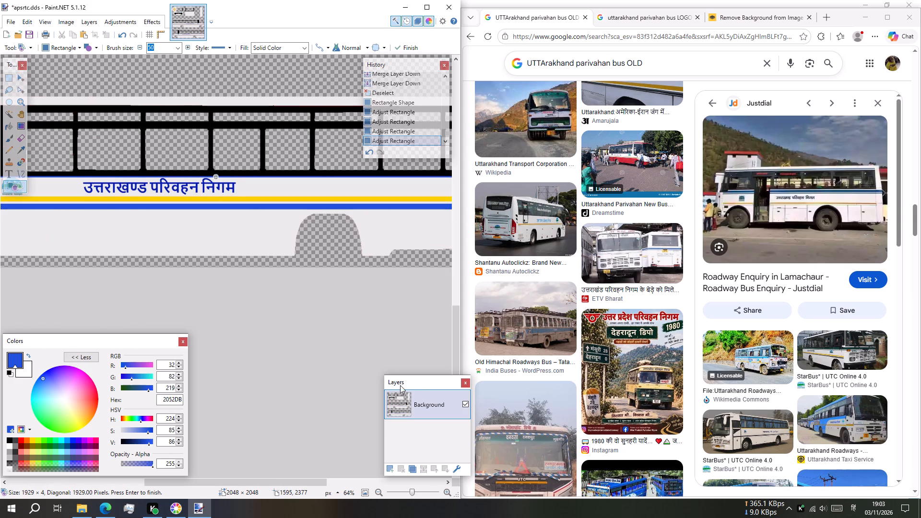
pyautogui.scroll(4, 236, 222)
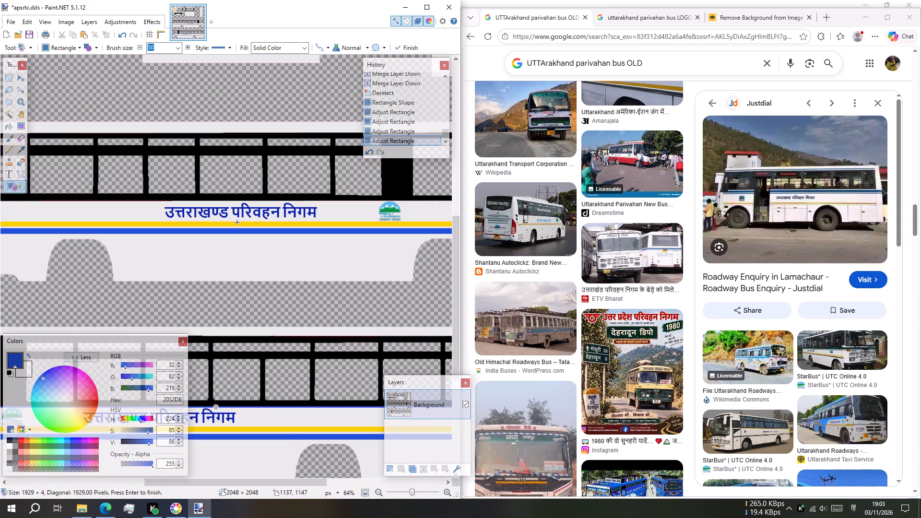
# Finish the rectangle and save the skin file apsrtc.dds.
pyautogui.hotkey('ctrl', 's')
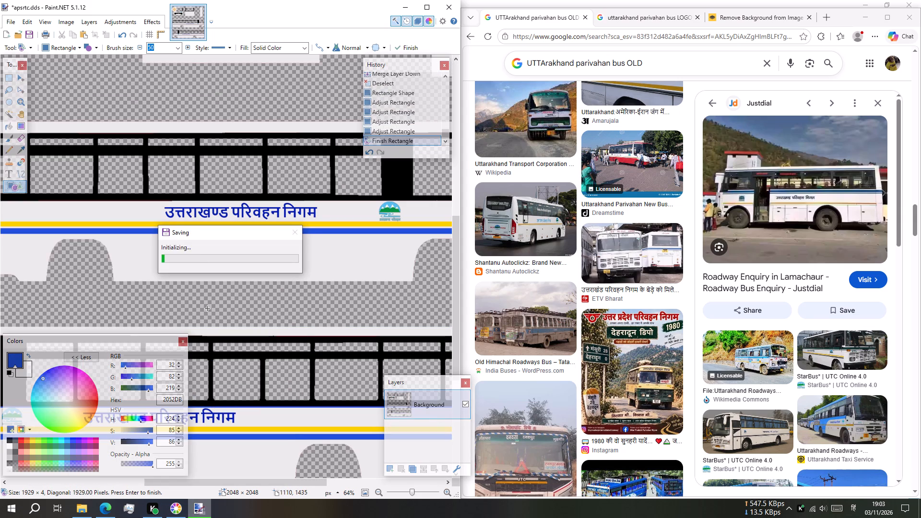
# Draw a thin blue rectangle, about 1928 × 3 px, along the upper side directly beneath its windows.
pyautogui.keyDown('shift'); pyautogui.scroll(3, 115, 265); pyautogui.keyUp('shift')
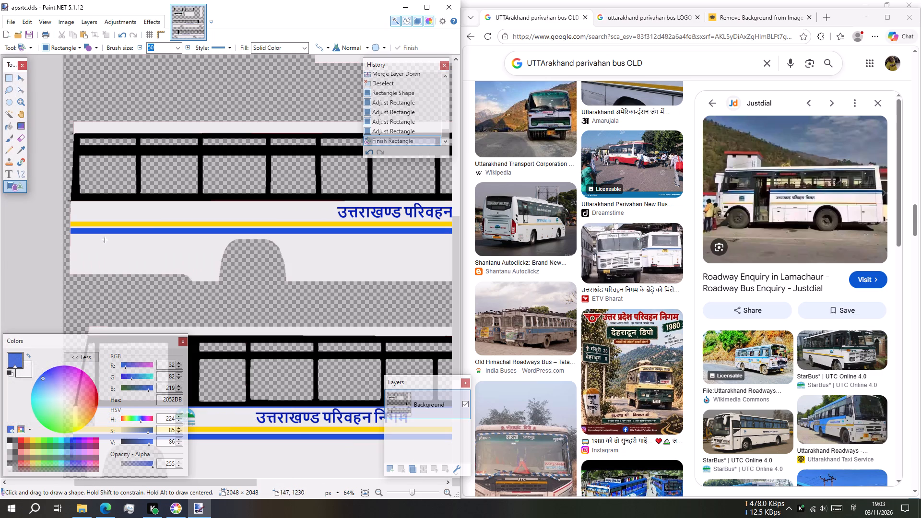
pyautogui.keyDown('ctrl'); pyautogui.scroll(9, 70, 208); pyautogui.keyUp('ctrl')
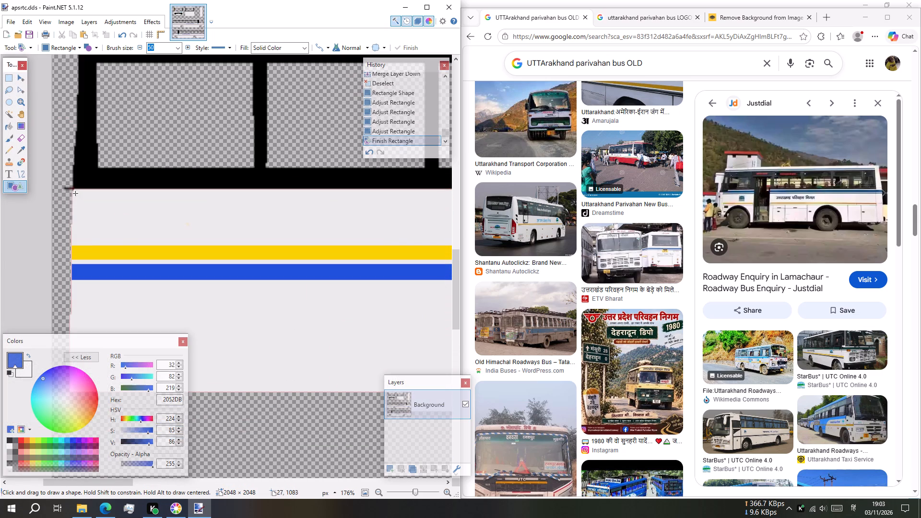
pyautogui.moveTo(73, 189); pyautogui.dragTo(366, 192)
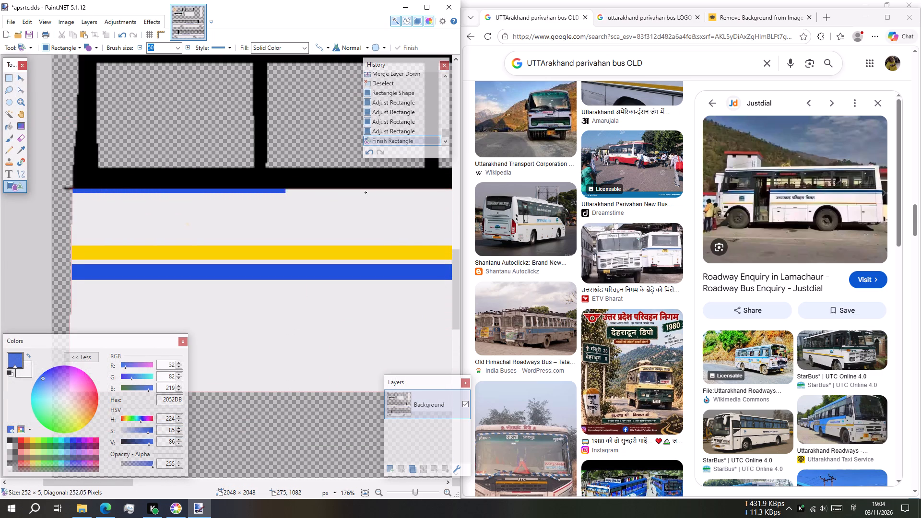
pyautogui.moveTo(366, 192); pyautogui.dragTo(460, 197)
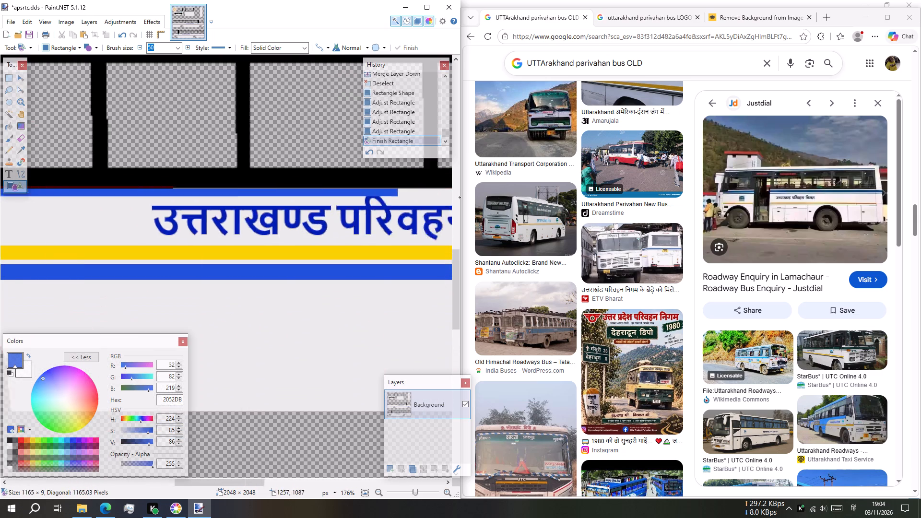
pyautogui.moveTo(460, 197); pyautogui.dragTo(425, 191)
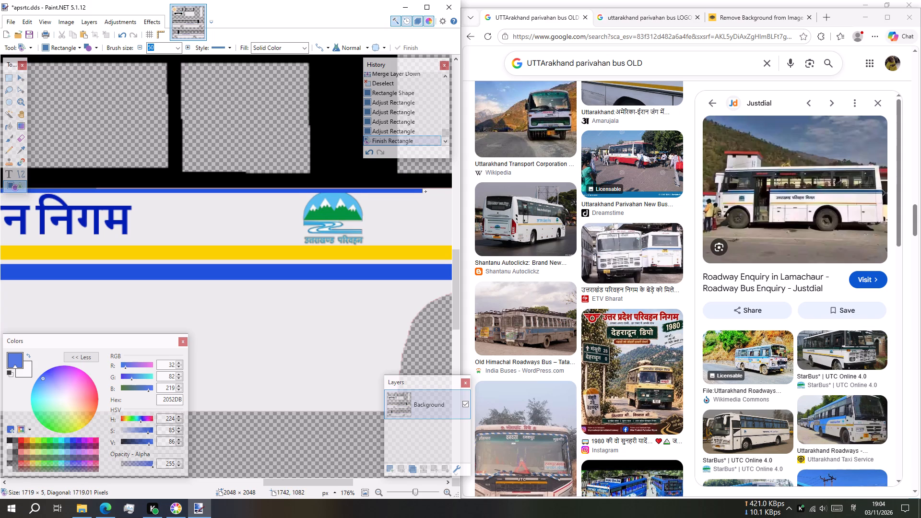
pyautogui.moveTo(425, 191); pyautogui.dragTo(371, 189)
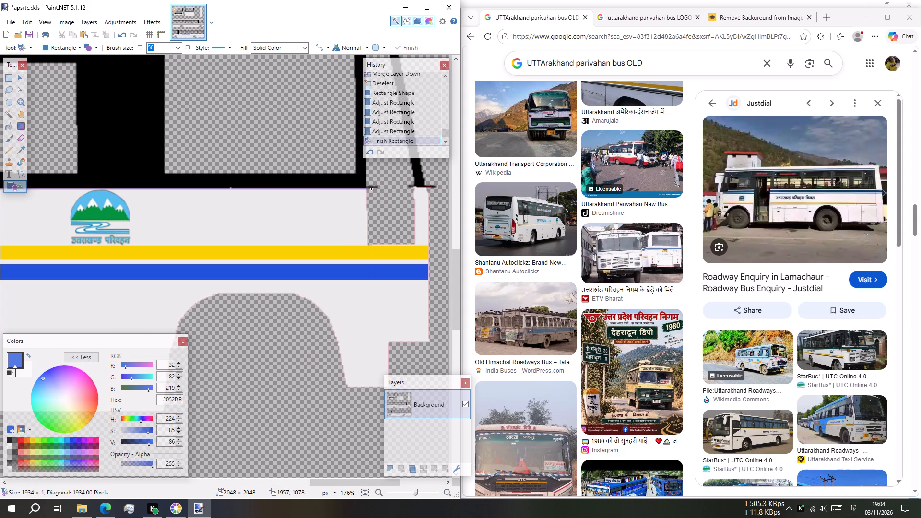
pyautogui.moveTo(371, 189); pyautogui.dragTo(427, 189)
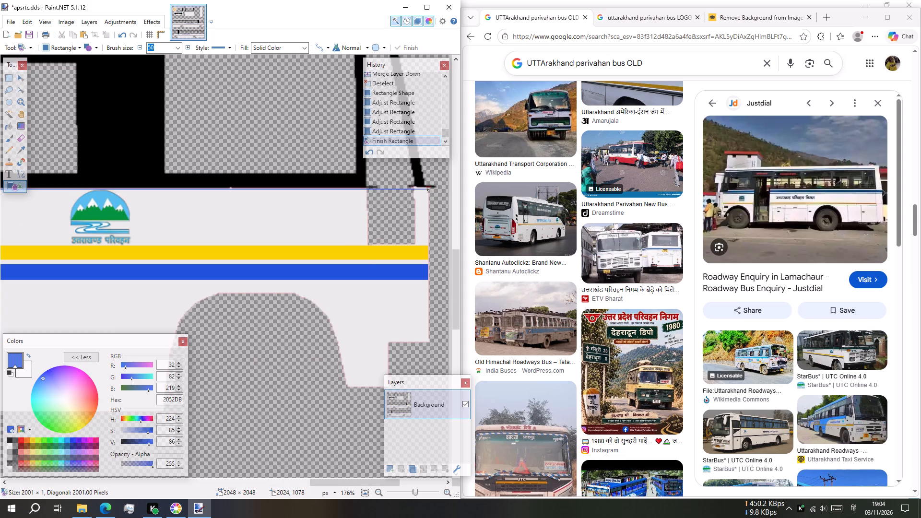
pyautogui.moveTo(427, 189); pyautogui.dragTo(366, 191)
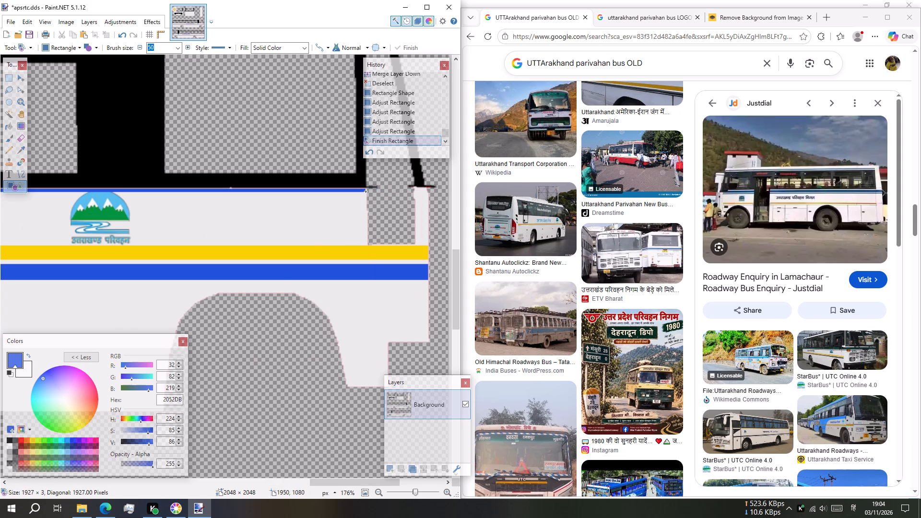
pyautogui.moveTo(366, 191); pyautogui.dragTo(366, 191)
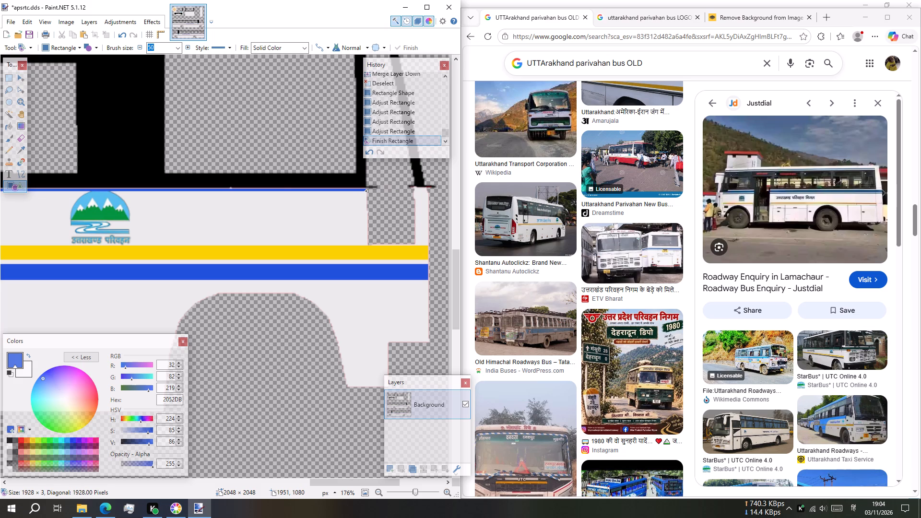
# Raise the new blue rectangle's top edge over the thin line to meet the black window band, making it 4 px high.
pyautogui.keyDown('ctrl'); pyautogui.scroll(7, 125, 220); pyautogui.keyUp('ctrl')
pyautogui.keyDown('shift'); pyautogui.scroll(10, 122, 219); pyautogui.keyUp('shift')
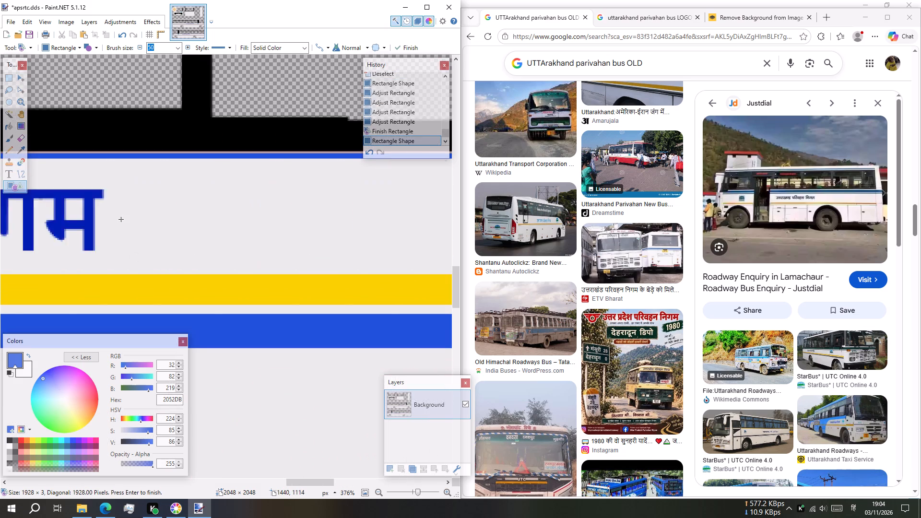
pyautogui.keyDown('shift'); pyautogui.scroll(6, 121, 219); pyautogui.keyUp('shift')
pyautogui.scroll(-3, 372, 218)
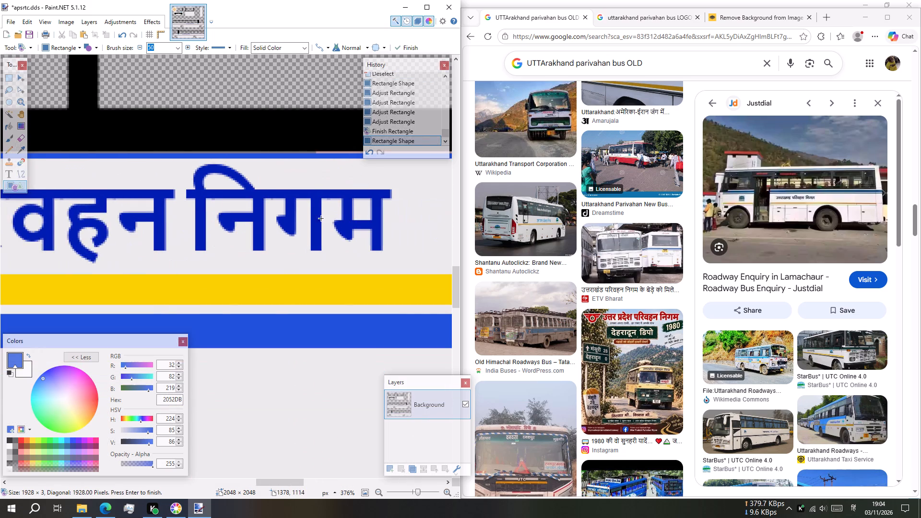
pyautogui.keyDown('ctrl'); pyautogui.scroll(3, 327, 203); pyautogui.keyUp('ctrl')
pyautogui.keyDown('shift'); pyautogui.scroll(3, 347, 197); pyautogui.keyUp('shift')
pyautogui.keyDown('shift'); pyautogui.scroll(-10, 347, 197); pyautogui.keyUp('shift')
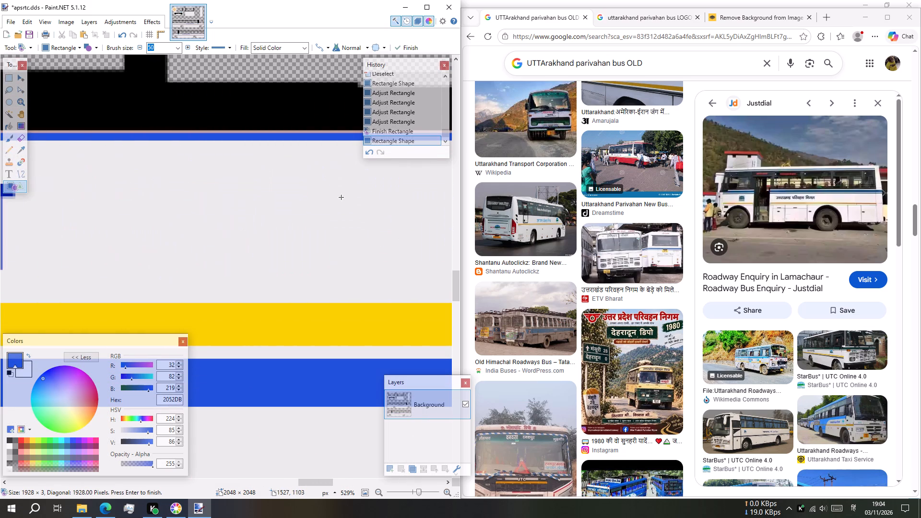
pyautogui.keyDown('shift'); pyautogui.scroll(-3, 341, 197); pyautogui.keyUp('shift')
pyautogui.keyDown('shift'); pyautogui.scroll(-3, 303, 195); pyautogui.keyUp('shift')
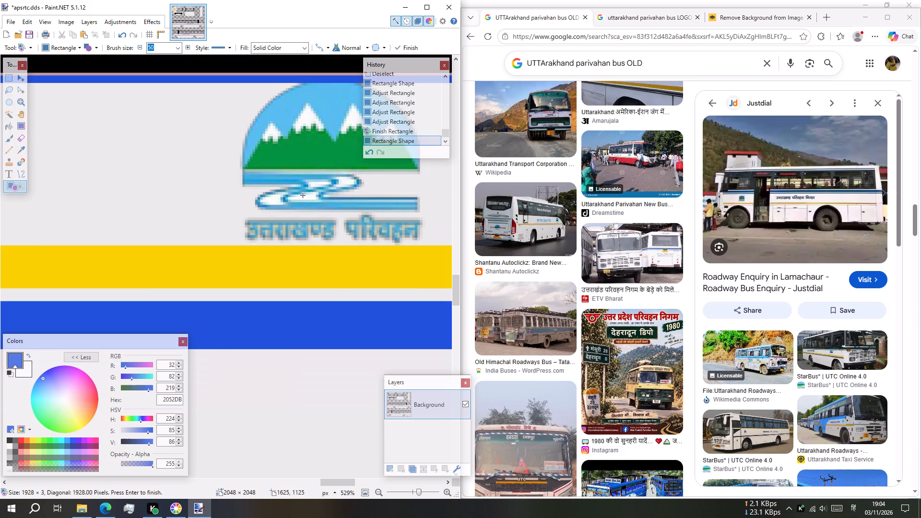
pyautogui.scroll(2, 342, 182)
pyautogui.keyDown('shift'); pyautogui.scroll(-3, 360, 207); pyautogui.keyUp('shift')
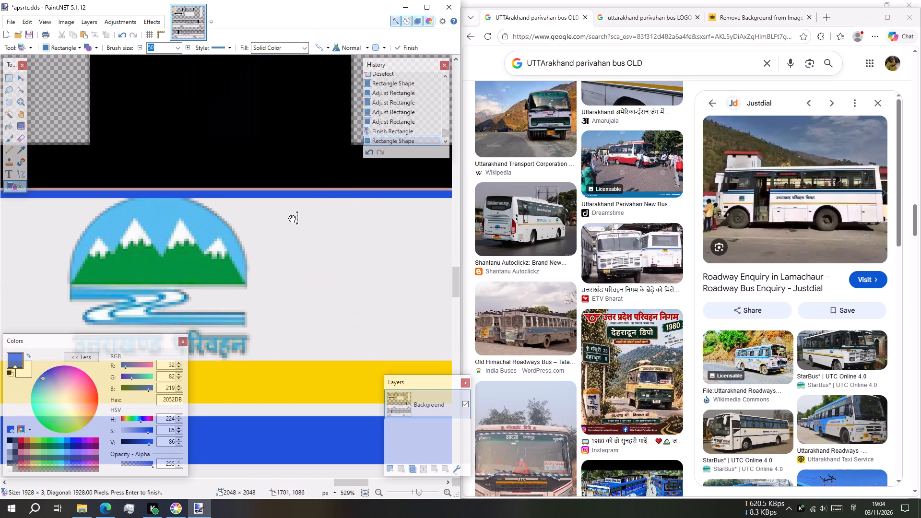
pyautogui.keyDown('shift'); pyautogui.scroll(-9, 290, 219); pyautogui.keyUp('shift')
pyautogui.keyDown('ctrl'); pyautogui.scroll(-6, 289, 219); pyautogui.keyUp('ctrl')
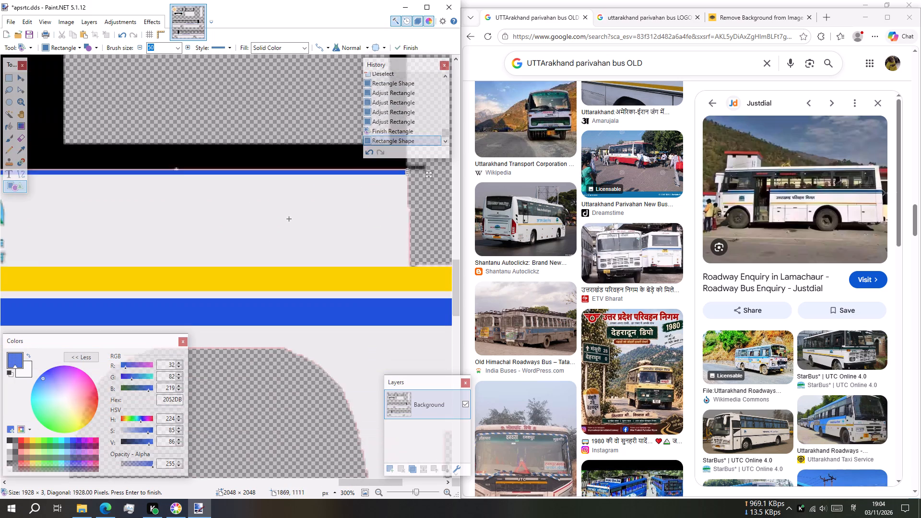
pyautogui.keyDown('ctrl'); pyautogui.scroll(-3, 289, 219); pyautogui.keyUp('ctrl')
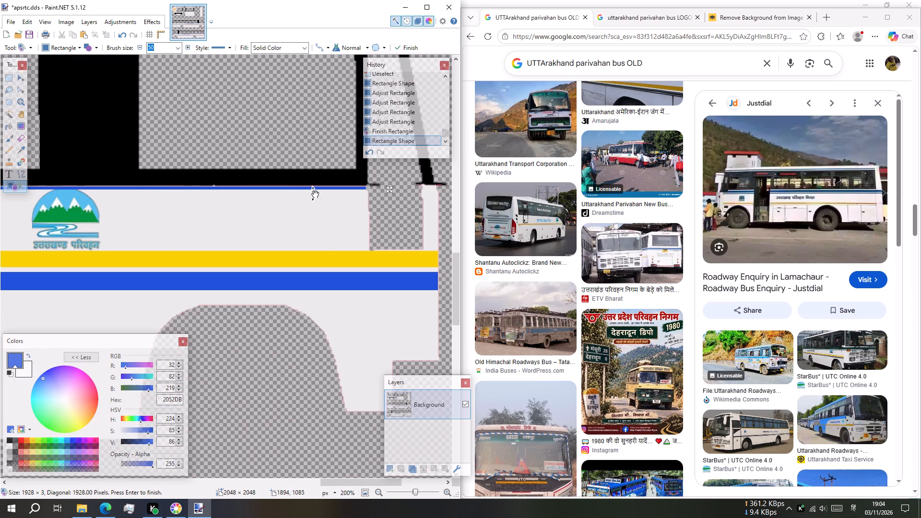
pyautogui.keyDown('shift'); pyautogui.scroll(5, 139, 206); pyautogui.keyUp('shift')
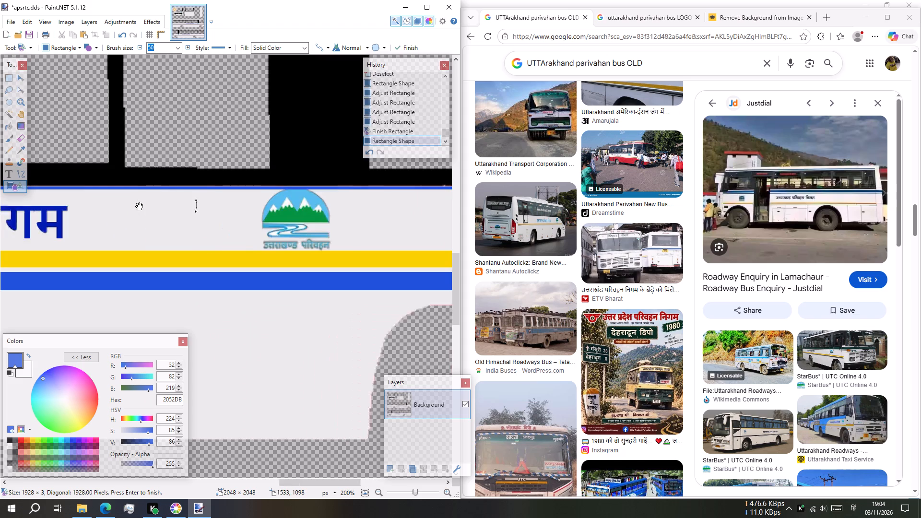
pyautogui.keyDown('shift'); pyautogui.scroll(8, 139, 206); pyautogui.keyUp('shift')
pyautogui.keyDown('ctrl'); pyautogui.scroll(7, 233, 191); pyautogui.keyUp('ctrl')
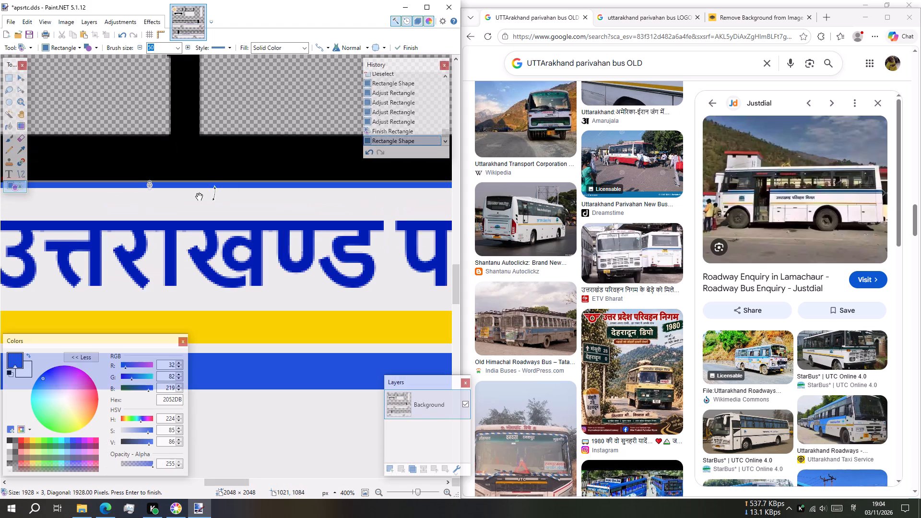
pyautogui.keyDown('ctrl'); pyautogui.scroll(8, 199, 196); pyautogui.keyUp('ctrl')
pyautogui.keyDown('ctrl'); pyautogui.scroll(6, 144, 208); pyautogui.keyUp('ctrl')
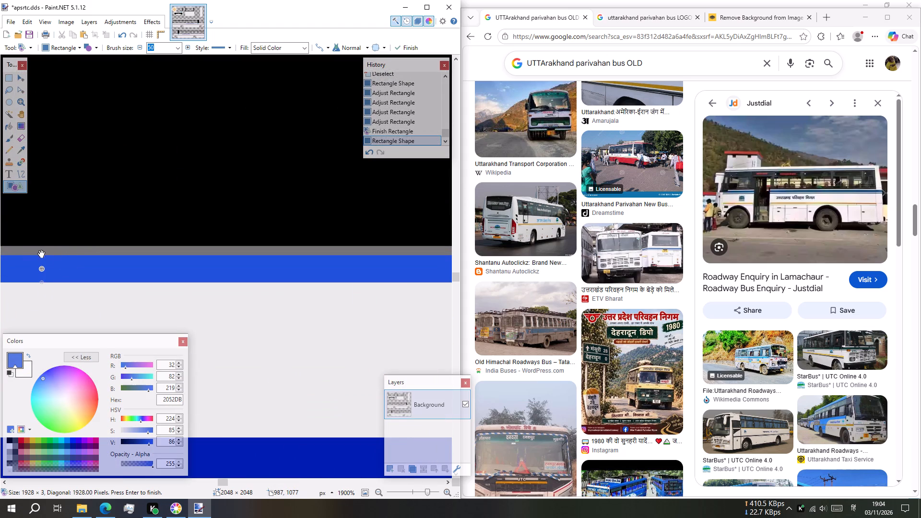
pyautogui.moveTo(41, 253); pyautogui.dragTo(53, 245)
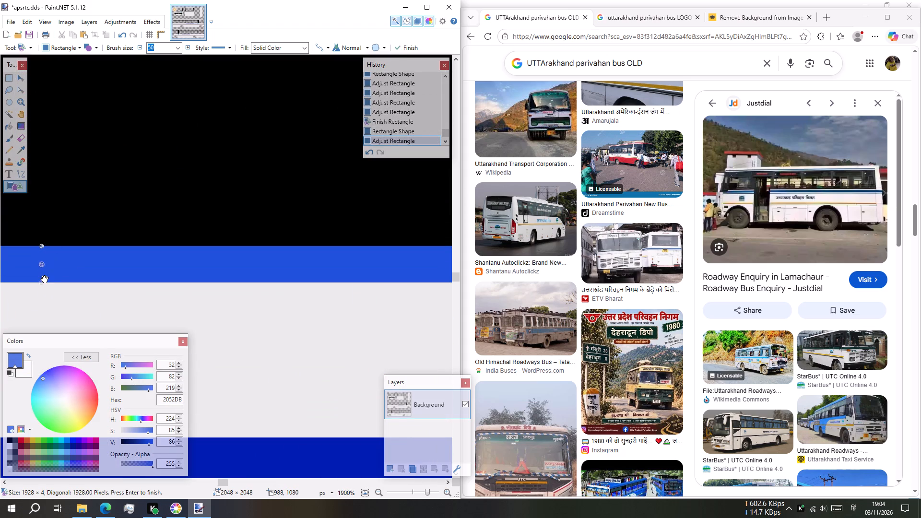
# Raise the upper side's thin blue rectangle's bottom edge, making it 3 px high.
pyautogui.moveTo(43, 282); pyautogui.dragTo(50, 276)
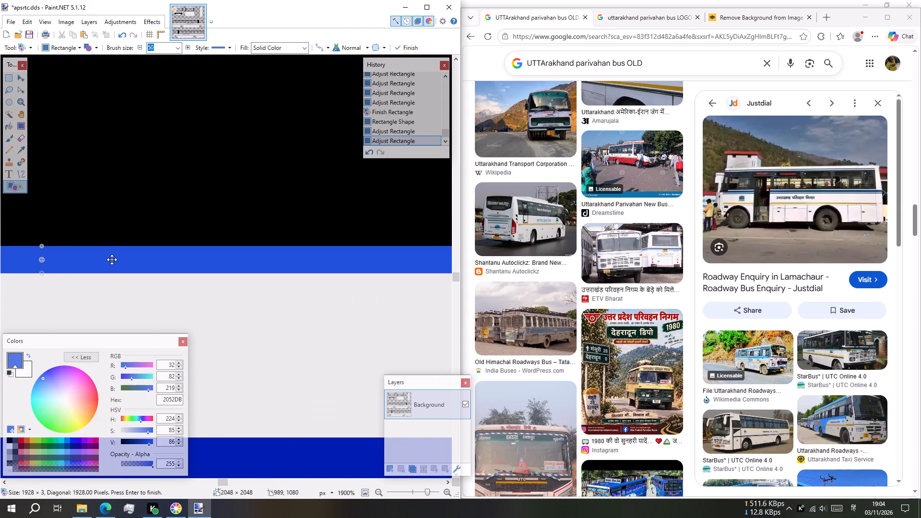
# Examine the thin blue line on the upper side against the lettering, logo, other stripes and the lower side.
pyautogui.keyDown('ctrl'); pyautogui.scroll(-13, 112, 259); pyautogui.keyUp('ctrl')
pyautogui.scroll(-6, 160, 244)
pyautogui.keyDown('ctrl'); pyautogui.scroll(-9, 161, 244); pyautogui.keyUp('ctrl')
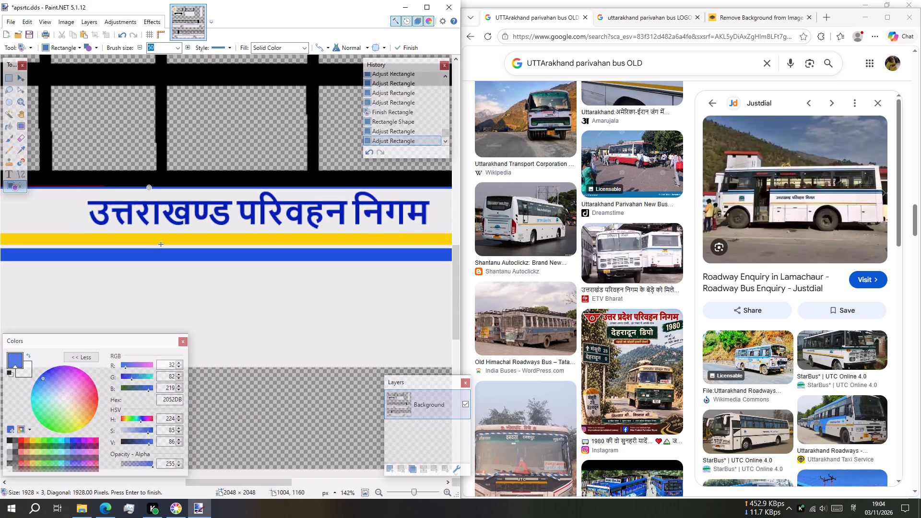
pyautogui.keyDown('ctrl'); pyautogui.scroll(-5, 161, 244); pyautogui.keyUp('ctrl')
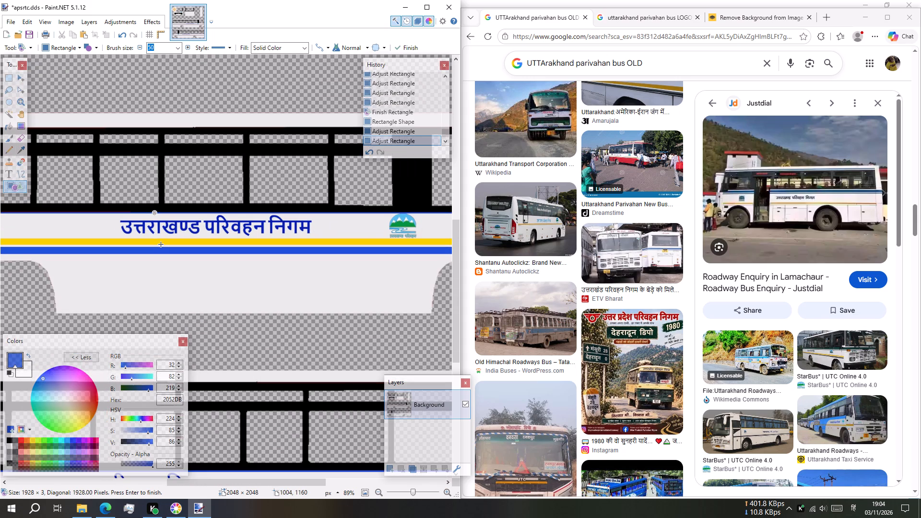
pyautogui.keyDown('ctrl'); pyautogui.scroll(-6, 148, 241); pyautogui.keyUp('ctrl')
pyautogui.keyDown('shift'); pyautogui.scroll(3, 104, 247); pyautogui.keyUp('shift')
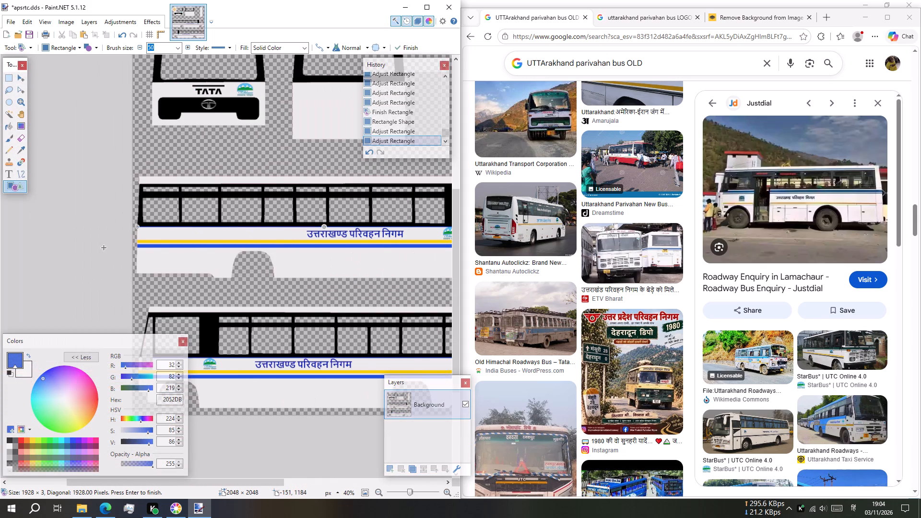
pyautogui.keyDown('ctrl'); pyautogui.scroll(3, 130, 256); pyautogui.keyUp('ctrl')
pyautogui.keyDown('ctrl'); pyautogui.scroll(-2, 130, 256); pyautogui.keyUp('ctrl')
pyautogui.keyDown('ctrl'); pyautogui.scroll(3, 130, 256); pyautogui.keyUp('ctrl')
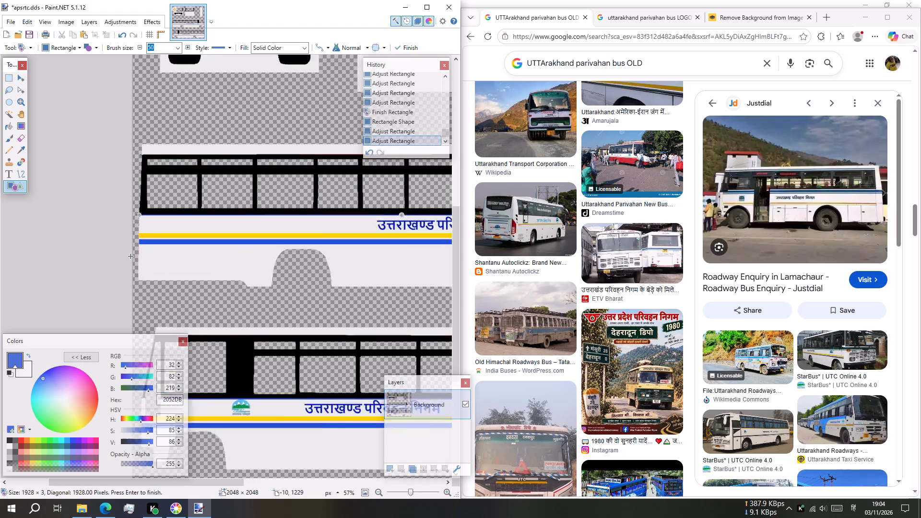
pyautogui.keyDown('ctrl'); pyautogui.scroll(1, 311, 215); pyautogui.keyUp('ctrl')
pyautogui.keyDown('ctrl'); pyautogui.scroll(2, 370, 216); pyautogui.keyUp('ctrl')
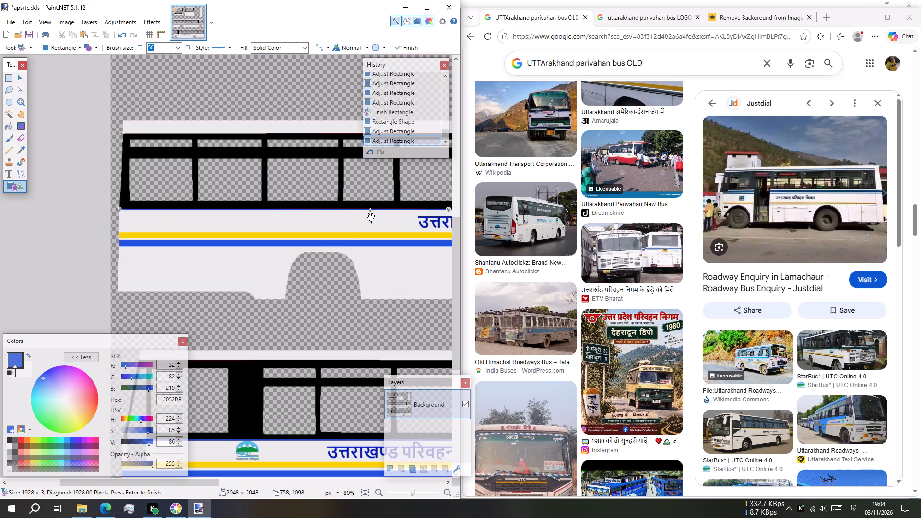
# Lower the bottom edge of the upper side's thin blue rectangle, making it 6 px high.
pyautogui.keyDown('ctrl'); pyautogui.scroll(4, 370, 216); pyautogui.keyUp('ctrl')
pyautogui.keyDown('shift'); pyautogui.scroll(-4, 366, 219); pyautogui.keyUp('shift')
pyautogui.keyDown('shift'); pyautogui.scroll(-1, 325, 234); pyautogui.keyUp('shift')
pyautogui.keyDown('ctrl'); pyautogui.scroll(4, 231, 311); pyautogui.keyUp('ctrl')
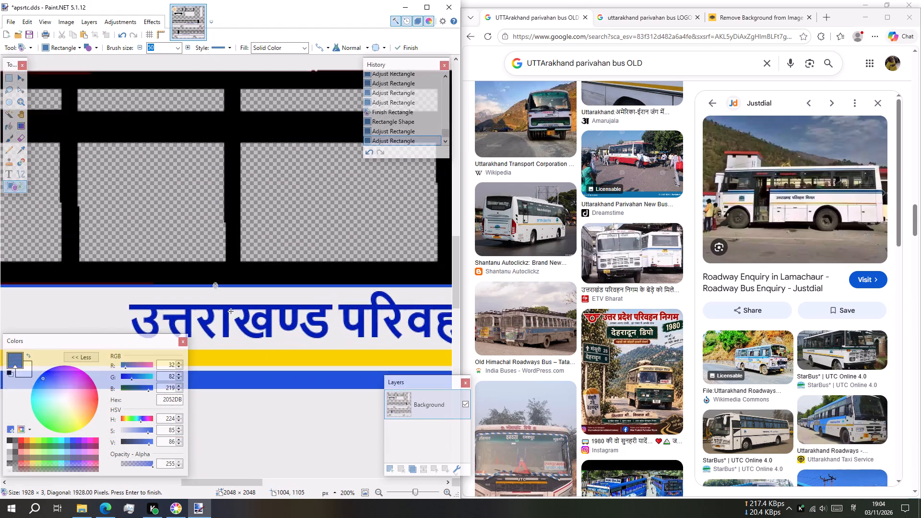
pyautogui.keyDown('ctrl'); pyautogui.scroll(5, 231, 311); pyautogui.keyUp('ctrl')
pyautogui.keyDown('shift'); pyautogui.scroll(-3, 254, 281); pyautogui.keyUp('shift')
pyautogui.keyDown('shift'); pyautogui.scroll(2, 191, 285); pyautogui.keyUp('shift')
pyautogui.moveTo(152, 277); pyautogui.dragTo(151, 277)
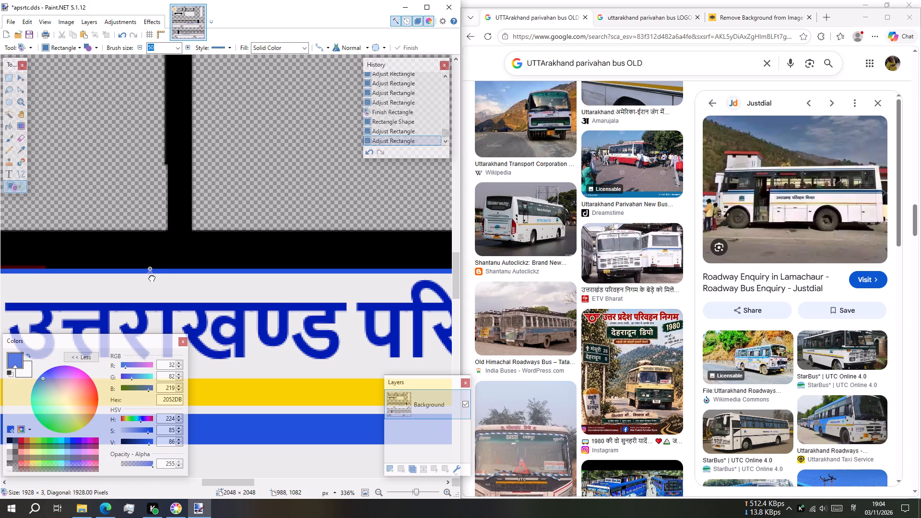
pyautogui.moveTo(151, 277); pyautogui.dragTo(151, 283)
# Compare the upper side's thickened blue line with the lower side and finish the rectangle.
pyautogui.keyDown('ctrl'); pyautogui.scroll(-15, 195, 287); pyautogui.keyUp('ctrl')
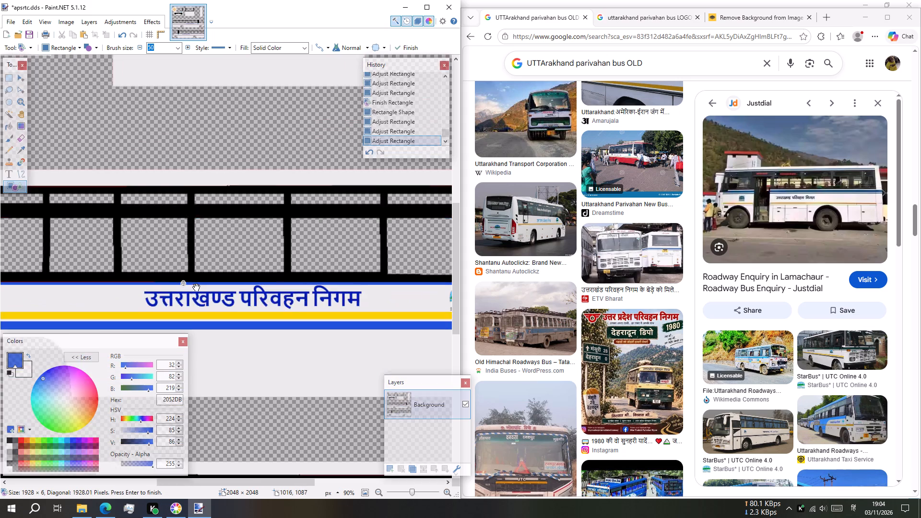
pyautogui.keyDown('ctrl'); pyautogui.scroll(-3, 196, 287); pyautogui.keyUp('ctrl')
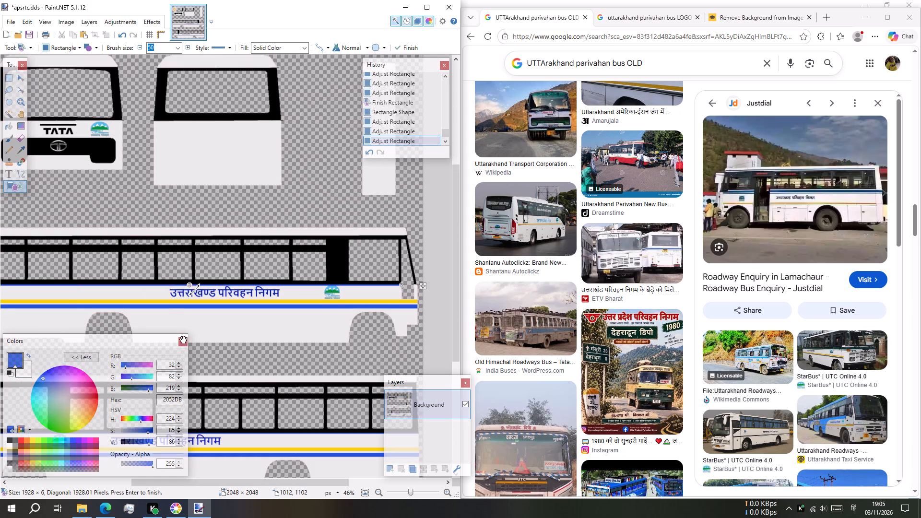
pyautogui.scroll(2, 185, 327)
pyautogui.scroll(-5, 185, 327)
pyautogui.keyDown('ctrl'); pyautogui.scroll(4, 77, 279); pyautogui.keyUp('ctrl')
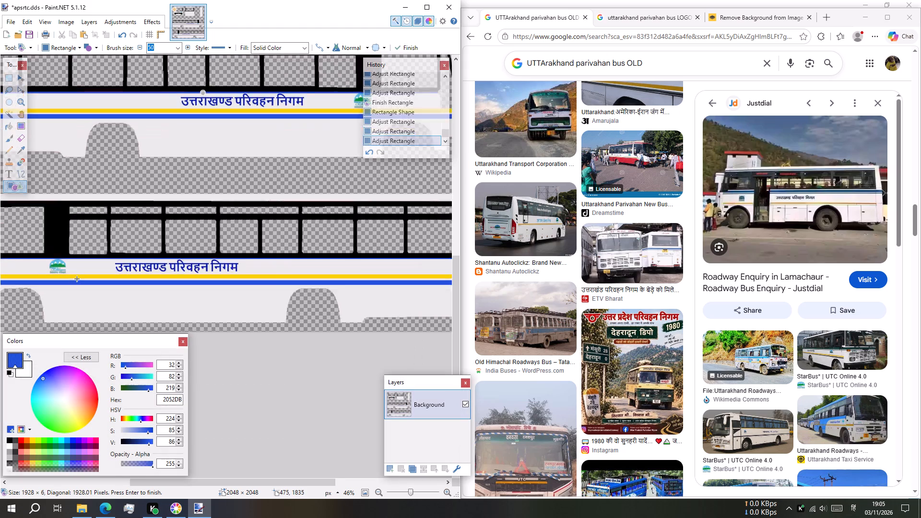
pyautogui.keyDown('ctrl'); pyautogui.scroll(5, 77, 279); pyautogui.keyUp('ctrl')
pyautogui.keyDown('shift'); pyautogui.scroll(3, 77, 279); pyautogui.keyUp('shift')
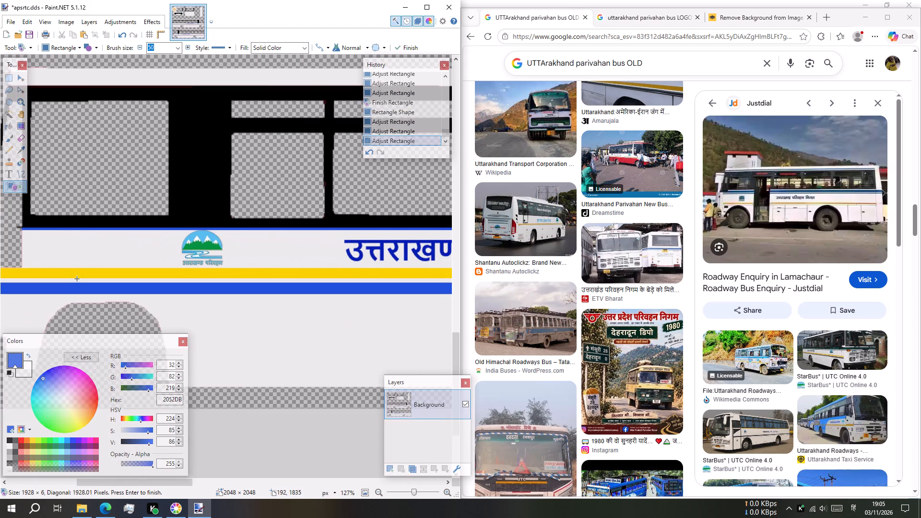
pyautogui.keyDown('shift'); pyautogui.scroll(-4, 77, 279); pyautogui.keyUp('shift')
pyautogui.keyDown('ctrl'); pyautogui.scroll(-10, 101, 271); pyautogui.keyUp('ctrl')
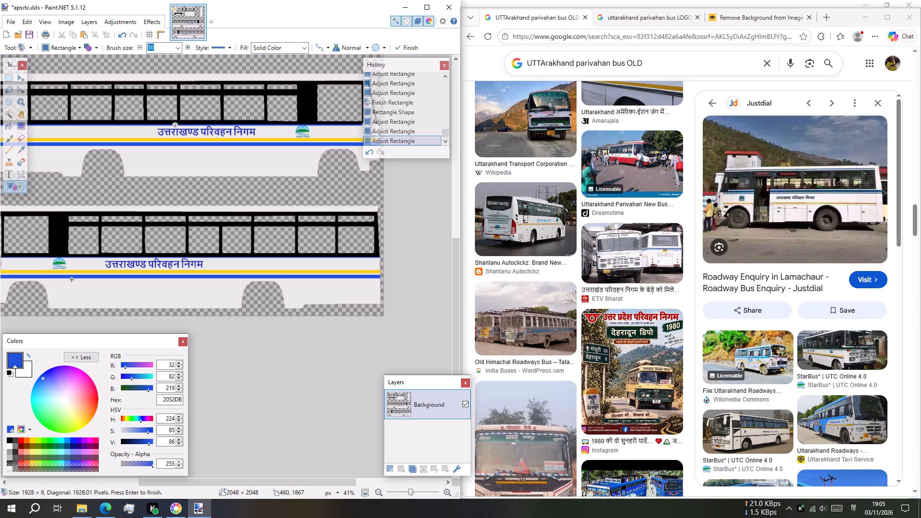
pyautogui.press('Escape')
# Draw a blue rectangle, about 1929 × 9 px, over the thin line directly beneath the lower side's windows.
pyautogui.keyDown('shift'); pyautogui.scroll(3, 49, 273); pyautogui.keyUp('shift')
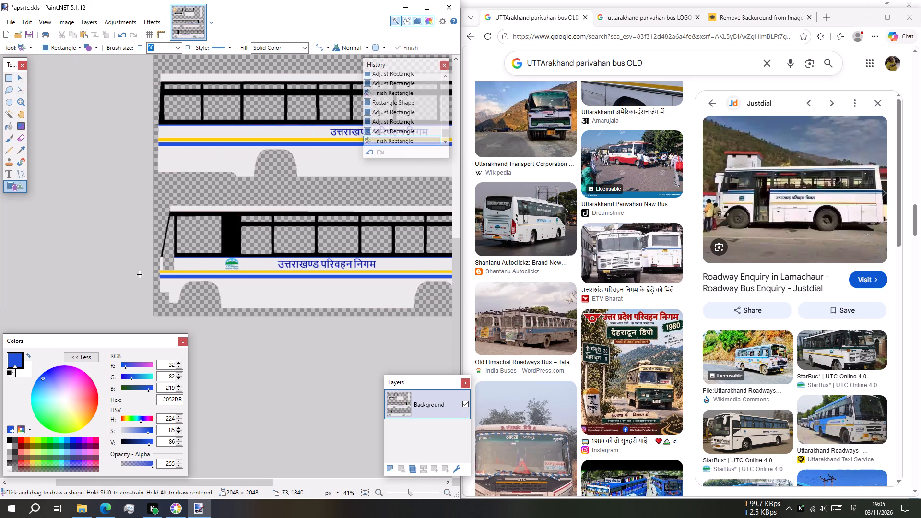
pyautogui.keyDown('ctrl'); pyautogui.scroll(12, 184, 274); pyautogui.keyUp('ctrl')
pyautogui.keyDown('ctrl'); pyautogui.scroll(6, 148, 243); pyautogui.keyUp('ctrl')
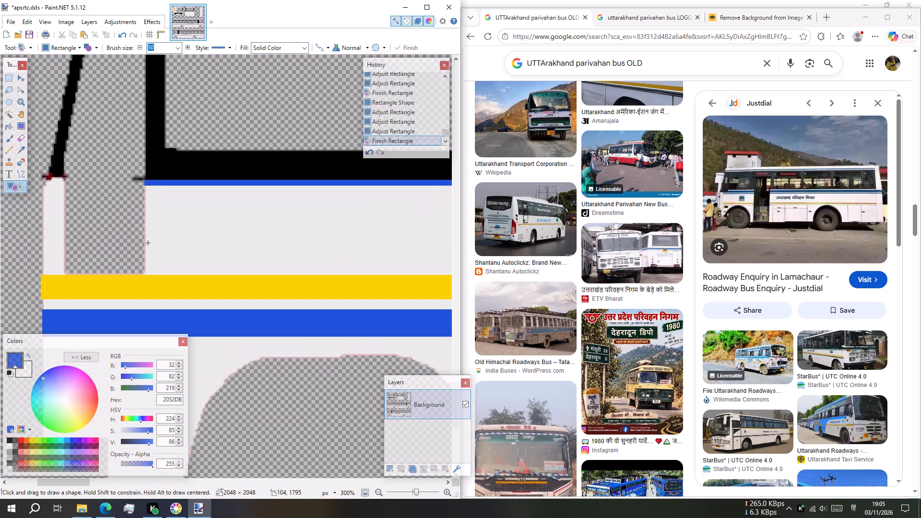
pyautogui.keyDown('ctrl'); pyautogui.scroll(1, 148, 243); pyautogui.keyUp('ctrl')
pyautogui.moveTo(145, 177); pyautogui.dragTo(182, 180)
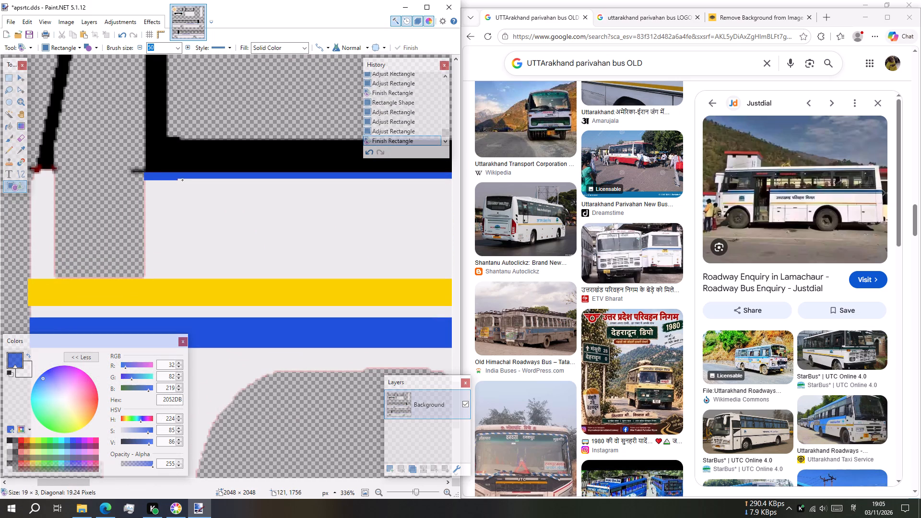
pyautogui.moveTo(182, 180); pyautogui.dragTo(457, 188)
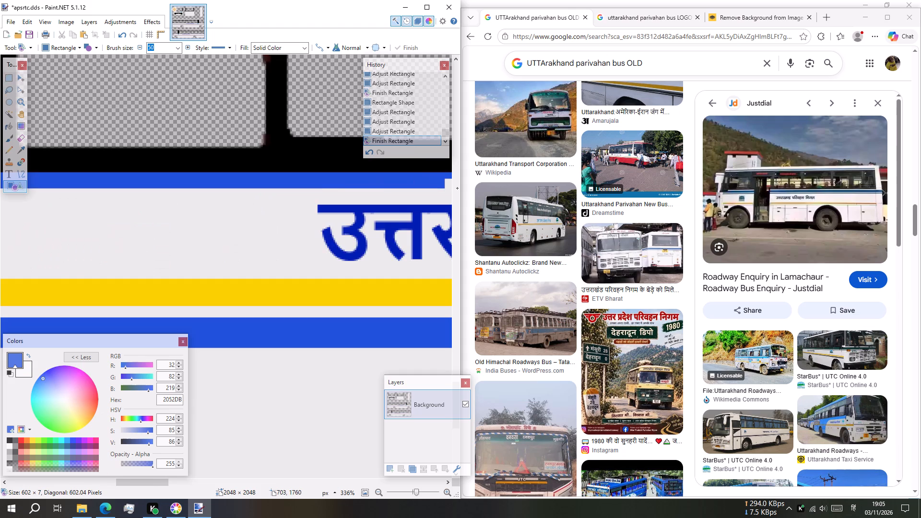
pyautogui.moveTo(457, 188); pyautogui.dragTo(412, 189)
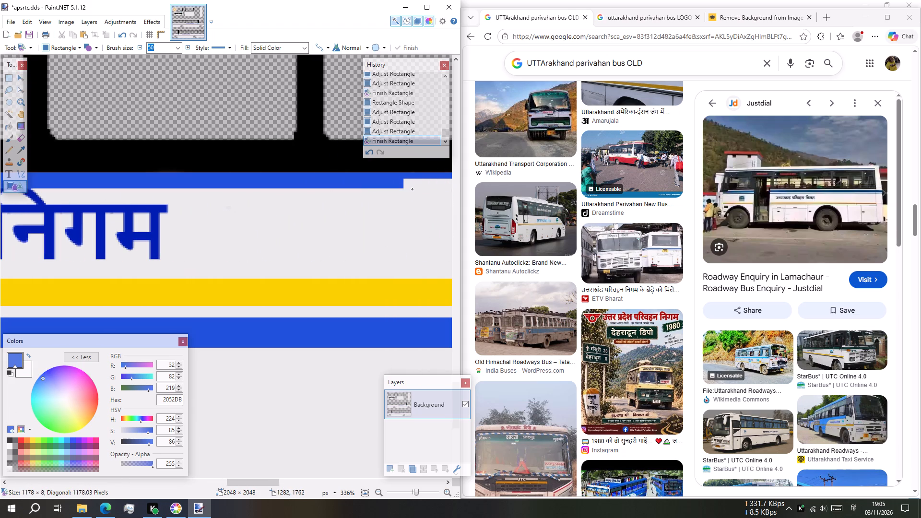
pyautogui.moveTo(412, 189); pyautogui.dragTo(425, 191)
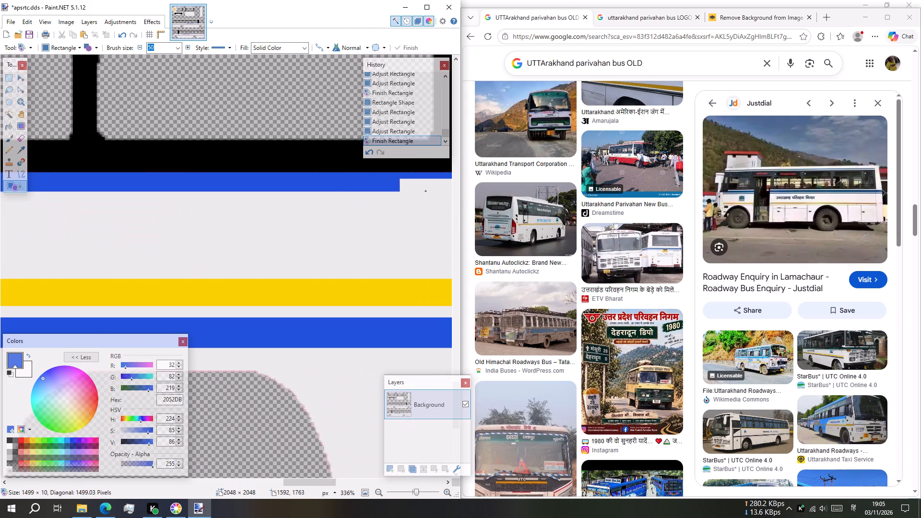
pyautogui.moveTo(425, 191); pyautogui.dragTo(413, 189)
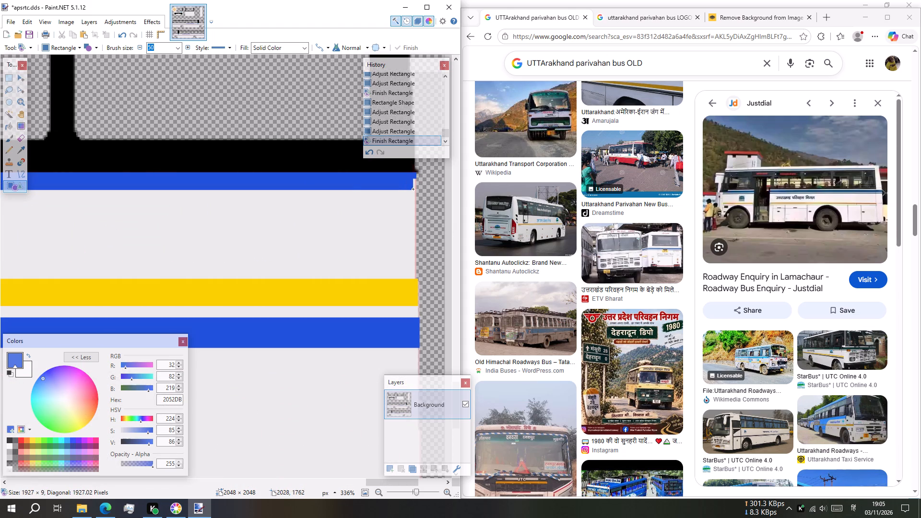
pyautogui.moveTo(413, 189); pyautogui.dragTo(415, 189)
# Raise the bottom edge of the lower side's new blue rectangle, making it 4 px high, and finish the shape.
pyautogui.keyDown('shift'); pyautogui.scroll(-3, 264, 194); pyautogui.keyUp('shift')
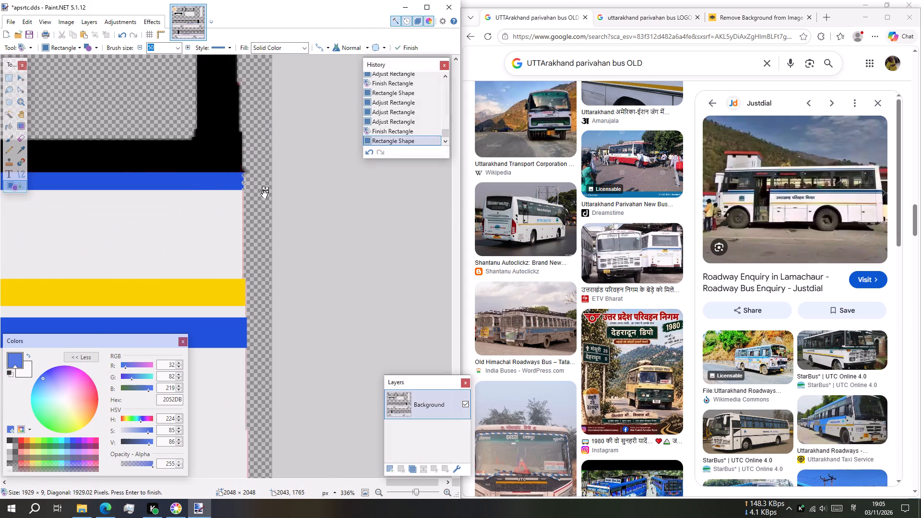
pyautogui.keyDown('shift'); pyautogui.scroll(20, 264, 194); pyautogui.keyUp('shift')
pyautogui.keyDown('shift'); pyautogui.scroll(14, 264, 194); pyautogui.keyUp('shift')
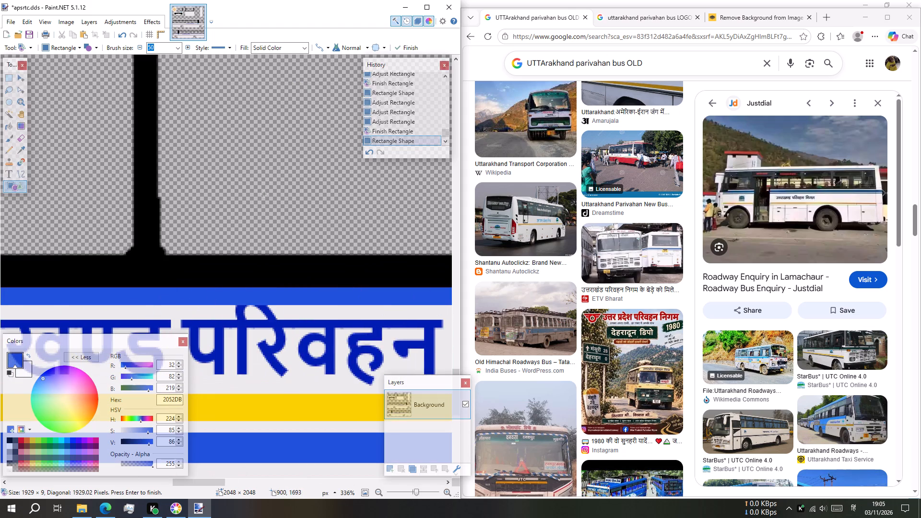
pyautogui.keyDown('shift'); pyautogui.scroll(-3, 356, 268); pyautogui.keyUp('shift')
pyautogui.keyDown('ctrl'); pyautogui.scroll(2, 357, 309); pyautogui.keyUp('ctrl')
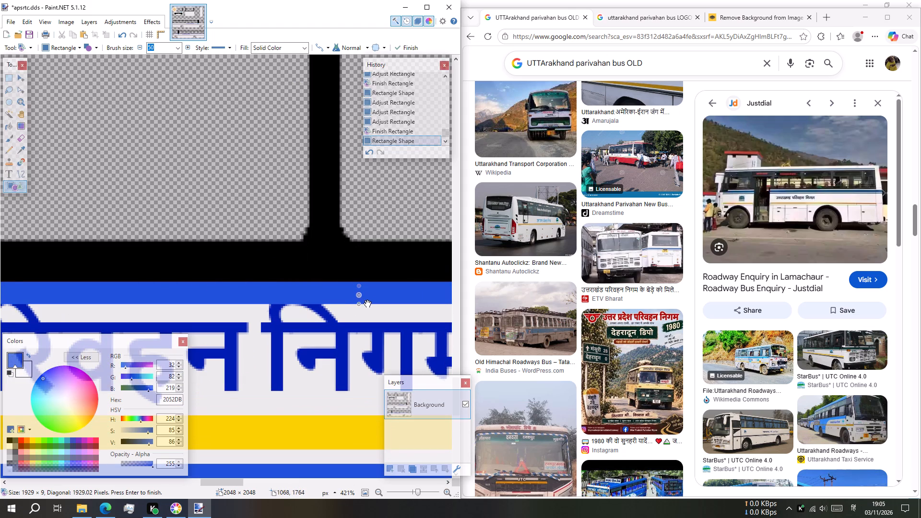
pyautogui.moveTo(361, 305); pyautogui.dragTo(374, 294)
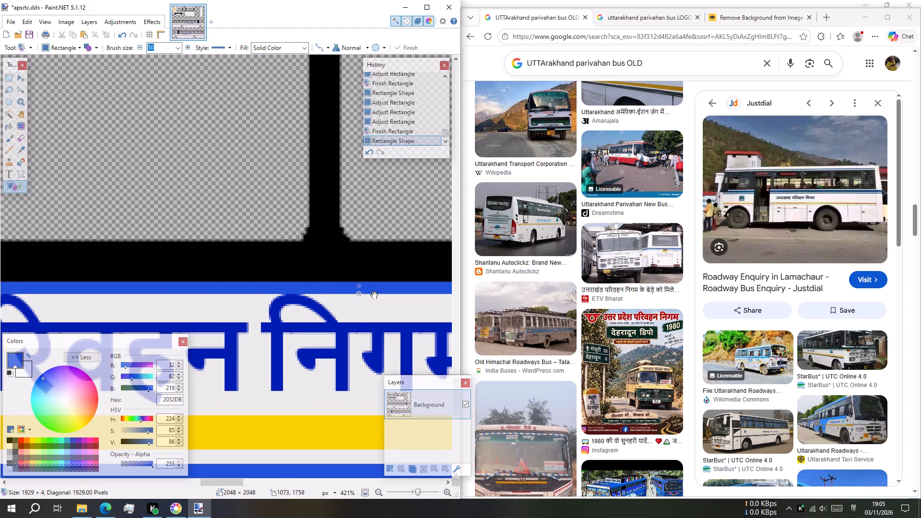
pyautogui.moveTo(374, 294); pyautogui.dragTo(378, 293)
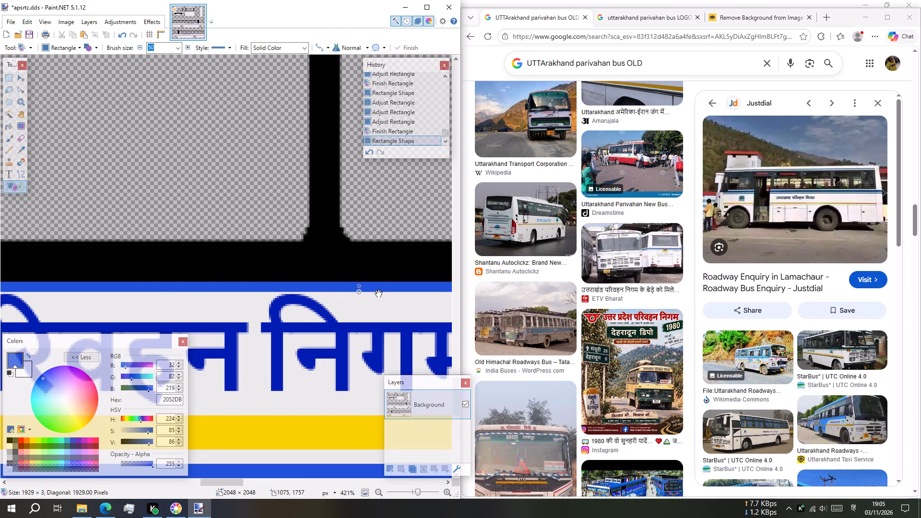
pyautogui.moveTo(378, 293); pyautogui.dragTo(380, 294)
pyautogui.keyDown('ctrl'); pyautogui.scroll(-8, 304, 293); pyautogui.keyUp('ctrl')
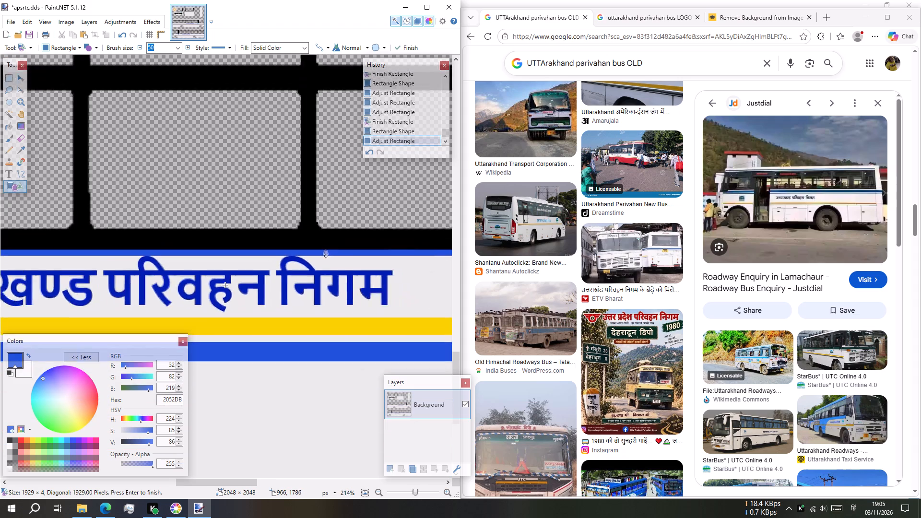
pyautogui.keyDown('ctrl'); pyautogui.scroll(-13, 225, 285); pyautogui.keyUp('ctrl')
pyautogui.keyDown('ctrl'); pyautogui.scroll(-7, 160, 275); pyautogui.keyUp('ctrl')
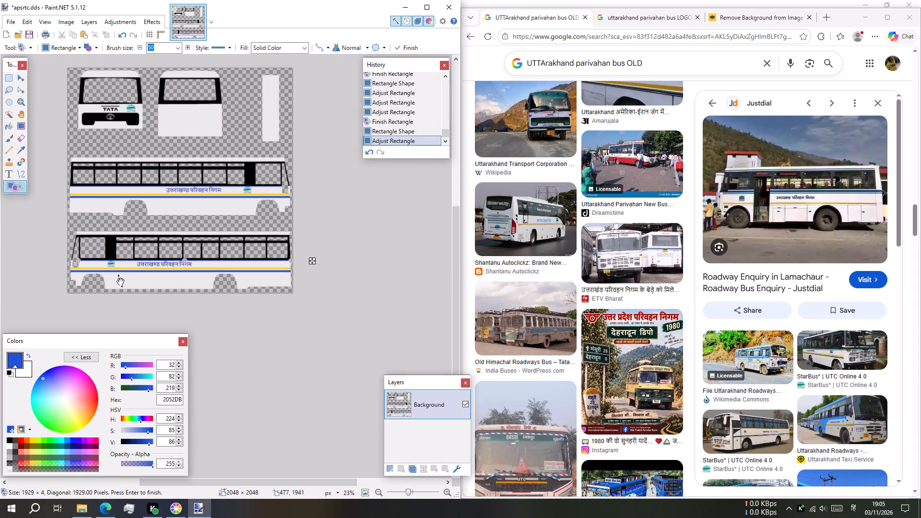
pyautogui.keyDown('ctrl'); pyautogui.scroll(3, 120, 281); pyautogui.keyUp('ctrl')
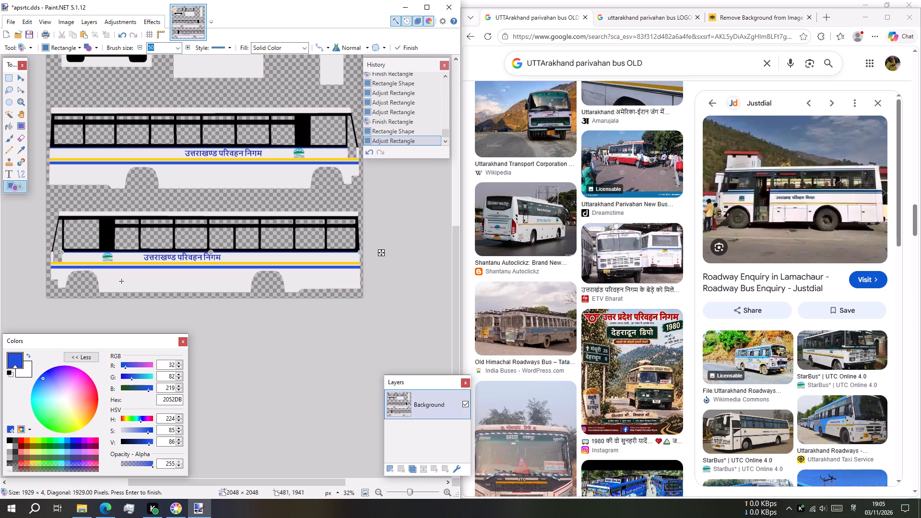
pyautogui.press('Escape')
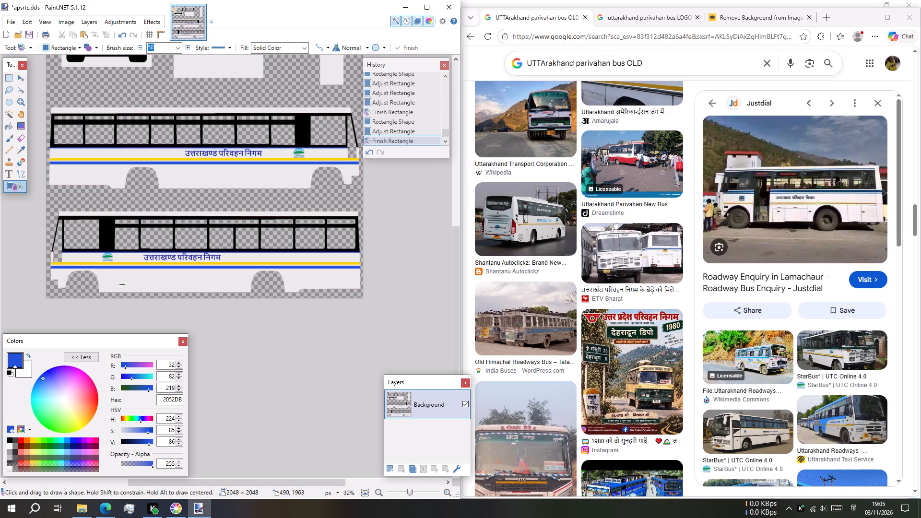
# Save the apsrtc.dds skin file.
pyautogui.hotkey('ctrl', 's')
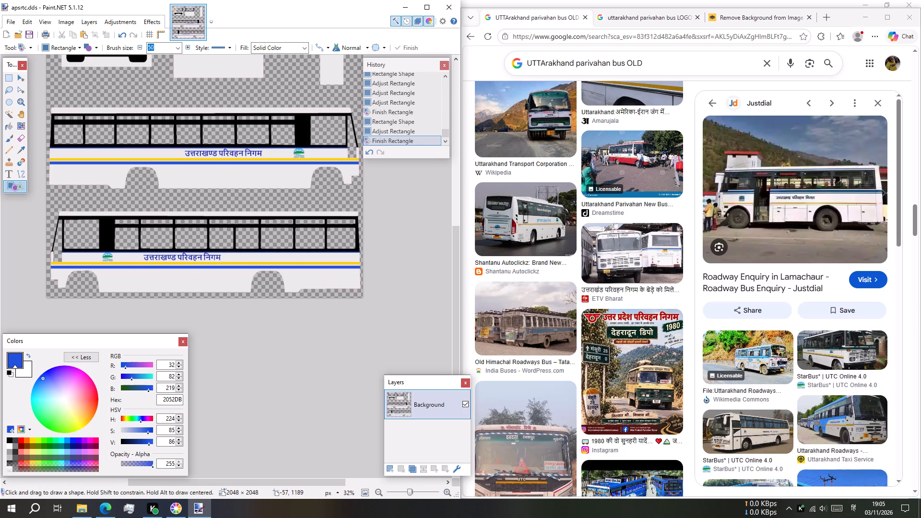
# Select the wide blue stripe below the yellow one on the lower side and fill it with black (000000).
pyautogui.click(8, 116)
pyautogui.keyDown('ctrl'); pyautogui.scroll(1, 110, 278); pyautogui.keyUp('ctrl')
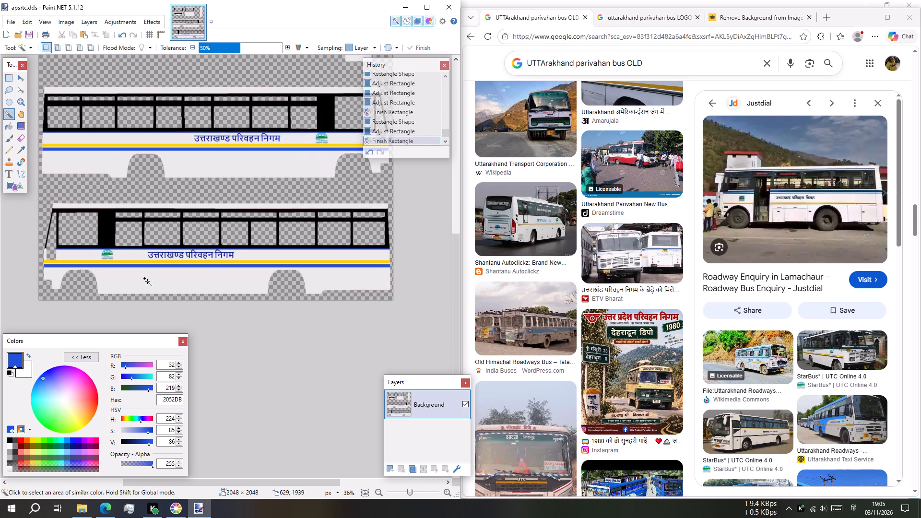
pyautogui.keyDown('ctrl'); pyautogui.scroll(5, 147, 281); pyautogui.keyUp('ctrl')
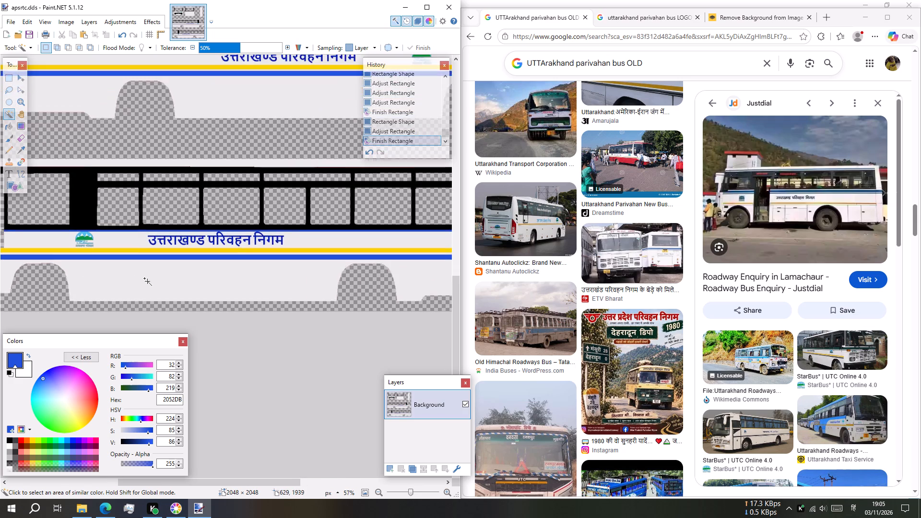
pyautogui.keyDown('ctrl'); pyautogui.scroll(1, 147, 281); pyautogui.keyUp('ctrl')
pyautogui.click(153, 252)
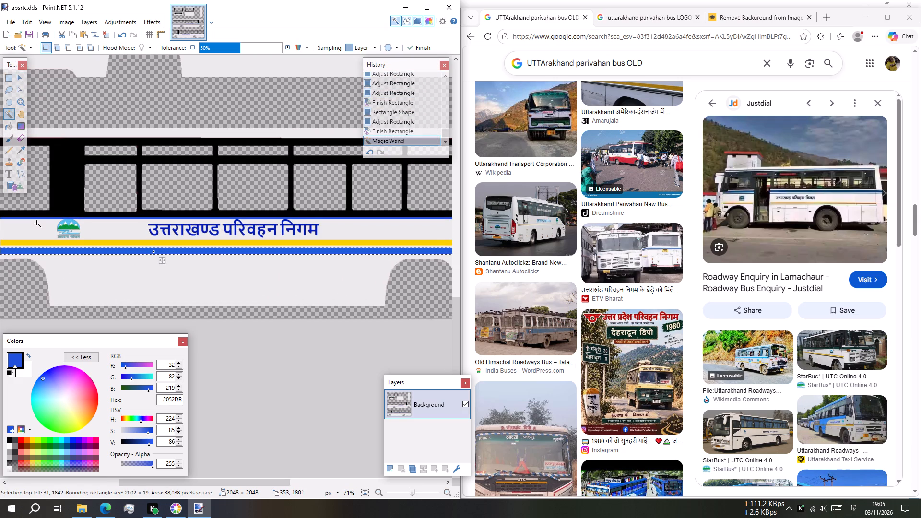
pyautogui.click(9, 375)
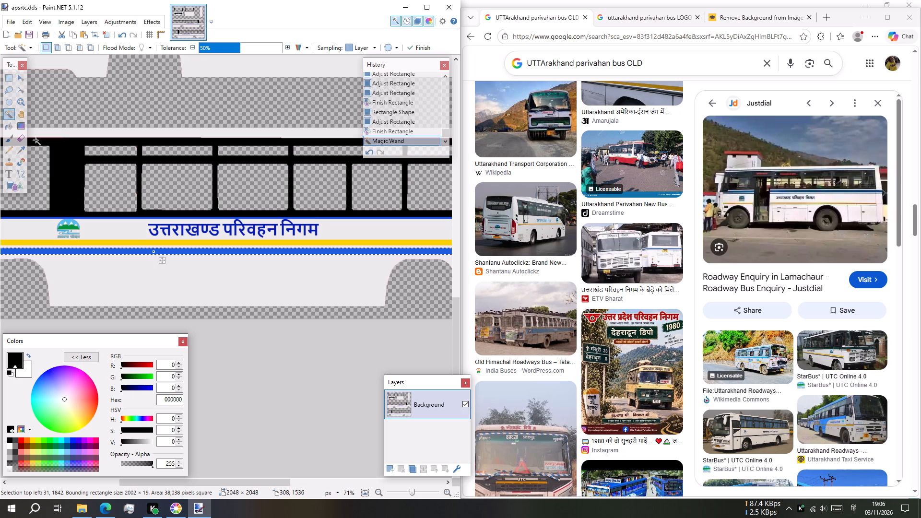
pyautogui.click(8, 129)
pyautogui.click(128, 252)
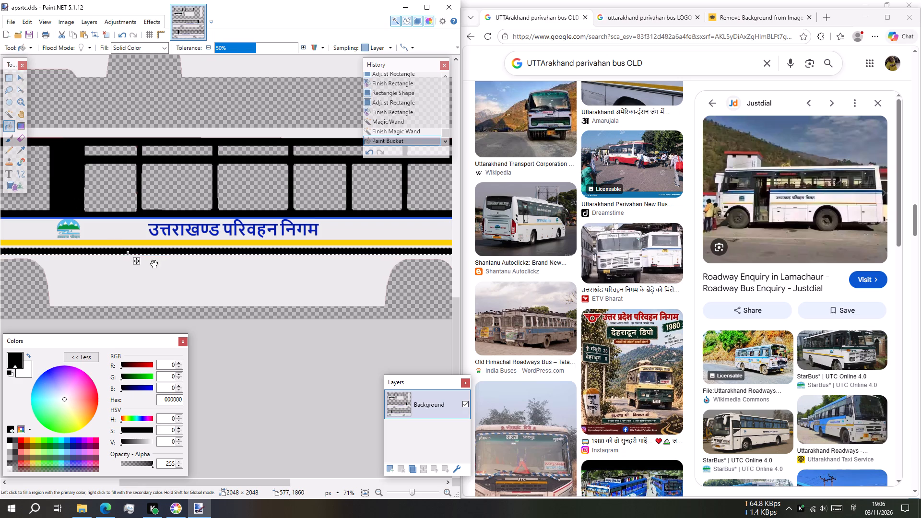
# Select the wide blue stripe below the yellow one on the upper side and fill it with the same black.
pyautogui.keyDown('ctrl'); pyautogui.scroll(-7, 152, 231); pyautogui.keyUp('ctrl')
pyautogui.scroll(2, 90, 229)
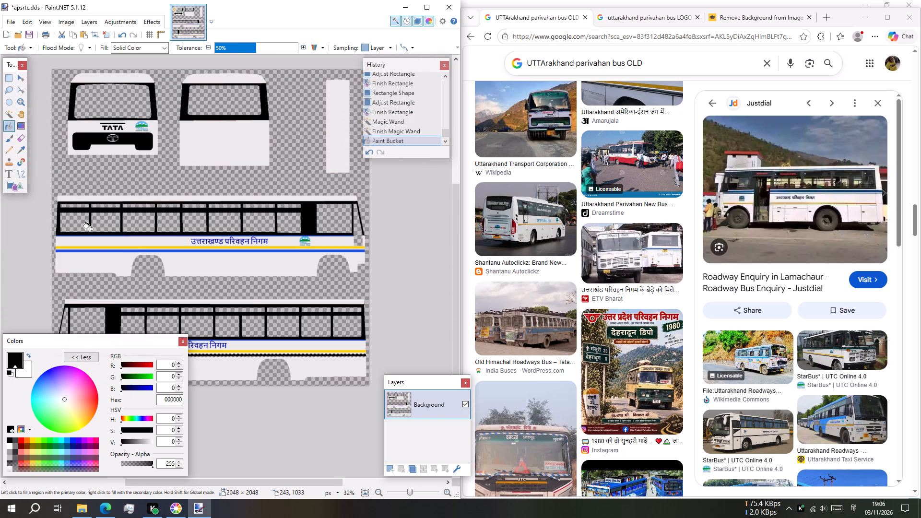
pyautogui.keyDown('ctrl'); pyautogui.scroll(6, 149, 250); pyautogui.keyUp('ctrl')
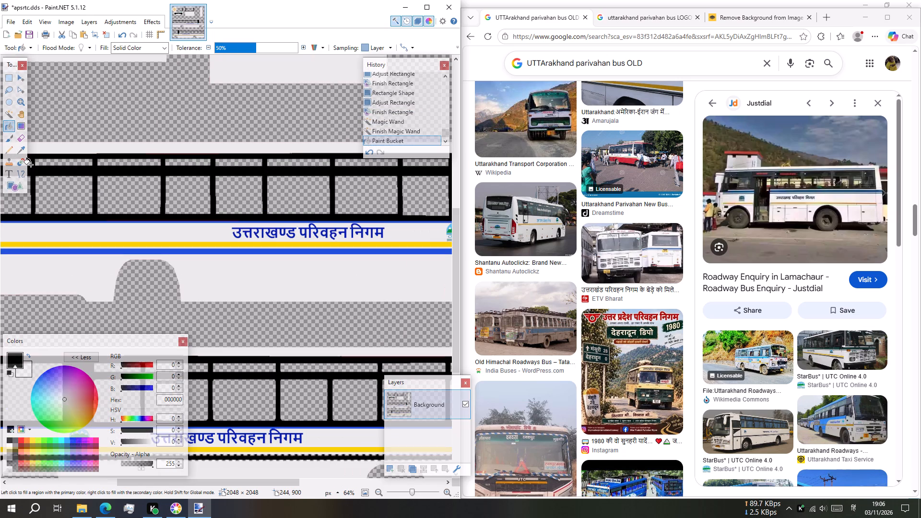
pyautogui.click(14, 111)
pyautogui.click(200, 253)
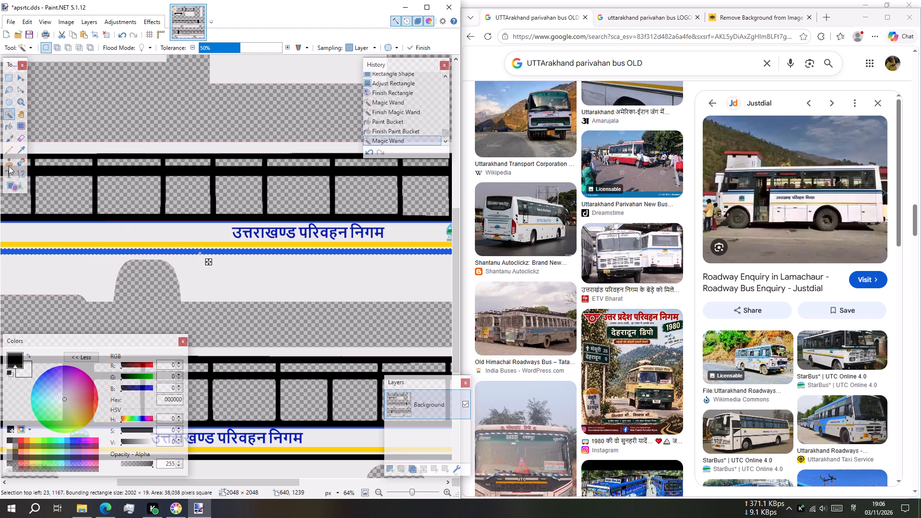
pyautogui.click(8, 129)
pyautogui.keyDown('ctrl'); pyautogui.scroll(8, 194, 266); pyautogui.keyUp('ctrl')
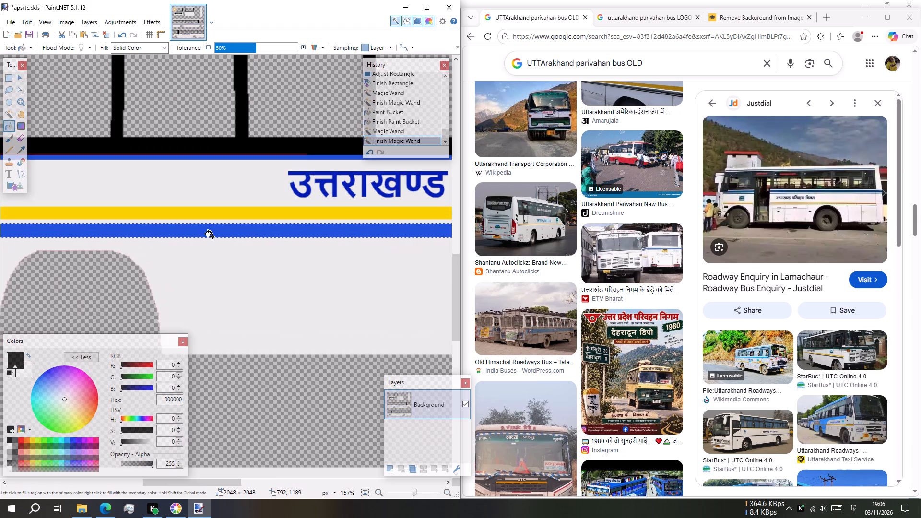
pyautogui.click(213, 233)
pyautogui.keyDown('ctrl'); pyautogui.scroll(-18, 201, 234); pyautogui.keyUp('ctrl')
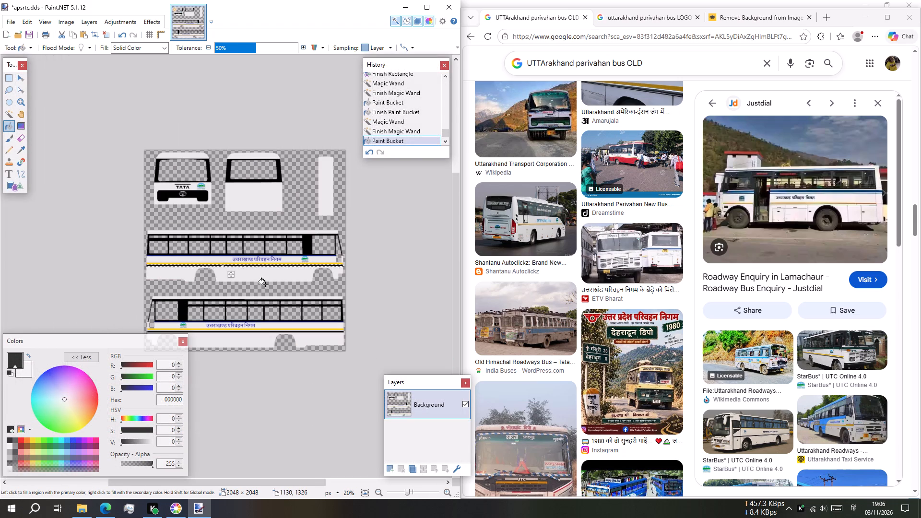
# Undo the black fills on the wide stripes of both bus sides and clear the selection.
pyautogui.scroll(-1, 744, 319)
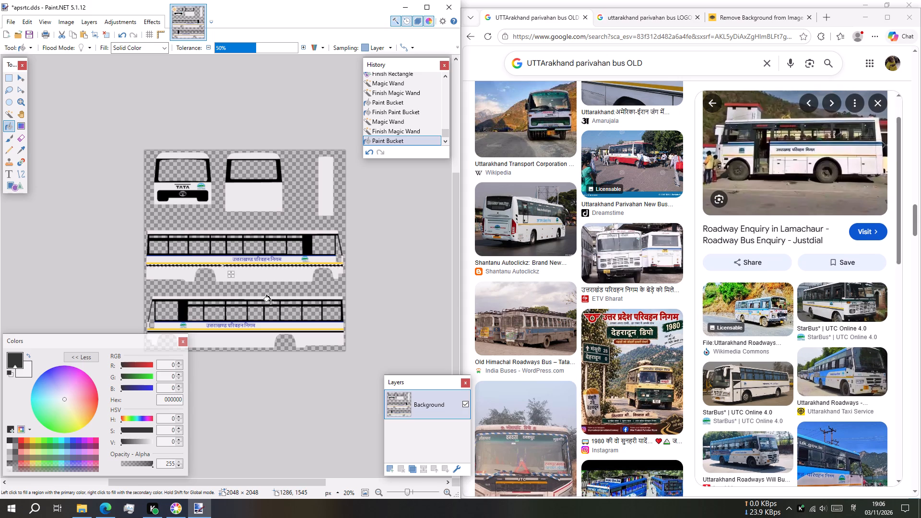
pyautogui.scroll(-1, 271, 302)
pyautogui.hotkey('ctrl', 'z')
pyautogui.press('z')
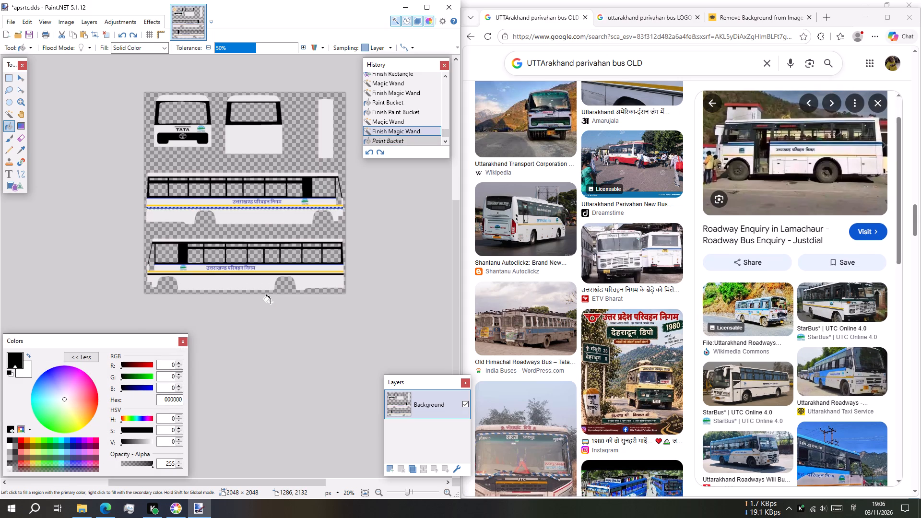
pyautogui.hotkey('ctrl', 'z')
pyautogui.hotkey('ctrl', 'z')
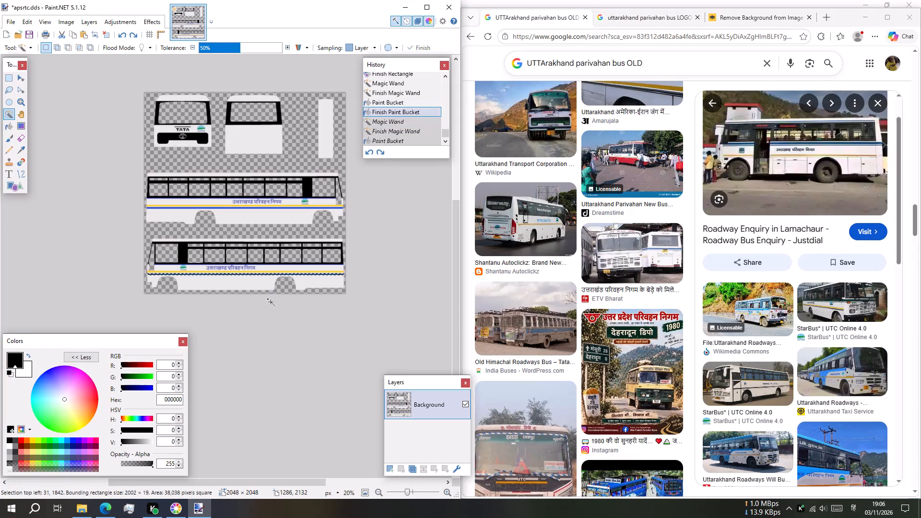
pyautogui.hotkey('ctrl', 'z')
pyautogui.hotkey('ctrl', 'z')
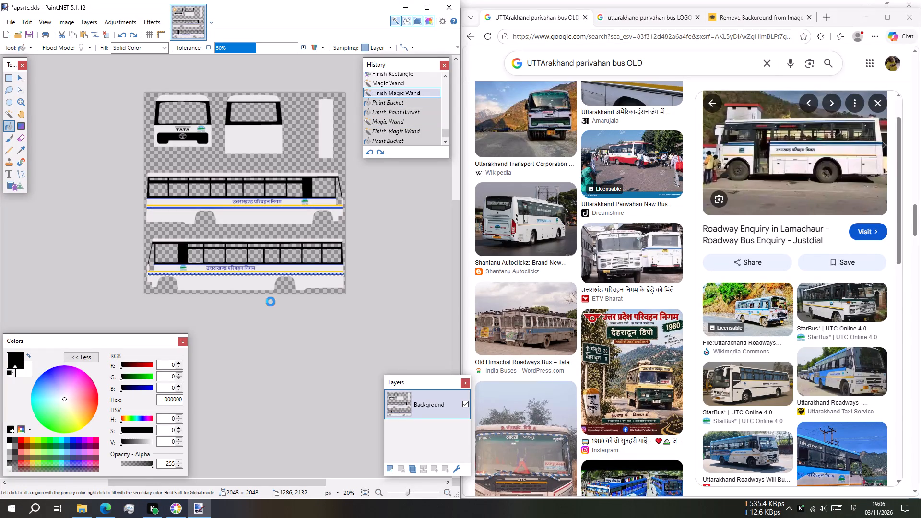
pyautogui.press('Escape')
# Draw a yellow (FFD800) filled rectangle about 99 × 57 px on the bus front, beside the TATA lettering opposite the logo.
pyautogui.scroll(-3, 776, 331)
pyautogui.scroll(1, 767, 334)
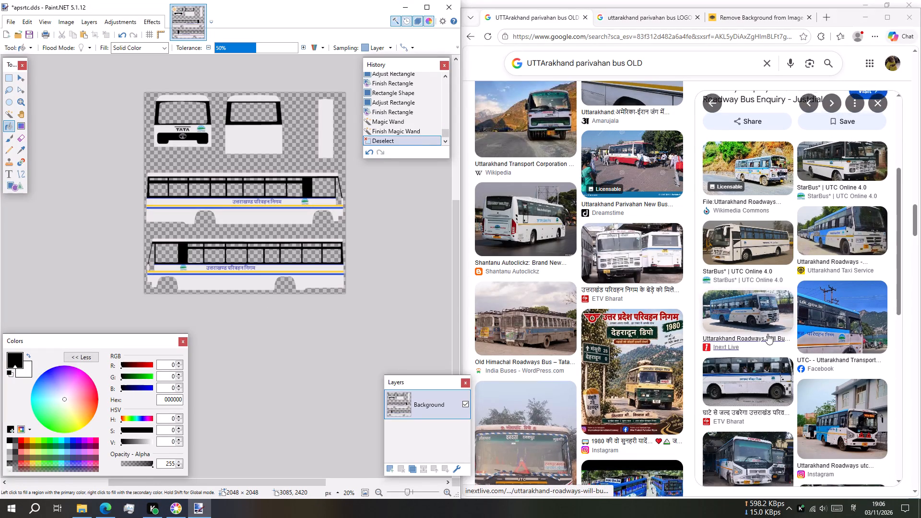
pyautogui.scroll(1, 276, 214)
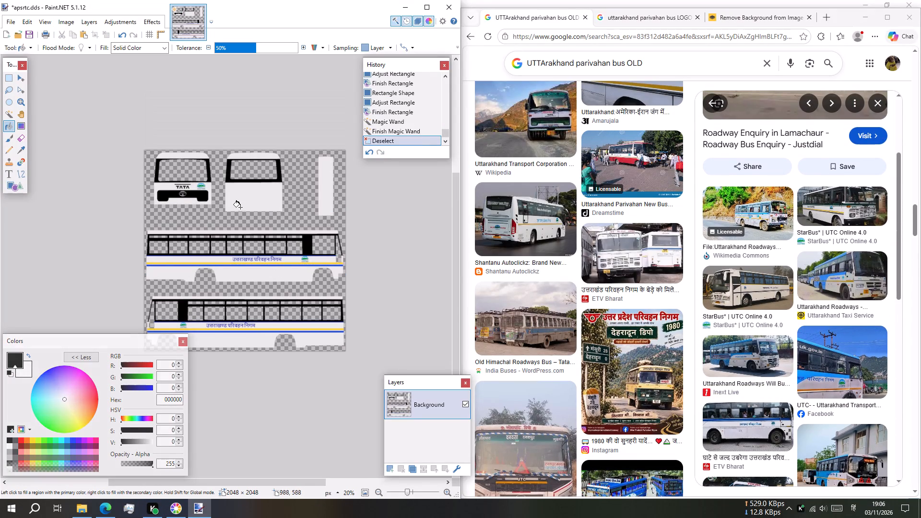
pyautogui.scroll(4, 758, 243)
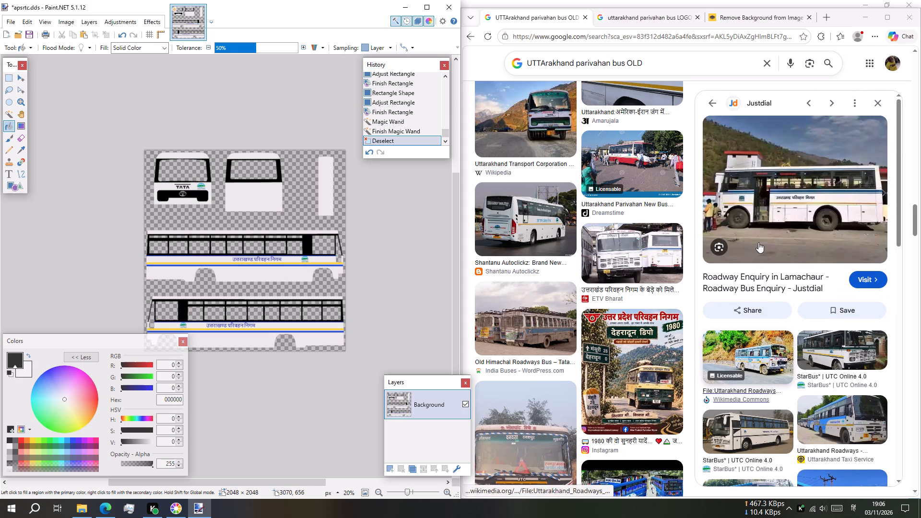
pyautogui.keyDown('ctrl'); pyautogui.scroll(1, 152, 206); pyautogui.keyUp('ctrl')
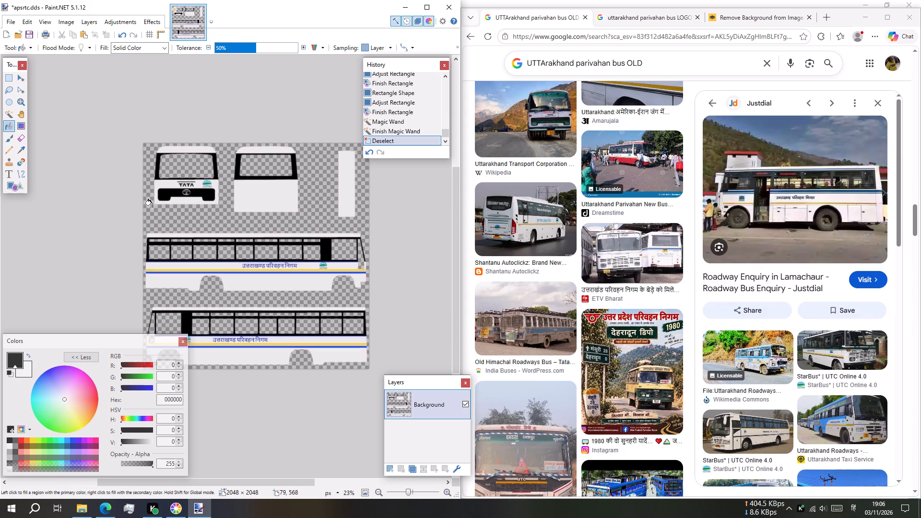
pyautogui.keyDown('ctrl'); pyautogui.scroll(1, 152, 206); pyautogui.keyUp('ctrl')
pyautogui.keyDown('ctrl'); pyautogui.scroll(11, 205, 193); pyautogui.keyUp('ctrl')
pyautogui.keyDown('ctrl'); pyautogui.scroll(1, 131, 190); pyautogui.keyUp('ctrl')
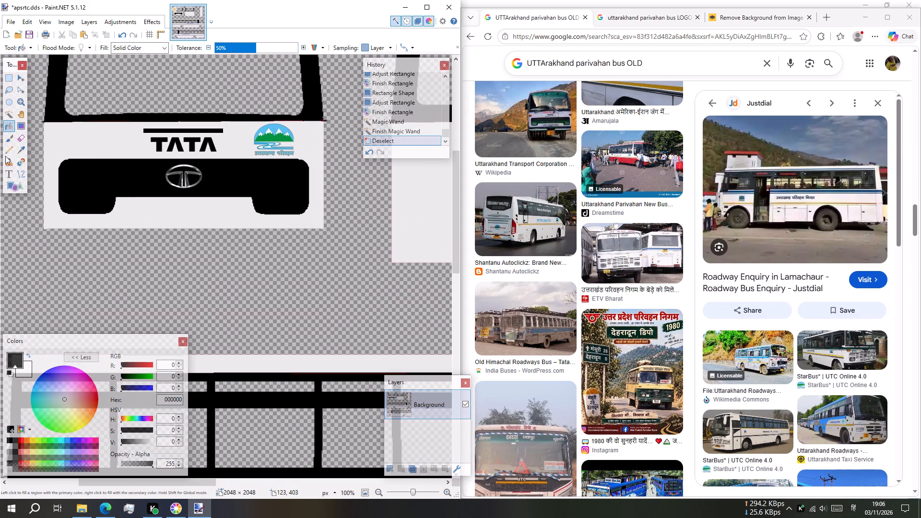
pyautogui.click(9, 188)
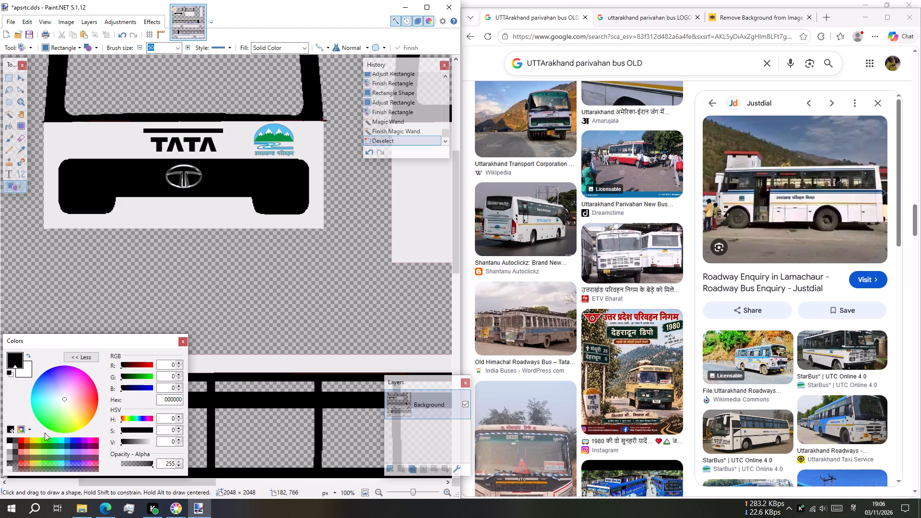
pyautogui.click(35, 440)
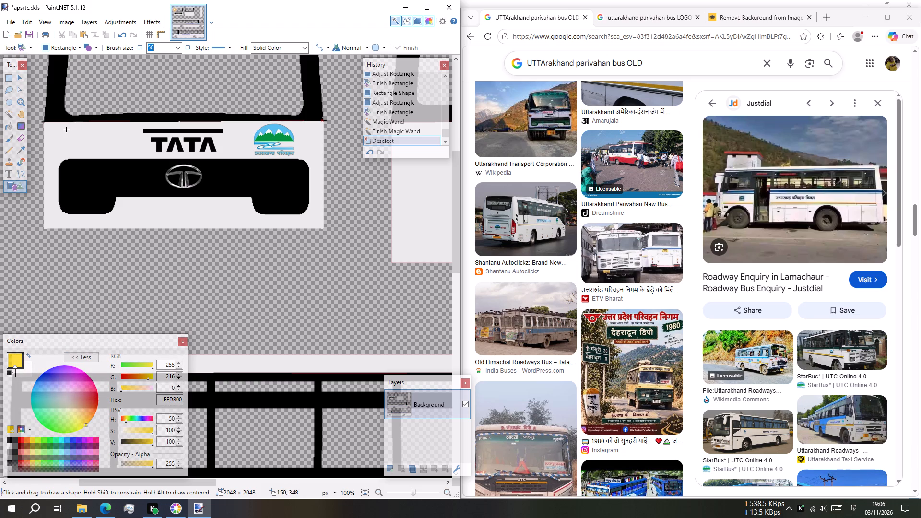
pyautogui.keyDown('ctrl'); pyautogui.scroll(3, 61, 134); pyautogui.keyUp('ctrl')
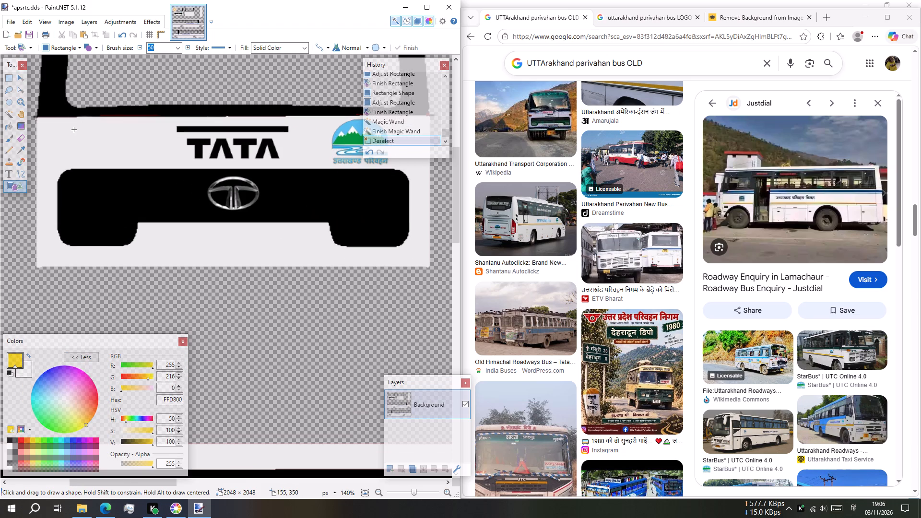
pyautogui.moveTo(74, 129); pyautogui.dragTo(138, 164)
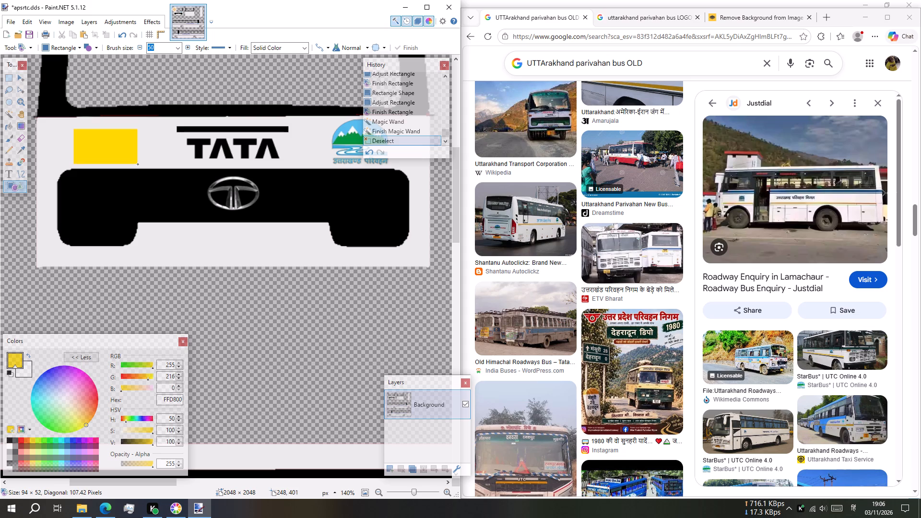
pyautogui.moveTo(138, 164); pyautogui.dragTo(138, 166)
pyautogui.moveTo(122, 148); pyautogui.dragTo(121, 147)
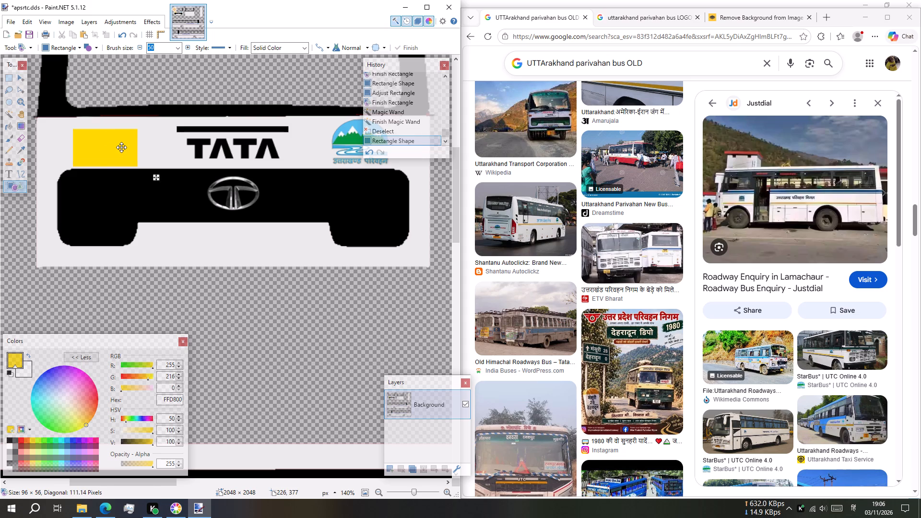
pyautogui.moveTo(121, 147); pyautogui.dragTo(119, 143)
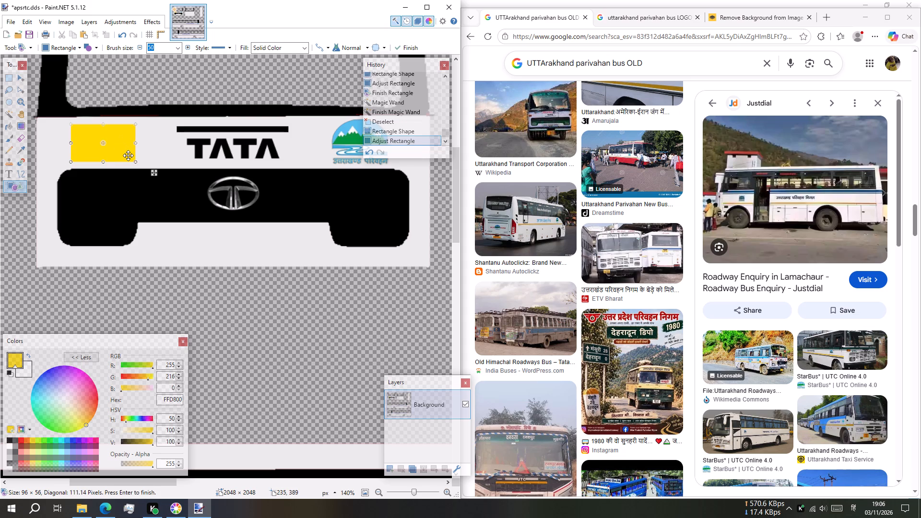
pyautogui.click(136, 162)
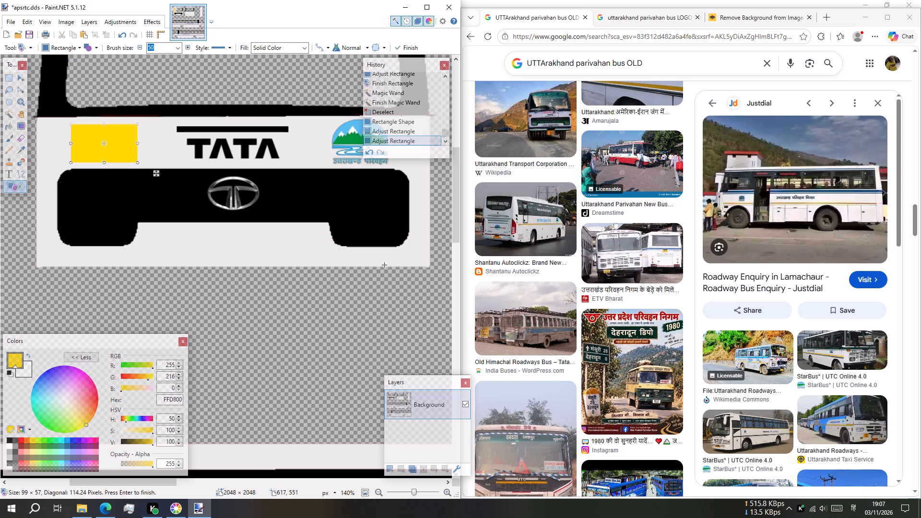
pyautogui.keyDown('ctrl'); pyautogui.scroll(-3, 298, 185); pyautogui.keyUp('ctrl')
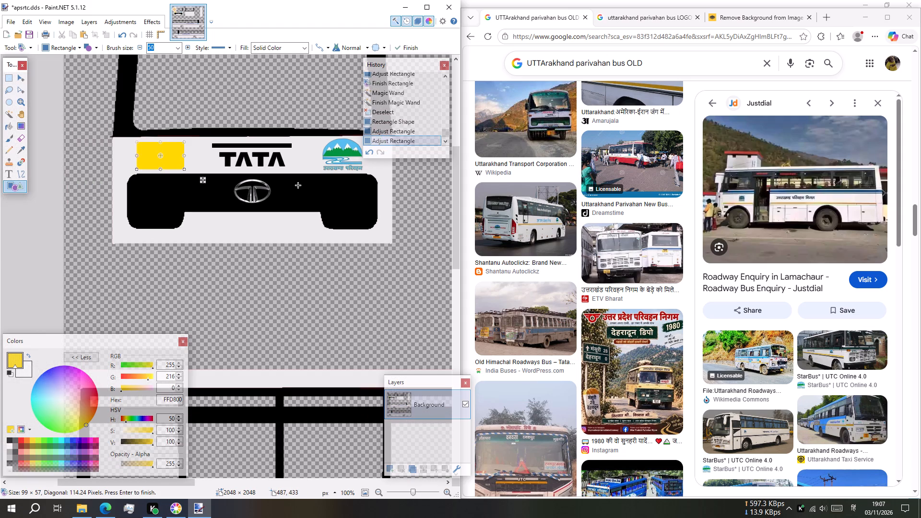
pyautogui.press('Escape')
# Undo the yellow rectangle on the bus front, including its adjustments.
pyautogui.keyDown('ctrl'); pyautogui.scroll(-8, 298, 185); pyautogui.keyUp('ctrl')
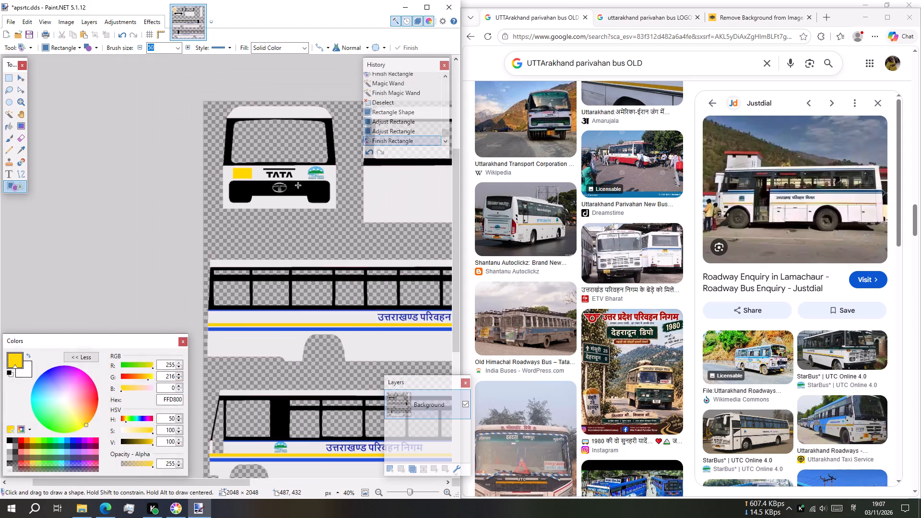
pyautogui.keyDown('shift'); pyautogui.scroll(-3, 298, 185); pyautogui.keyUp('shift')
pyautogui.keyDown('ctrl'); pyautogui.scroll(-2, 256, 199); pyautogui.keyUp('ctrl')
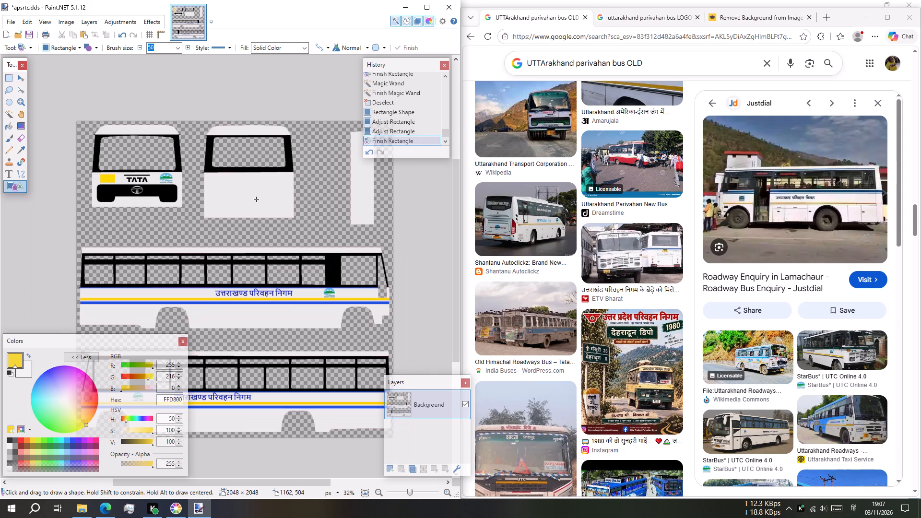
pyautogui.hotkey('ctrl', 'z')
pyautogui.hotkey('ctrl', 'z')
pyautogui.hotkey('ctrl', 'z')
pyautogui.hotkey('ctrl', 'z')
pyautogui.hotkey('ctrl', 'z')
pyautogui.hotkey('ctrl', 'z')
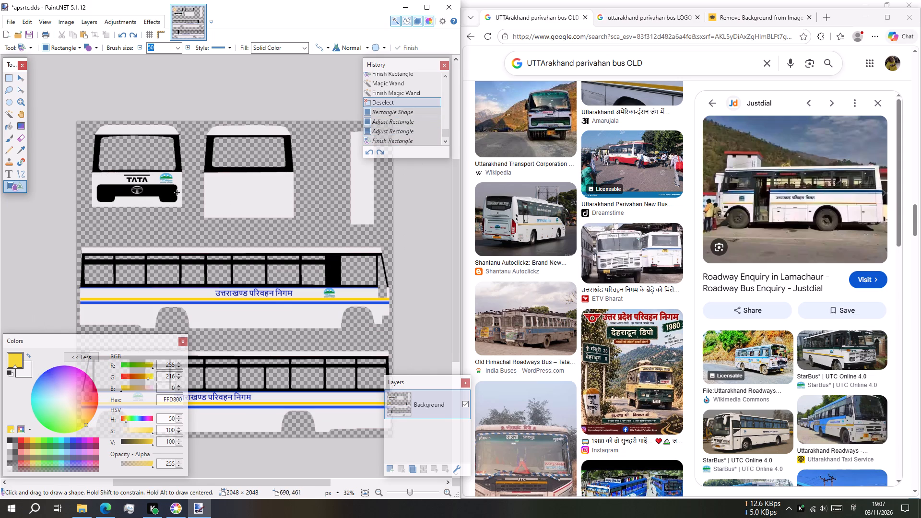
# Open the ETV Bharat photo of the white buses and compare its front and rear markings with the skin's front and back panels.
pyautogui.keyDown('ctrl'); pyautogui.scroll(9, 114, 205); pyautogui.keyUp('ctrl')
pyautogui.scroll(1, 106, 200)
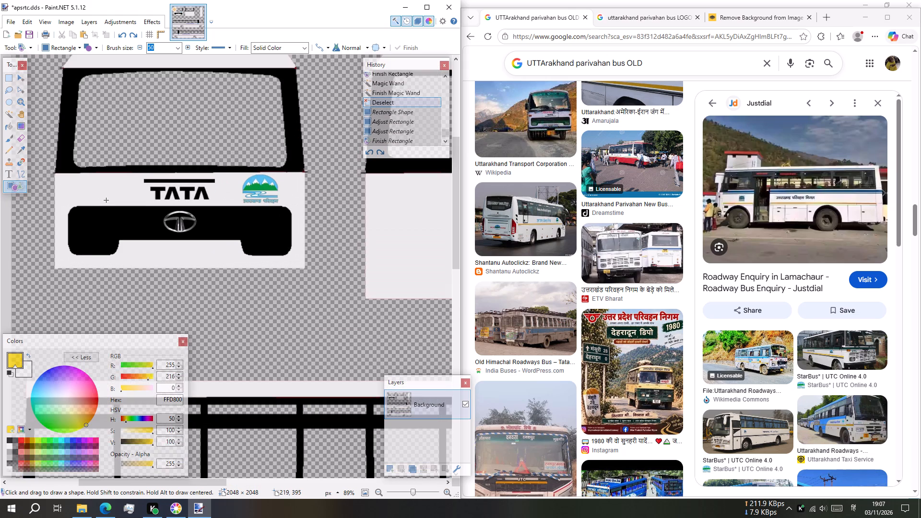
pyautogui.keyDown('ctrl'); pyautogui.scroll(-11, 220, 191); pyautogui.keyUp('ctrl')
pyautogui.keyDown('ctrl'); pyautogui.scroll(4, 327, 198); pyautogui.keyUp('ctrl')
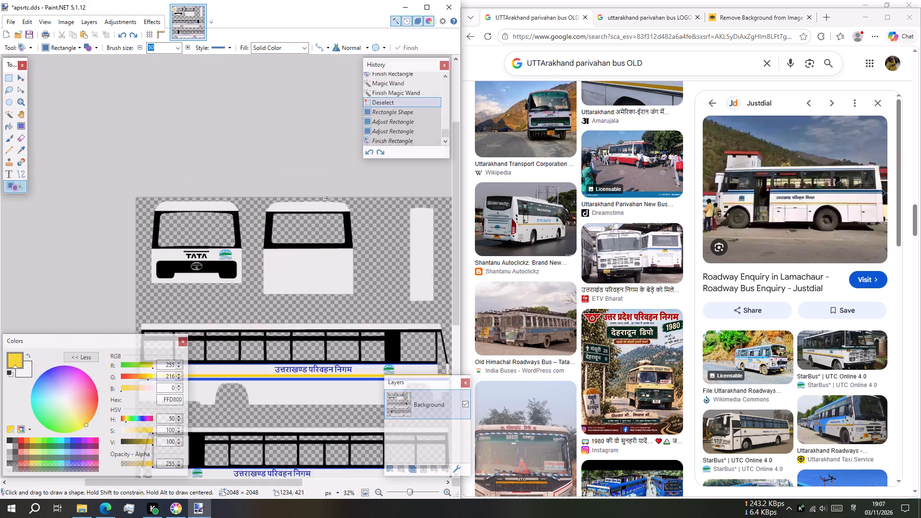
pyautogui.keyDown('ctrl'); pyautogui.scroll(1, 327, 198); pyautogui.keyUp('ctrl')
pyautogui.click(674, 254)
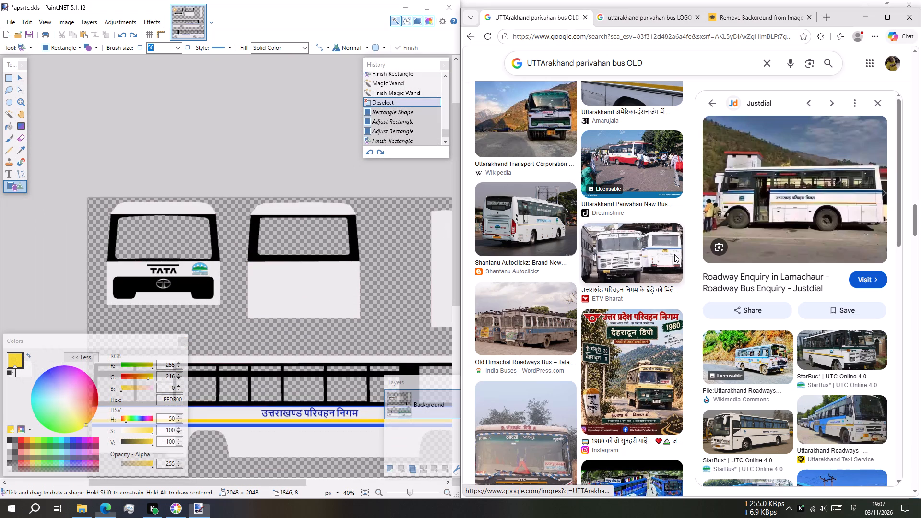
pyautogui.keyDown('ctrl'); pyautogui.scroll(2, 381, 285); pyautogui.keyUp('ctrl')
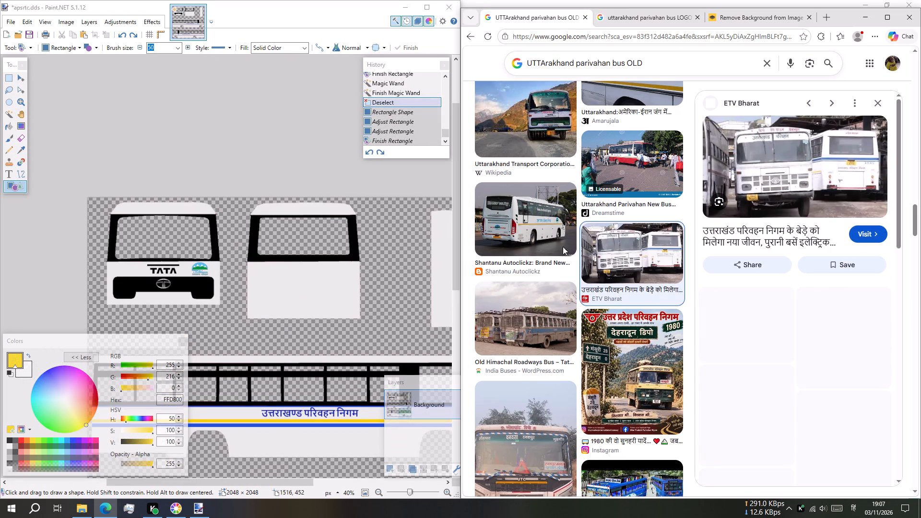
pyautogui.scroll(1, 346, 258)
pyautogui.scroll(-2, 324, 272)
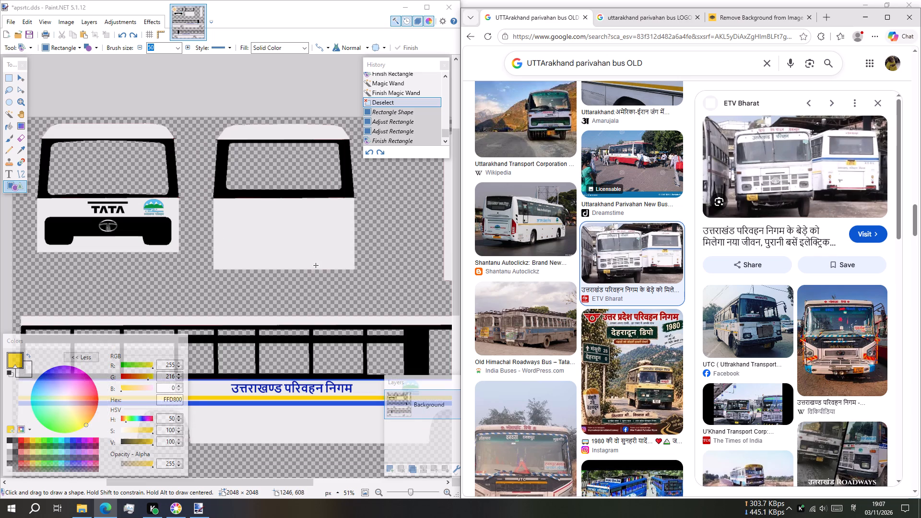
pyautogui.scroll(-1, 316, 264)
pyautogui.scroll(1, 262, 244)
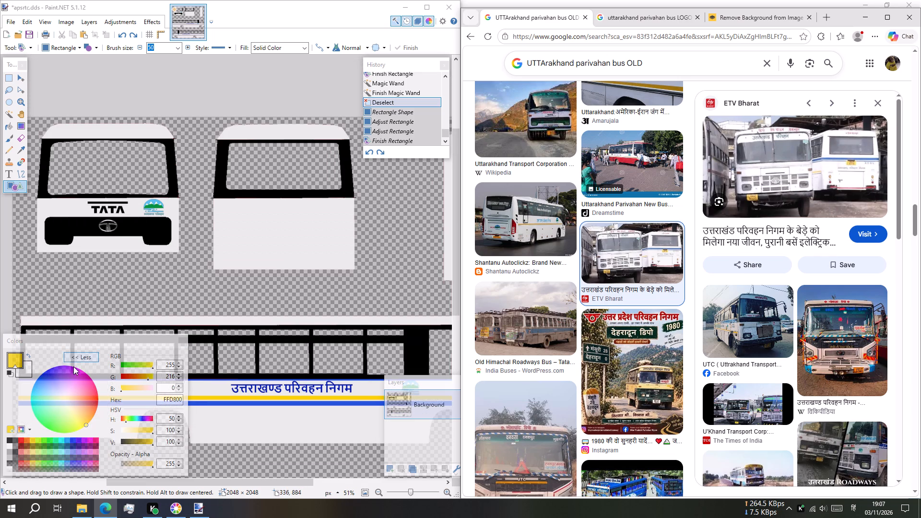
# Draw a blue (144BFF) rectangle stripe about 575 × 23 px across the back panel below the rear window, using the dashed line style.
pyautogui.moveTo(45, 381); pyautogui.dragTo(40, 377)
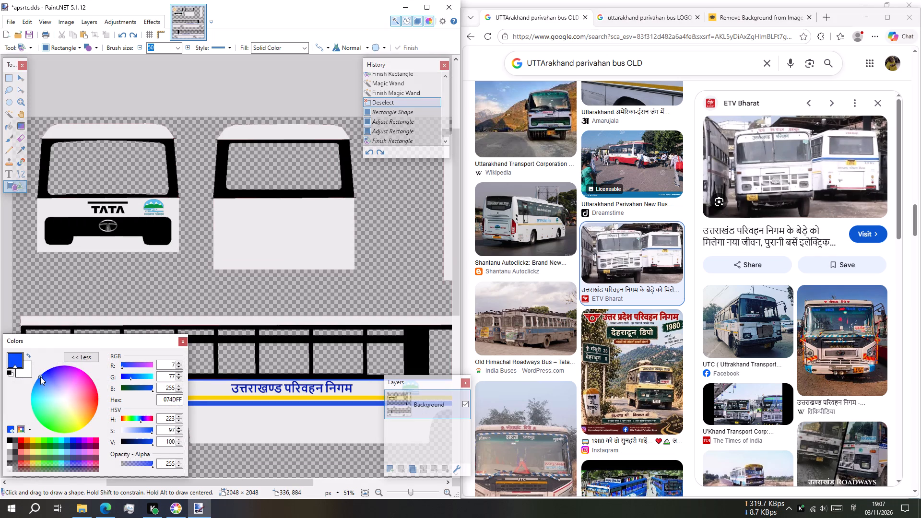
pyautogui.moveTo(40, 377); pyautogui.dragTo(42, 377)
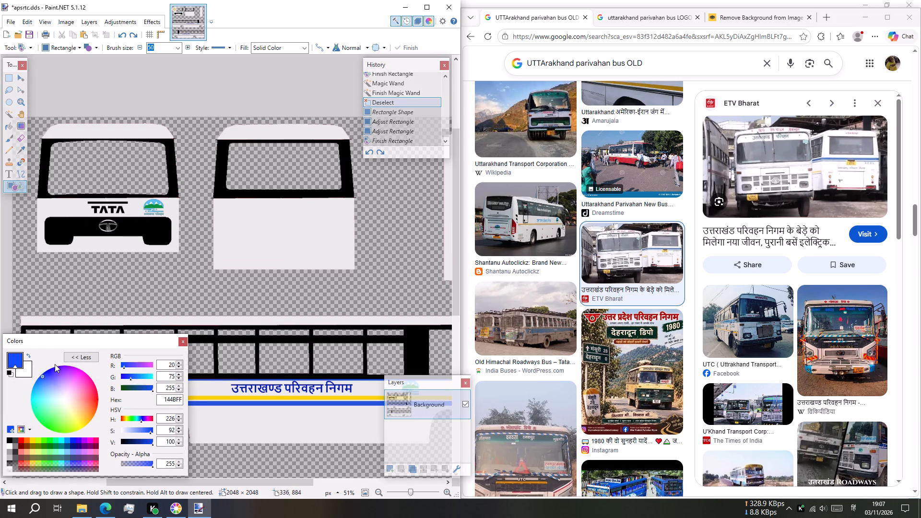
pyautogui.click(81, 47)
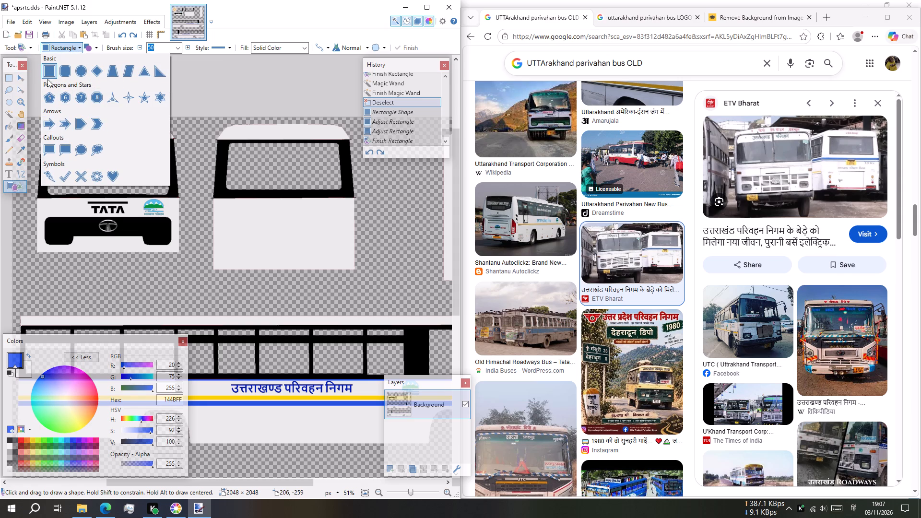
pyautogui.click(232, 48)
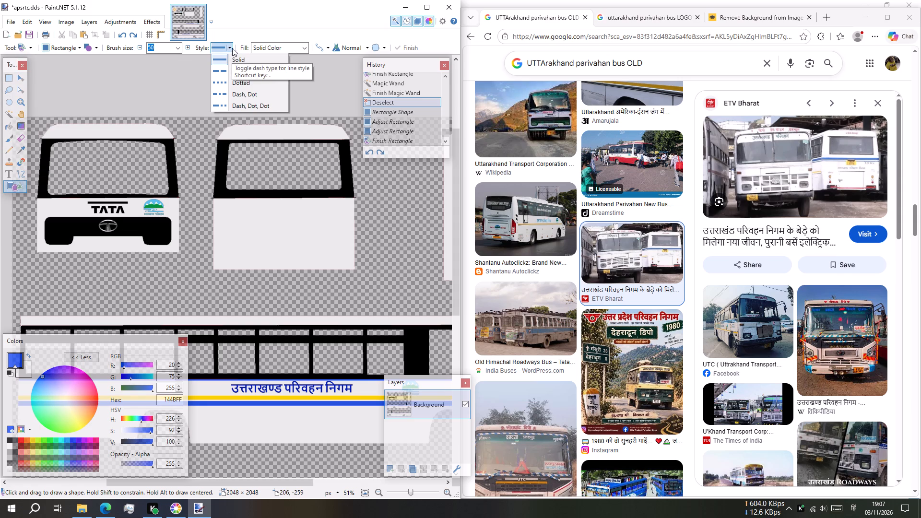
pyautogui.click(237, 72)
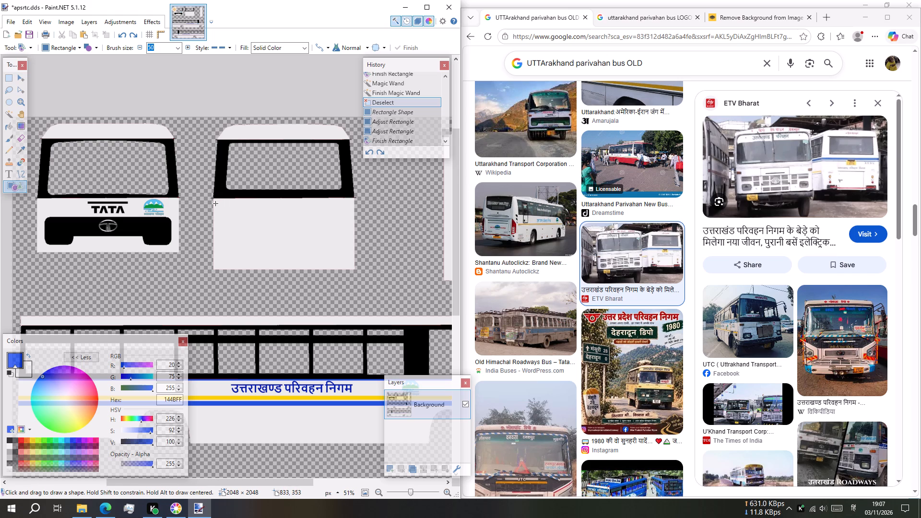
pyautogui.moveTo(214, 203); pyautogui.dragTo(346, 208)
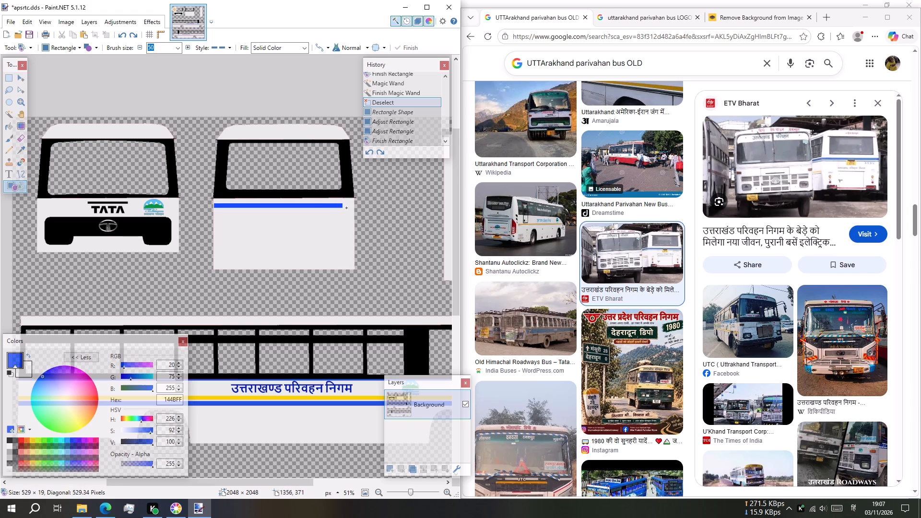
pyautogui.moveTo(346, 208); pyautogui.dragTo(354, 209)
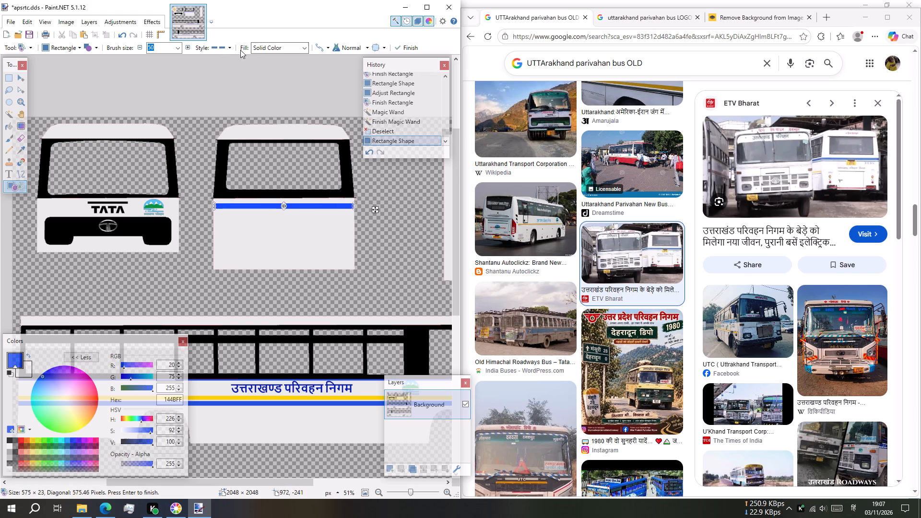
# Change the line style of the back panel's new blue stripe to Dotted.
pyautogui.click(229, 49)
pyautogui.click(236, 82)
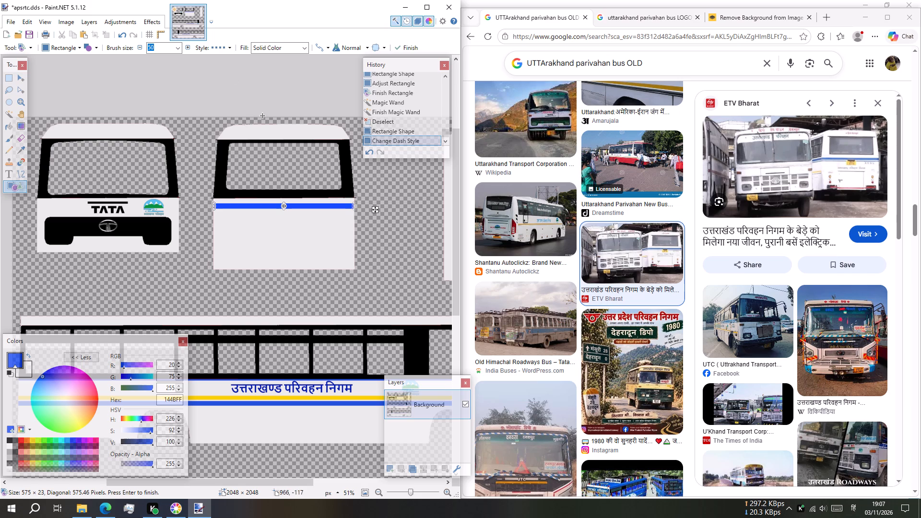
pyautogui.click(233, 47)
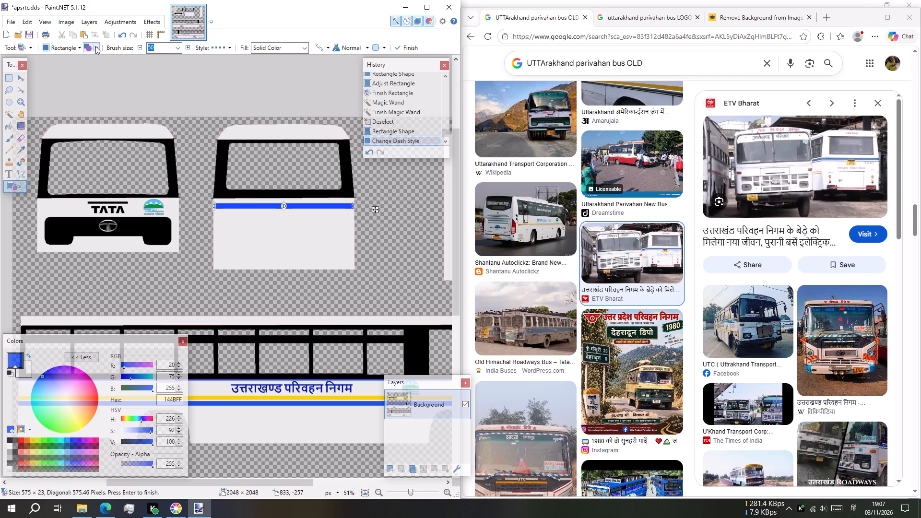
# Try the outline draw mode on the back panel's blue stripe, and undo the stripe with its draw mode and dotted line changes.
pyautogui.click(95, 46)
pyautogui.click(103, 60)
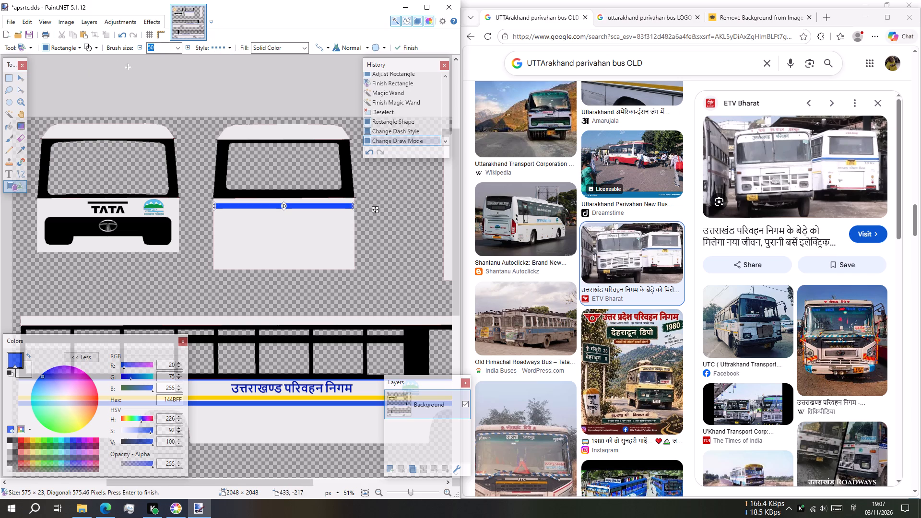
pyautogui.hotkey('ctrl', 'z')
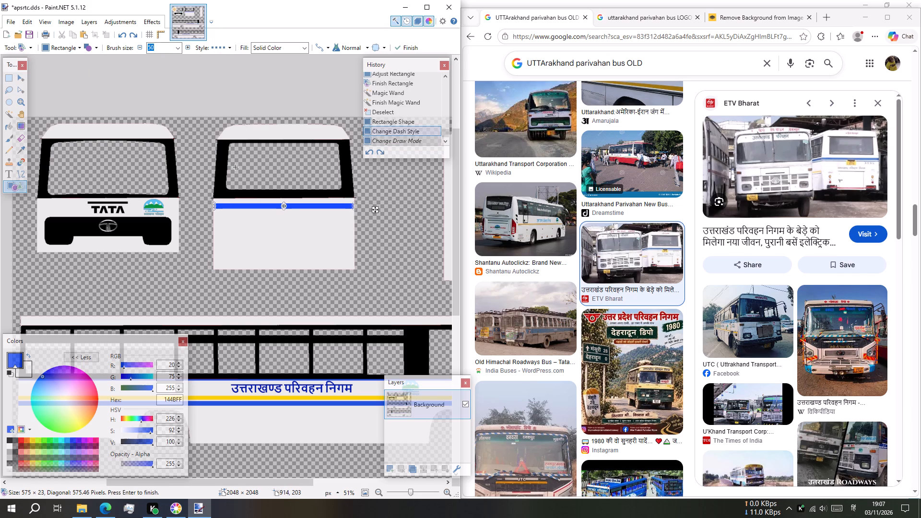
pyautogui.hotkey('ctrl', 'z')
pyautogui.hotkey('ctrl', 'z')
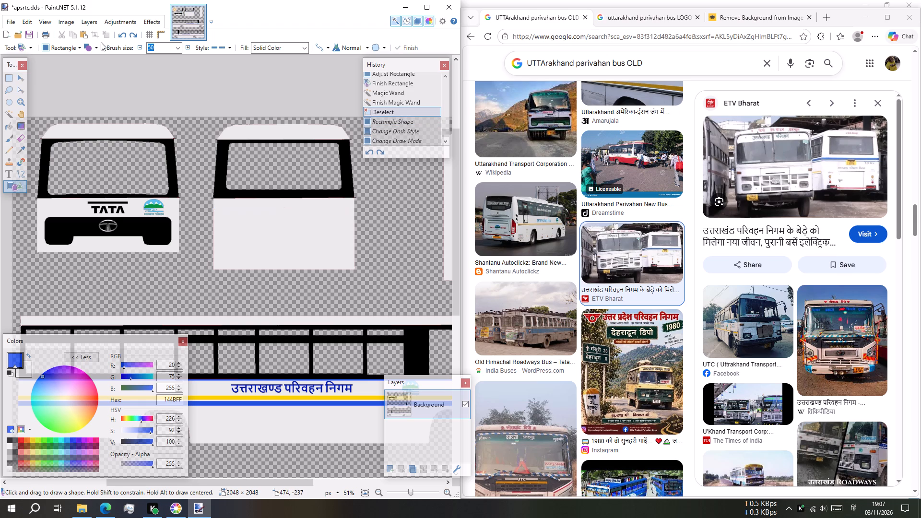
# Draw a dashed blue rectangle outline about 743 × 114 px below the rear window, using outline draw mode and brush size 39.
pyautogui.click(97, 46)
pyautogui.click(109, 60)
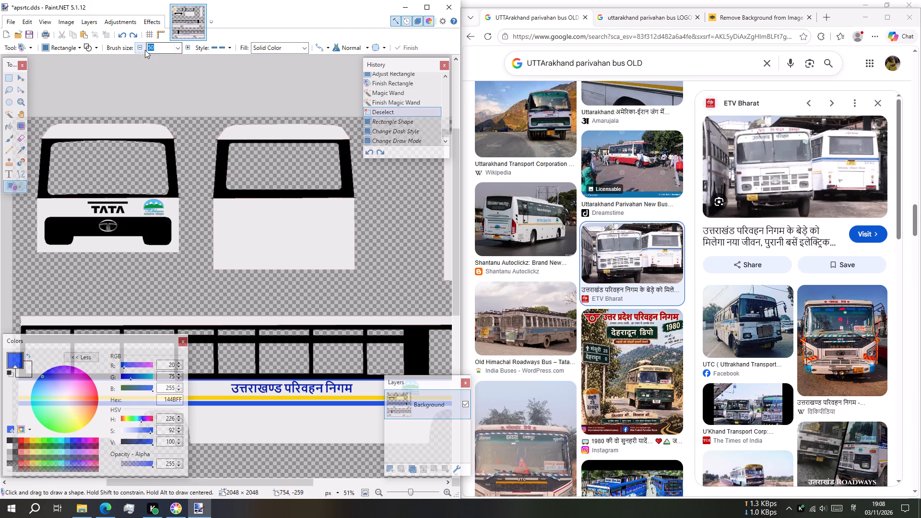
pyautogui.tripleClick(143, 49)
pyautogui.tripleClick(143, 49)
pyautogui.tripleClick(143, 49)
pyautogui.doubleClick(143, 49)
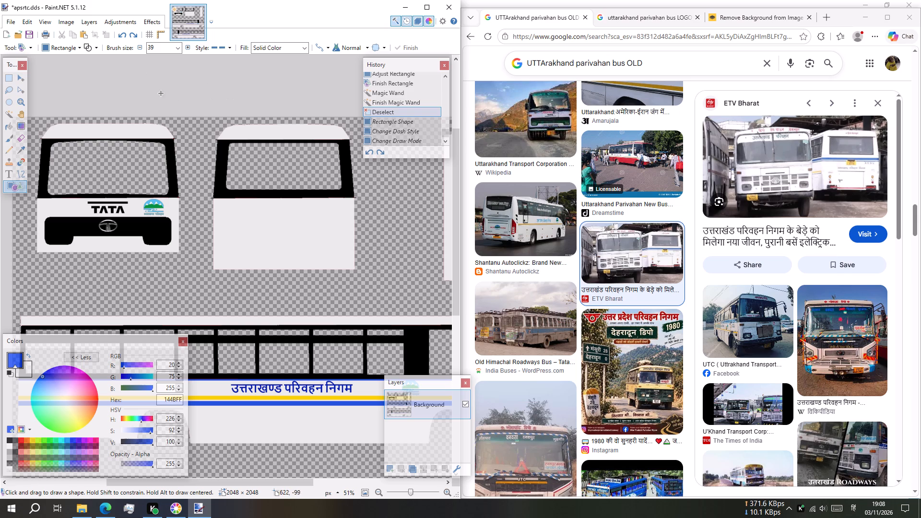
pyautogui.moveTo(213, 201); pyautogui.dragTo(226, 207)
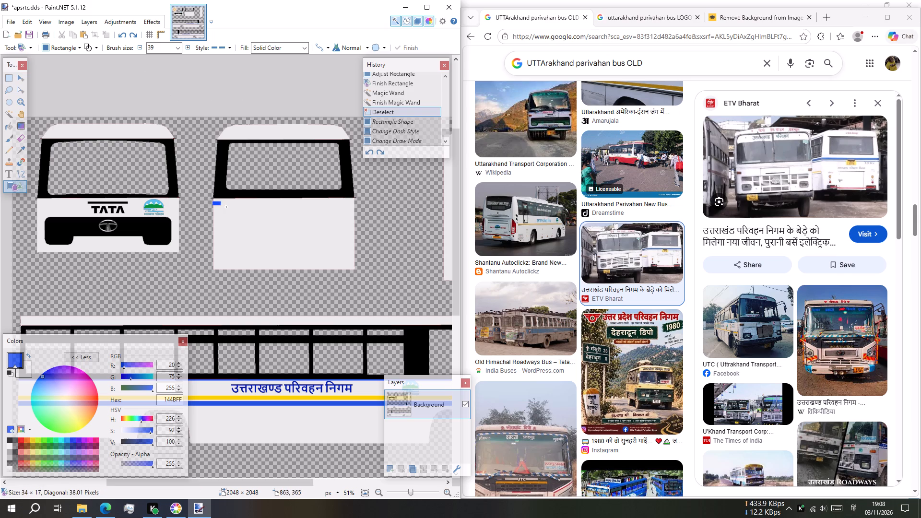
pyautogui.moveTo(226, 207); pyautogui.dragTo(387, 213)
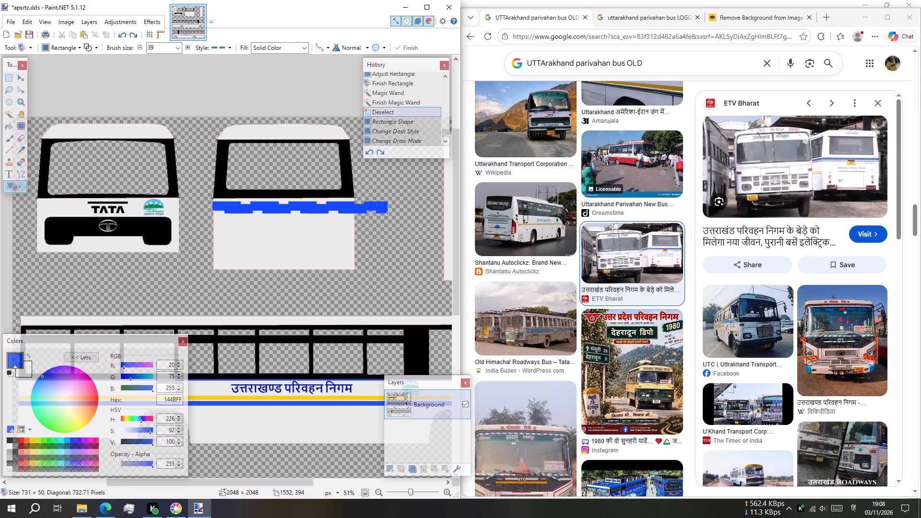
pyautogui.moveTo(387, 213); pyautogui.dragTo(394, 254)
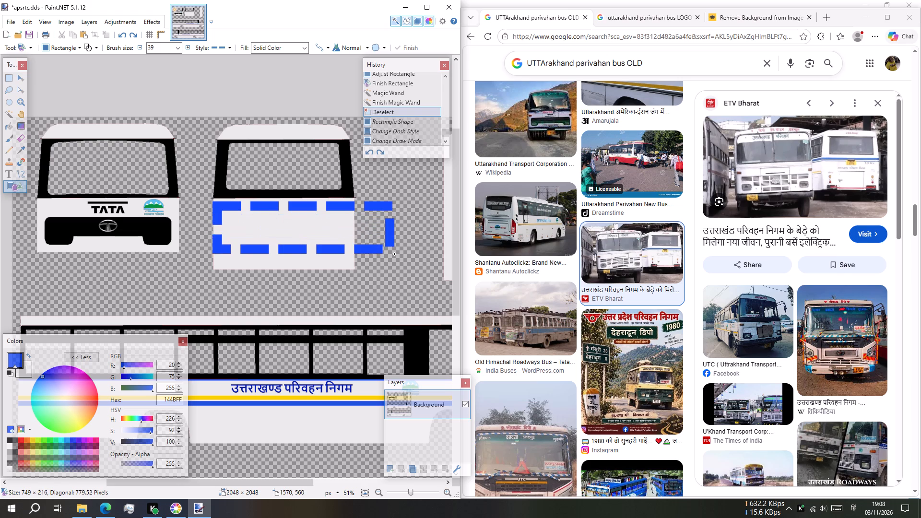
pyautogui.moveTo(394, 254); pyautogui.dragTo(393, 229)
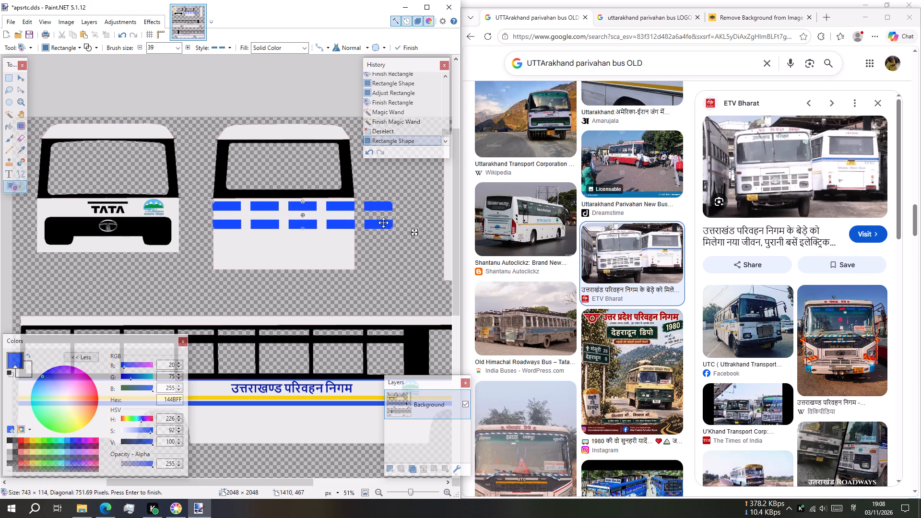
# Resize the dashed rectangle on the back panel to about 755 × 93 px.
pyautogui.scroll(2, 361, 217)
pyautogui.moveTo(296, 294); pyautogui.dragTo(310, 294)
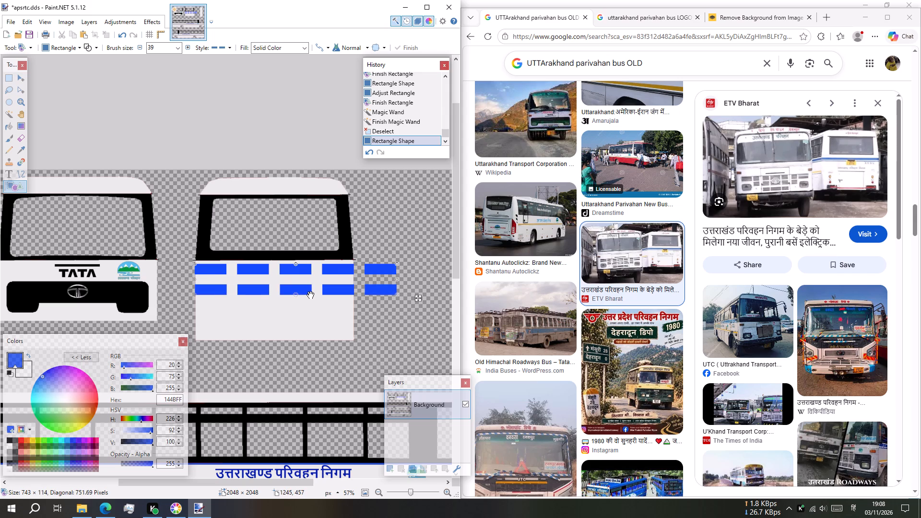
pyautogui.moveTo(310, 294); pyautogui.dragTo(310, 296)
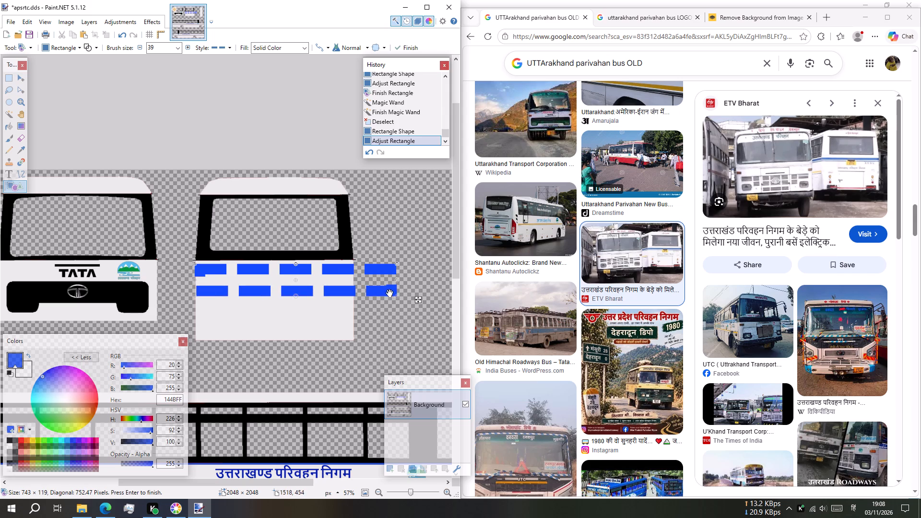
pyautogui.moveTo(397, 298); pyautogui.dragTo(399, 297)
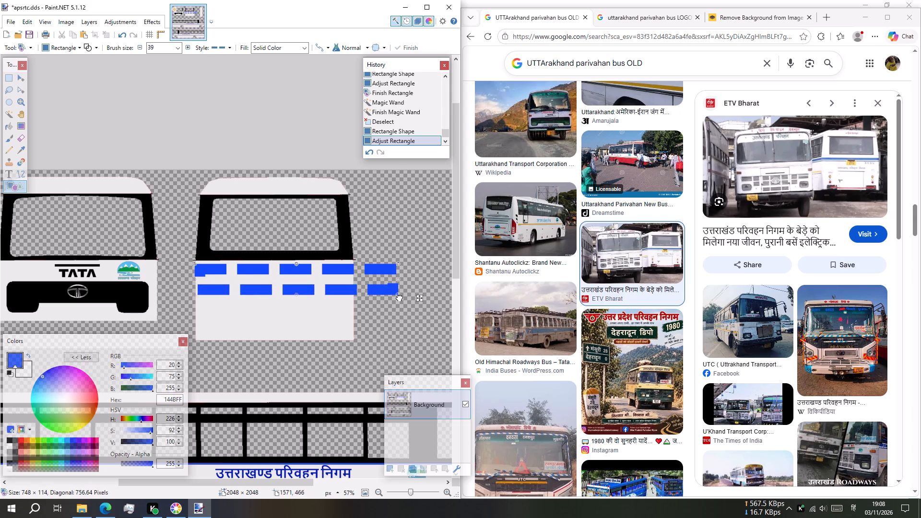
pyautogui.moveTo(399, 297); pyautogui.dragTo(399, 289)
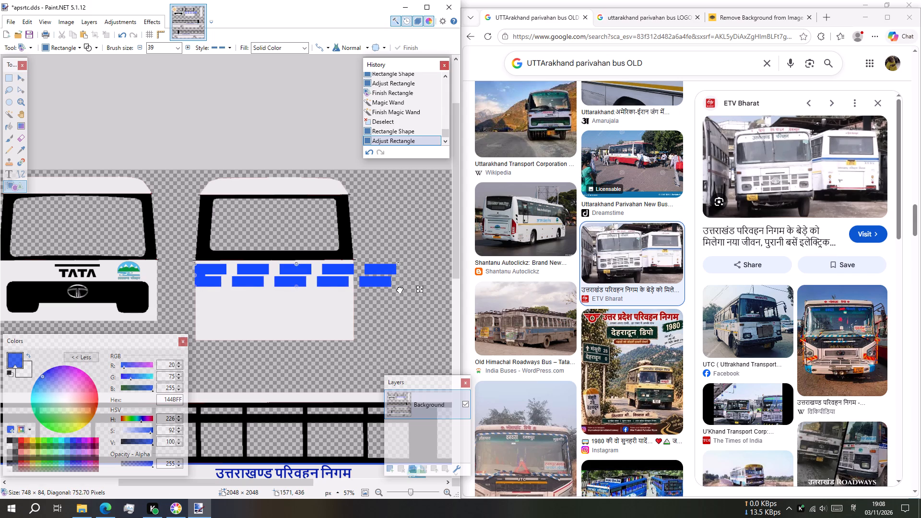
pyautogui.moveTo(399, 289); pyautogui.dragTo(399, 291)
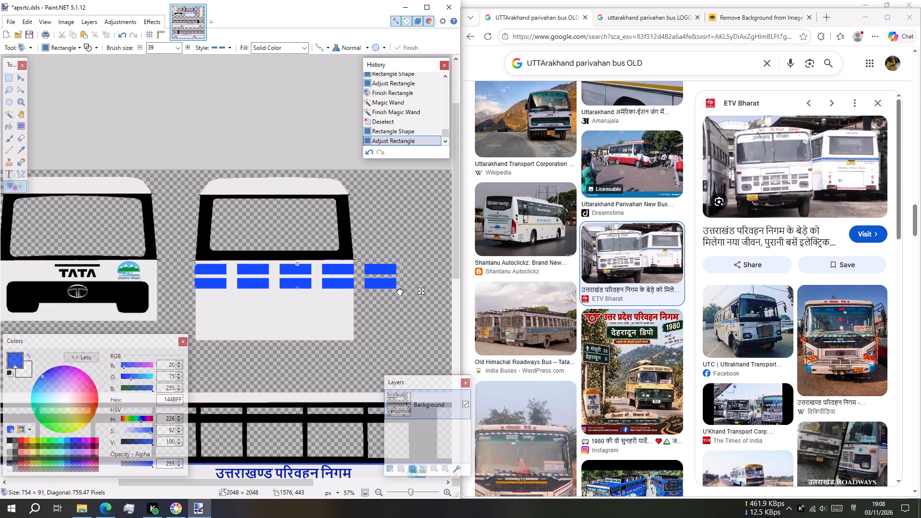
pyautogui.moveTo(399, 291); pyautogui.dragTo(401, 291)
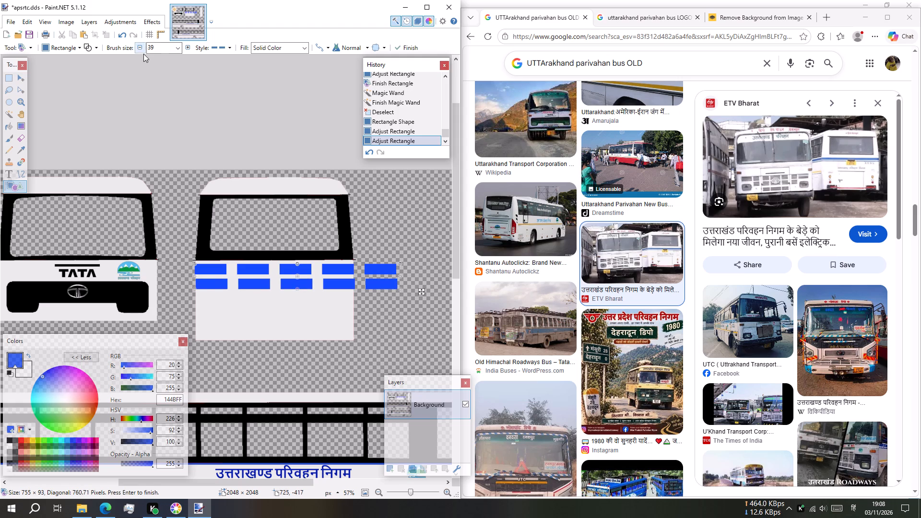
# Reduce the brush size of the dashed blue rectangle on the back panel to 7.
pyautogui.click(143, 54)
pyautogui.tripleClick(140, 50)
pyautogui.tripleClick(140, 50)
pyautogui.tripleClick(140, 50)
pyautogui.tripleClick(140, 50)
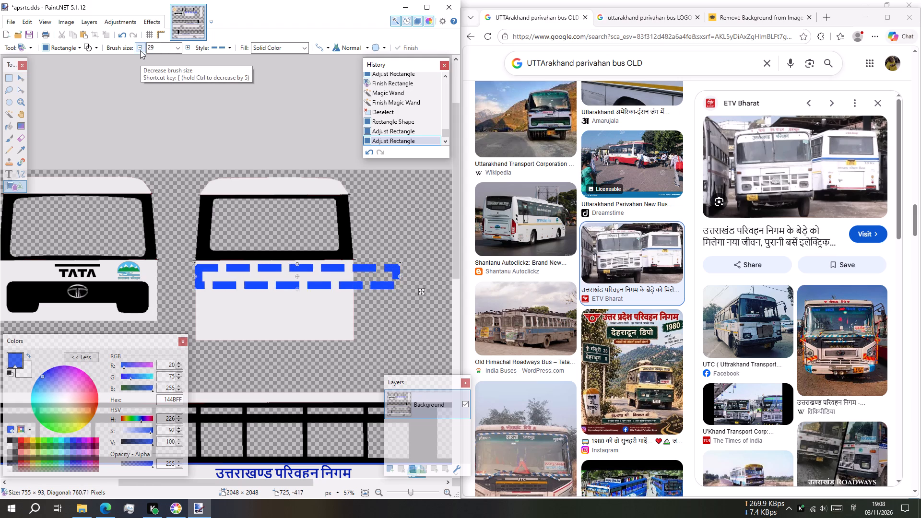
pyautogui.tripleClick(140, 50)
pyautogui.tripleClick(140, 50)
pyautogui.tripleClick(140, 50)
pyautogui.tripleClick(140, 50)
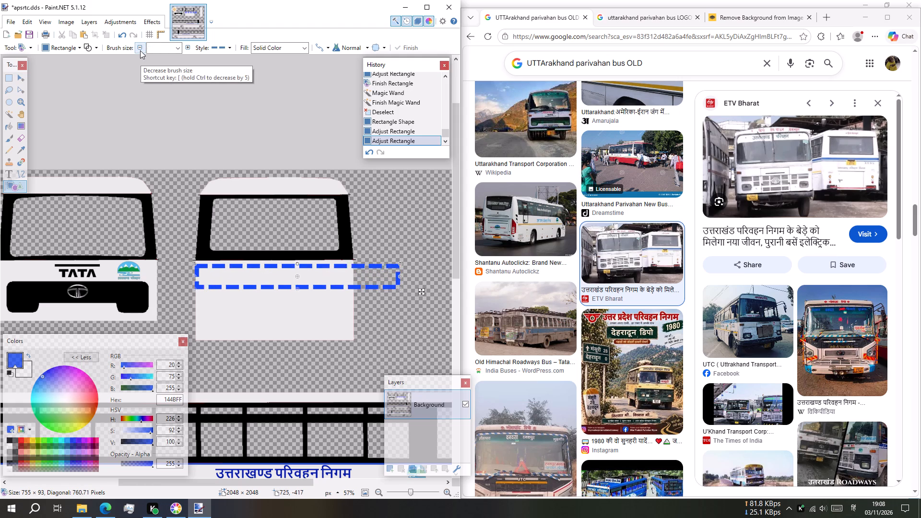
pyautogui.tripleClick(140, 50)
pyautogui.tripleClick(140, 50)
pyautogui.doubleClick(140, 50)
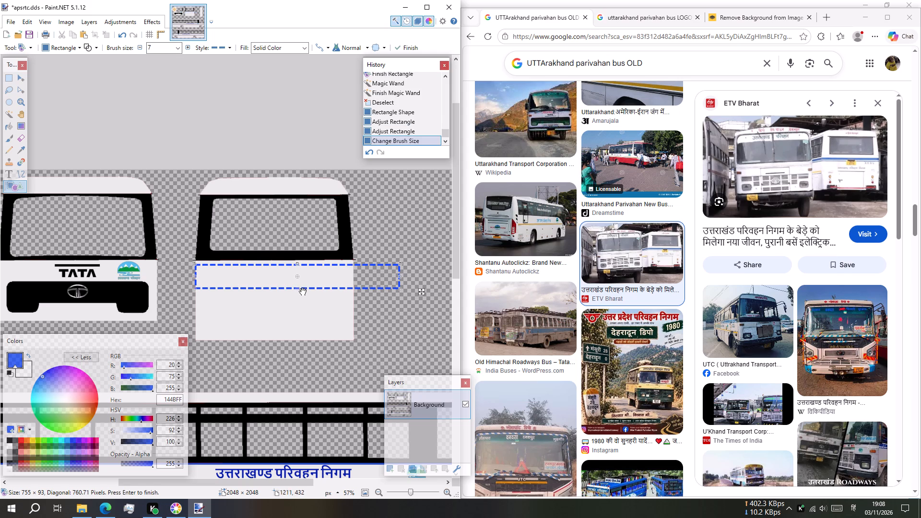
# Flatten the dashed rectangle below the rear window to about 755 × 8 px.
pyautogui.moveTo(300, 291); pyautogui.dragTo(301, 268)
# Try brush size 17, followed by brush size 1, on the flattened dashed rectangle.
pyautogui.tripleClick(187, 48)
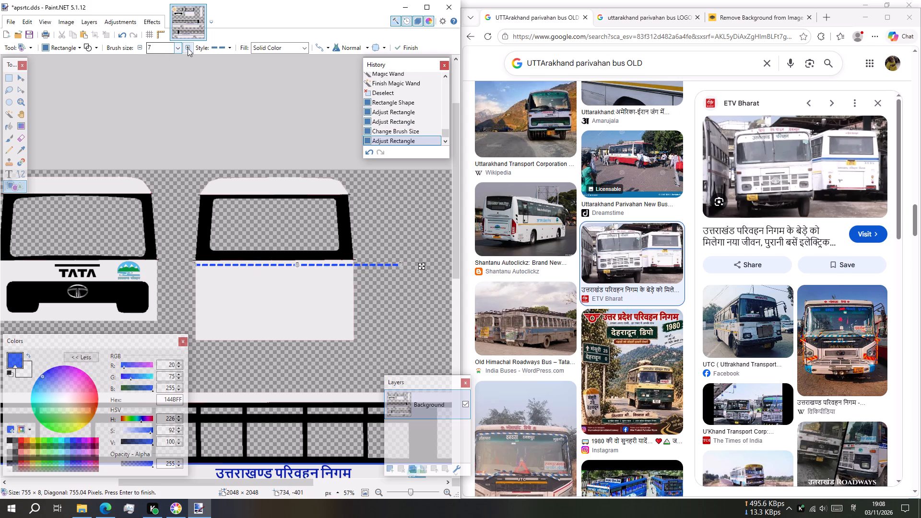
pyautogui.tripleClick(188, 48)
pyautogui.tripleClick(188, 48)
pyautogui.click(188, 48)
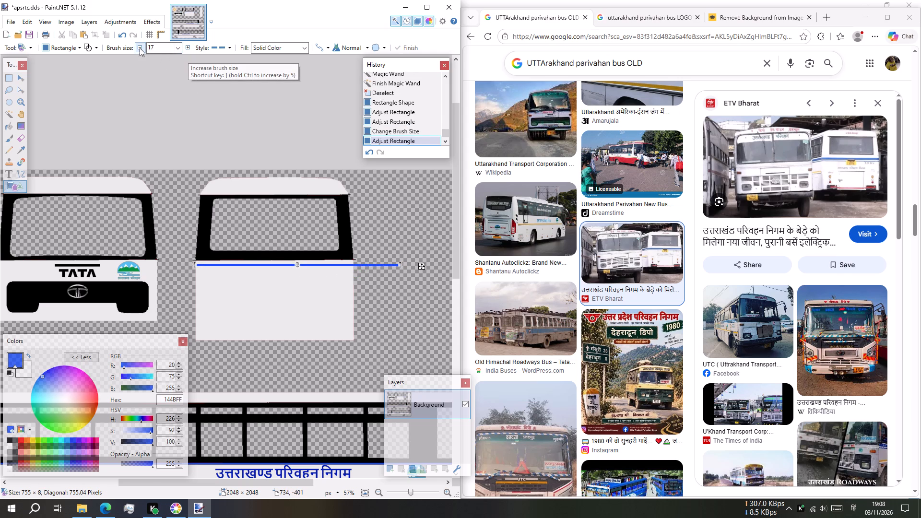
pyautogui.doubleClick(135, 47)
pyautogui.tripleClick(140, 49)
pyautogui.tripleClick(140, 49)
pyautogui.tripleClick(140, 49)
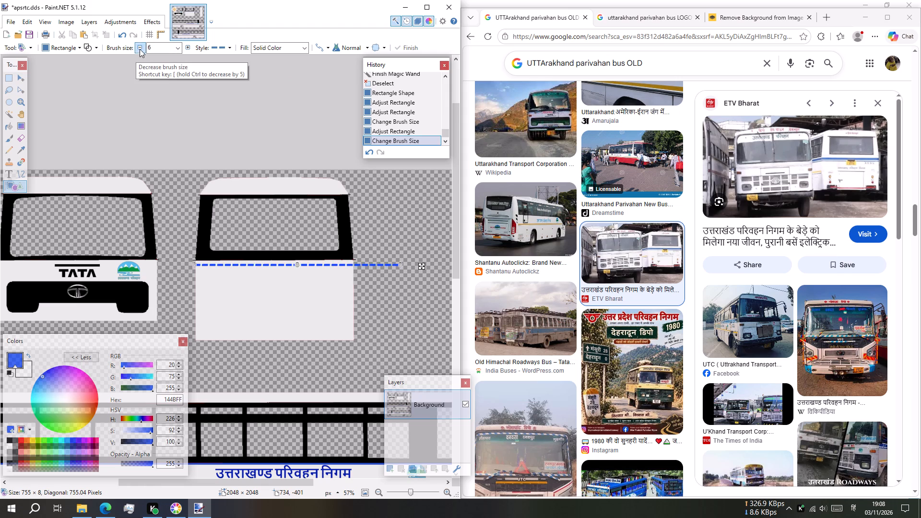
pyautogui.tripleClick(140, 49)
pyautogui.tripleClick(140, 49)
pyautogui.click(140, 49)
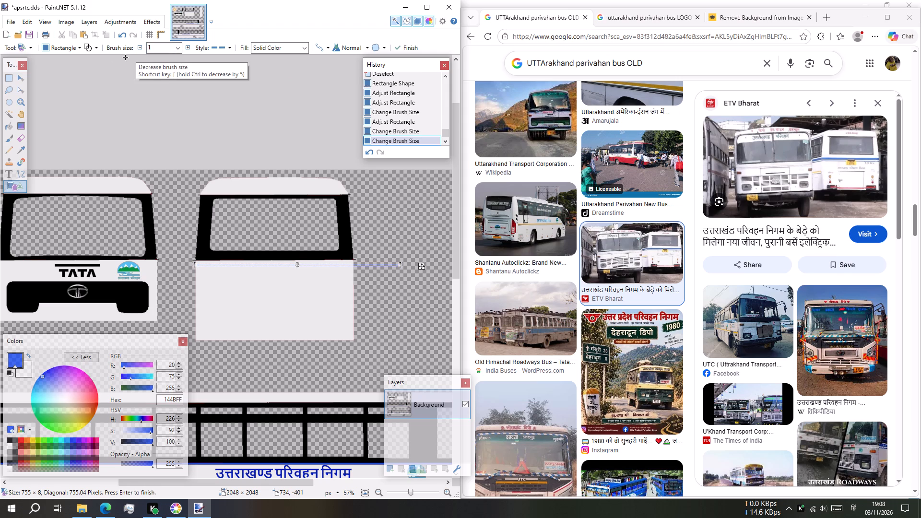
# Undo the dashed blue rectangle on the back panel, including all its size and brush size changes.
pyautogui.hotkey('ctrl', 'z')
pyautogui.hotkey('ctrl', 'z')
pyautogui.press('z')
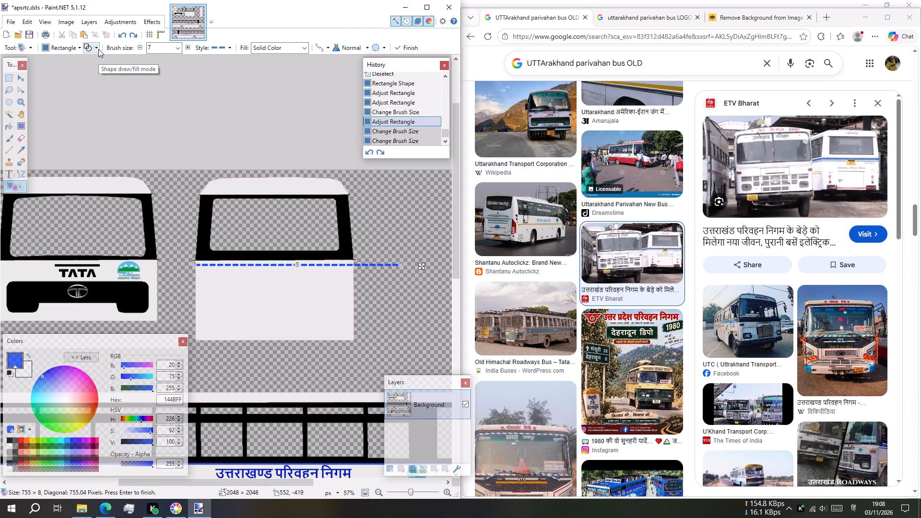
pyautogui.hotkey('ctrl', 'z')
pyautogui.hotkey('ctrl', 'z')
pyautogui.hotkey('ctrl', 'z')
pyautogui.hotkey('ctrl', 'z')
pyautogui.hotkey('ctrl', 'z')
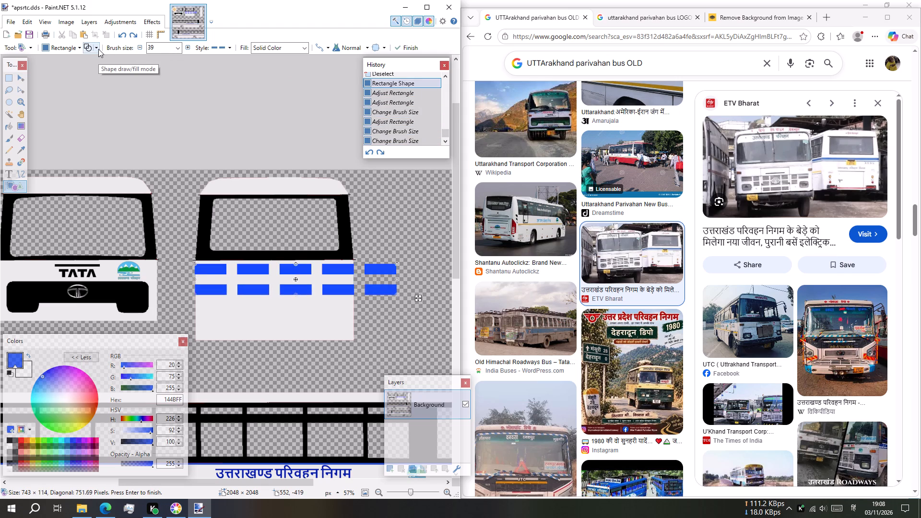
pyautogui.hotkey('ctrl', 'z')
# Save the apsrtc.dds skin file.
pyautogui.hotkey('ctrl', 's')
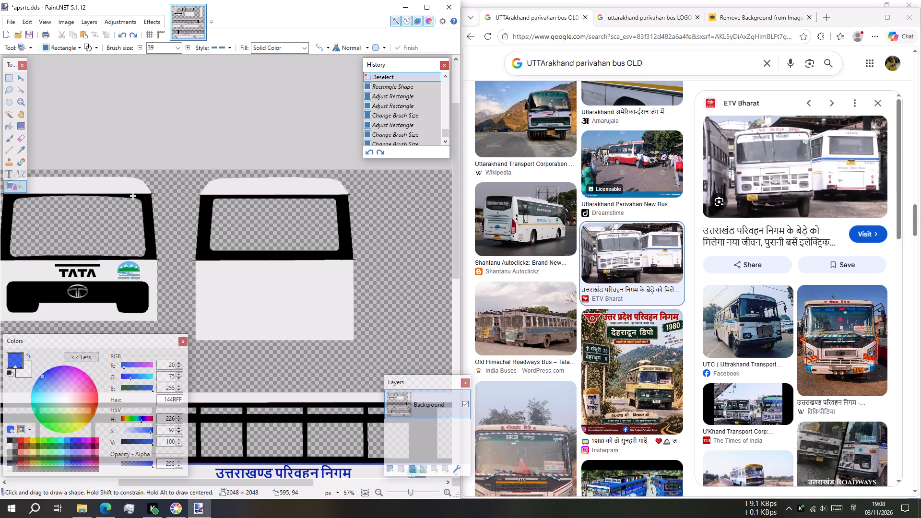
# Draw a filled blue (144BFF) rectangle stripe about 579 × 23 px across the back panel below the rear window.
pyautogui.click(14, 186)
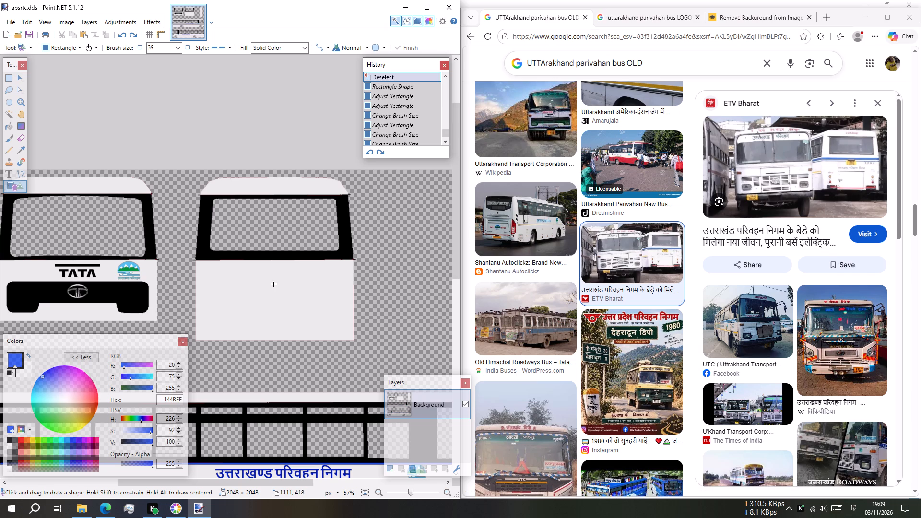
pyautogui.click(10, 184)
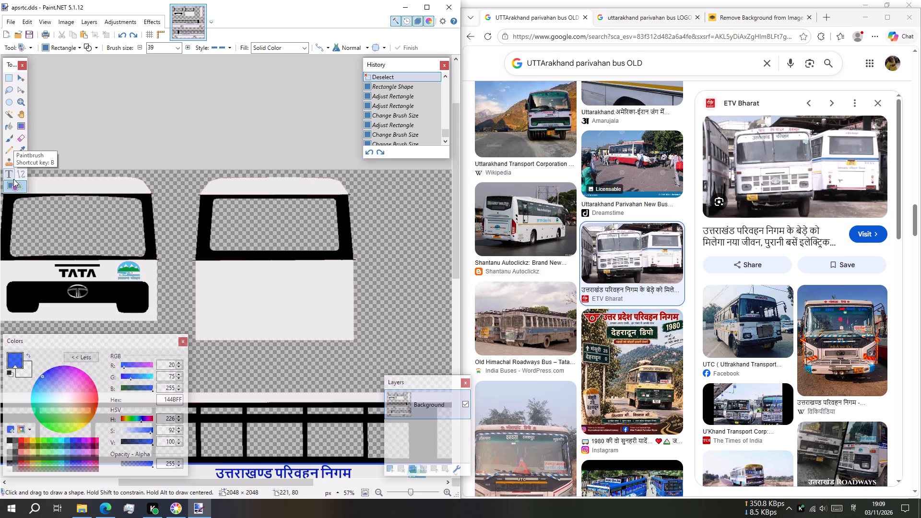
pyautogui.click(80, 44)
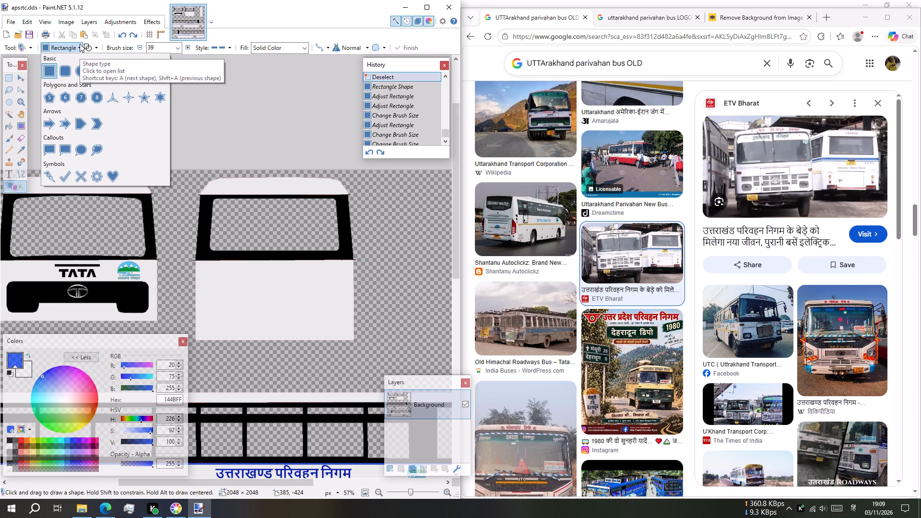
pyautogui.click(88, 46)
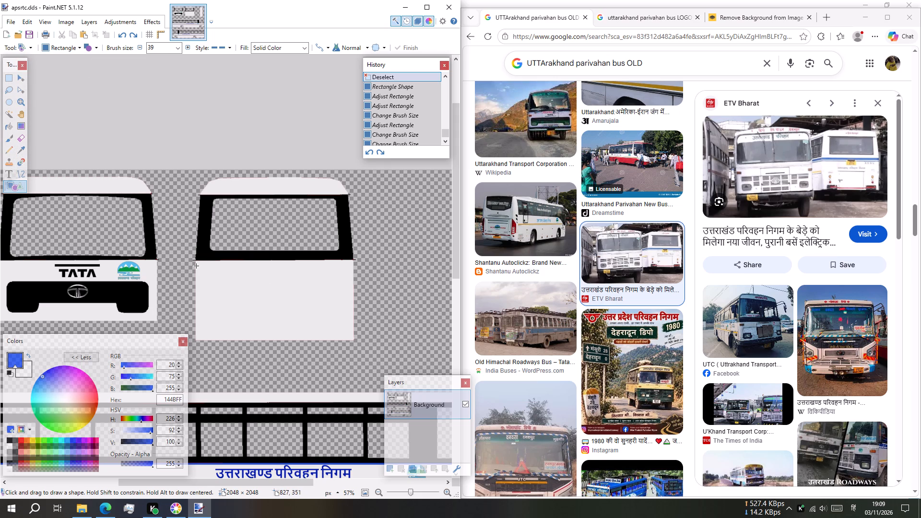
pyautogui.moveTo(196, 266); pyautogui.dragTo(329, 272)
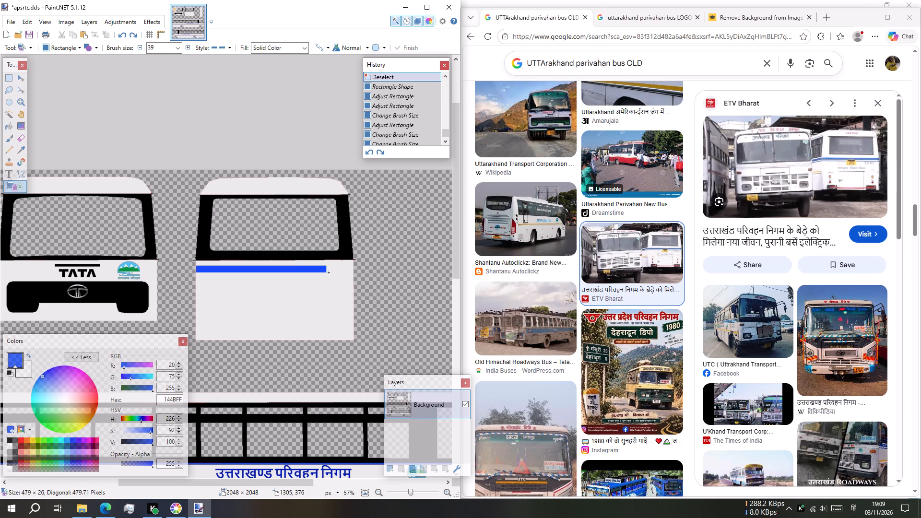
pyautogui.moveTo(329, 272); pyautogui.dragTo(354, 271)
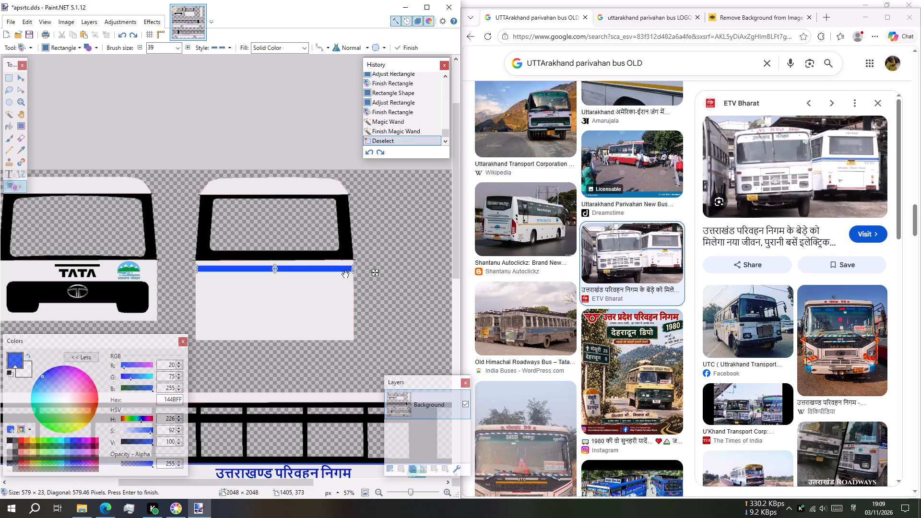
# Darken the back panel stripe's blue to 144BBE by lowering the blue component to 190.
pyautogui.keyDown('ctrl'); pyautogui.scroll(4, 254, 283); pyautogui.keyUp('ctrl')
pyautogui.scroll(1, 58, 306)
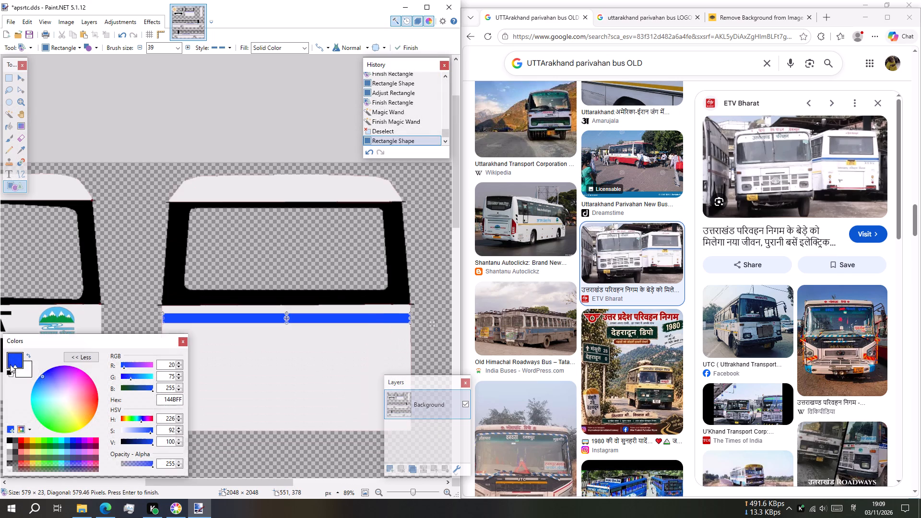
pyautogui.moveTo(149, 387); pyautogui.dragTo(145, 387)
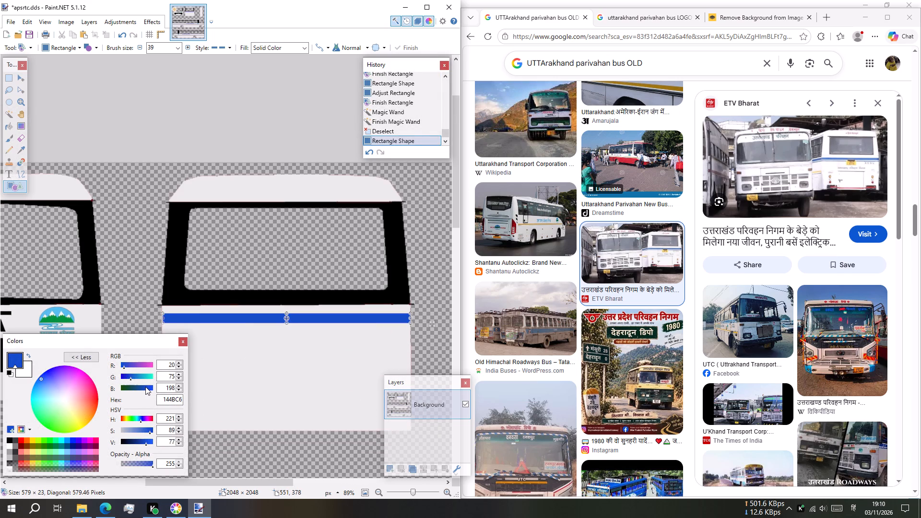
pyautogui.moveTo(145, 387); pyautogui.dragTo(144, 387)
# Extend the back panel's blue stripe at its left end to the panel edge, making it about 581 × 23 px.
pyautogui.keyDown('ctrl'); pyautogui.scroll(-2, 192, 294); pyautogui.keyUp('ctrl')
pyautogui.keyDown('ctrl'); pyautogui.scroll(3, 192, 294); pyautogui.keyUp('ctrl')
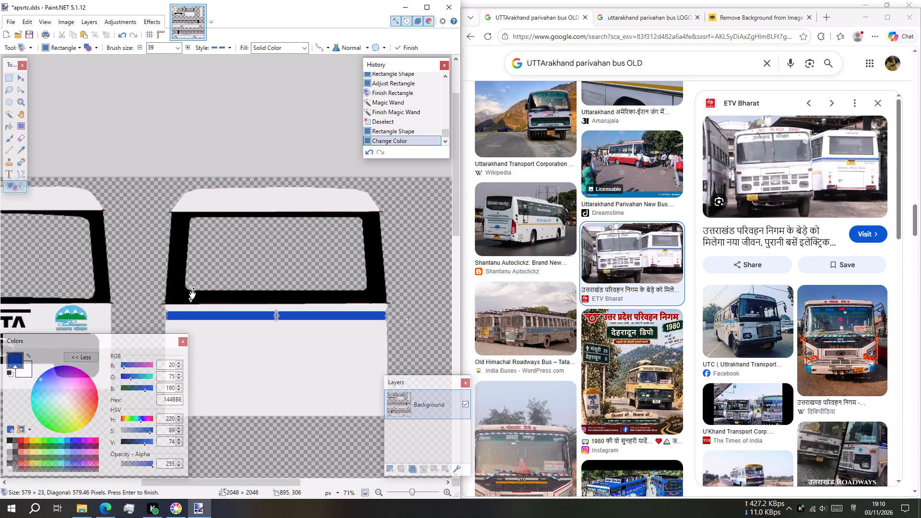
pyautogui.keyDown('ctrl'); pyautogui.scroll(2, 191, 298); pyautogui.keyUp('ctrl')
pyautogui.scroll(-1, 189, 309)
pyautogui.keyDown('ctrl'); pyautogui.scroll(4, 189, 309); pyautogui.keyUp('ctrl')
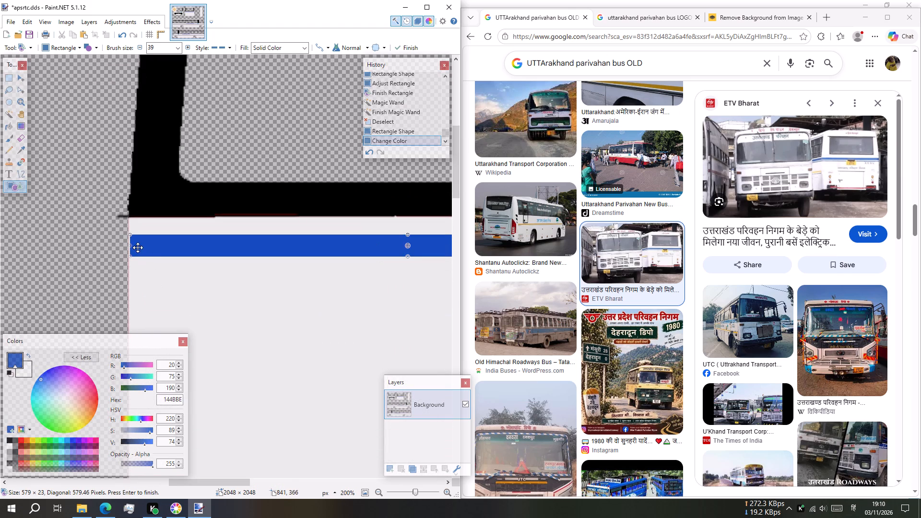
pyautogui.click(130, 247)
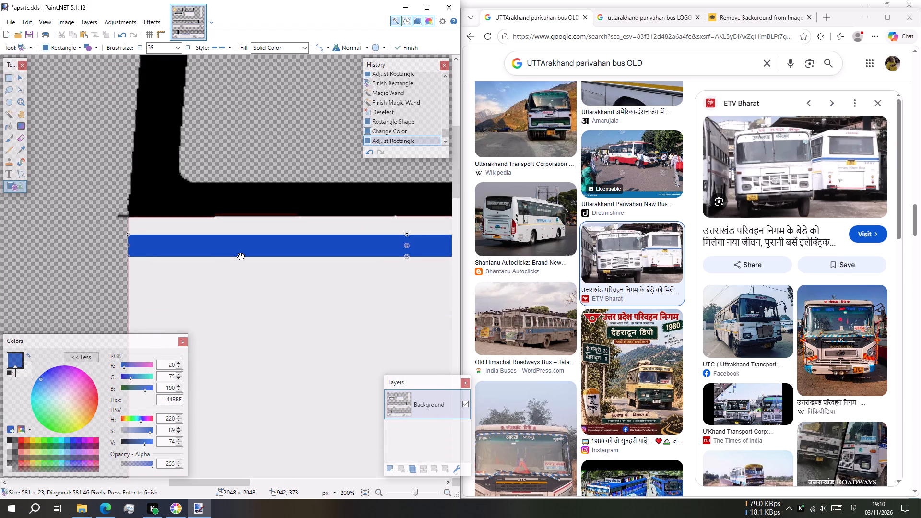
# Move the blue stripe up close beneath the rear window's black frame and finish the shape.
pyautogui.keyDown('ctrl'); pyautogui.scroll(-8, 240, 256); pyautogui.keyUp('ctrl')
pyautogui.keyDown('shift'); pyautogui.scroll(4, 371, 267); pyautogui.keyUp('shift')
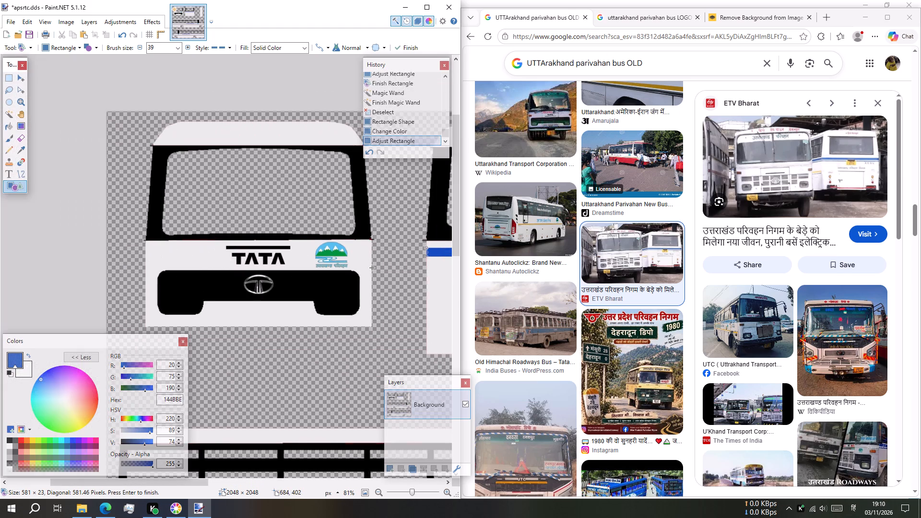
pyautogui.scroll(-7, 372, 268)
pyautogui.keyDown('ctrl'); pyautogui.scroll(5, 386, 241); pyautogui.keyUp('ctrl')
pyautogui.keyDown('ctrl'); pyautogui.scroll(4, 230, 227); pyautogui.keyUp('ctrl')
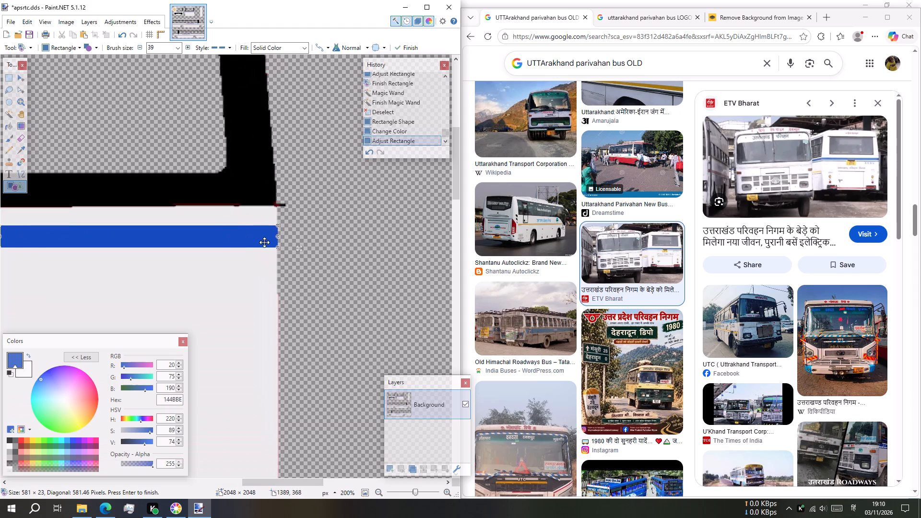
pyautogui.keyDown('ctrl'); pyautogui.scroll(-9, 165, 232); pyautogui.keyUp('ctrl')
pyautogui.keyDown('shift'); pyautogui.scroll(-3, 71, 241); pyautogui.keyUp('shift')
pyautogui.keyDown('shift'); pyautogui.scroll(3, 72, 243); pyautogui.keyUp('shift')
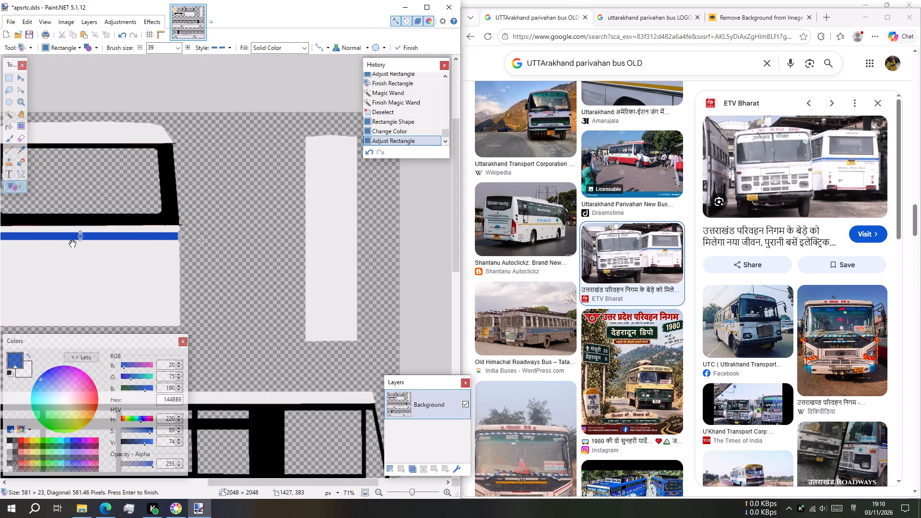
pyautogui.keyDown('shift'); pyautogui.scroll(3, 72, 243); pyautogui.keyUp('shift')
pyautogui.keyDown('ctrl'); pyautogui.scroll(-2, 125, 240); pyautogui.keyUp('ctrl')
pyautogui.keyDown('ctrl'); pyautogui.scroll(5, 125, 240); pyautogui.keyUp('ctrl')
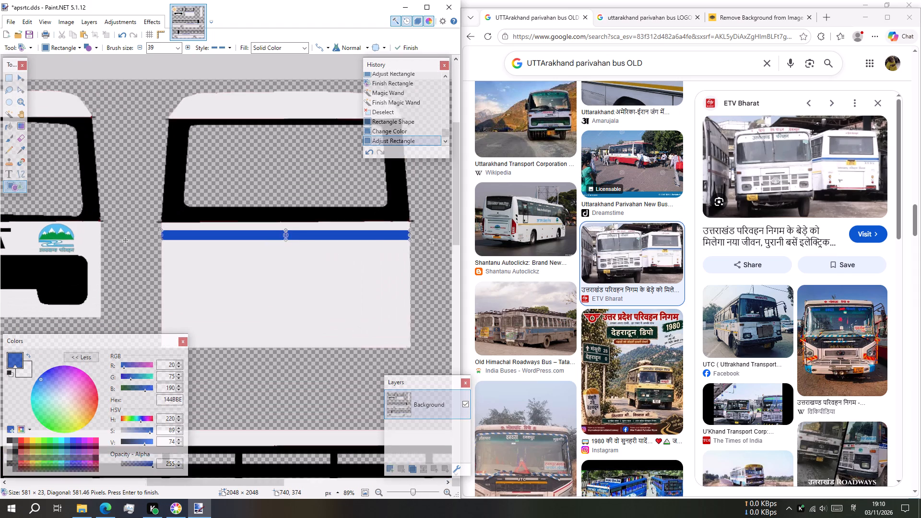
pyautogui.keyDown('ctrl'); pyautogui.scroll(3, 181, 247); pyautogui.keyUp('ctrl')
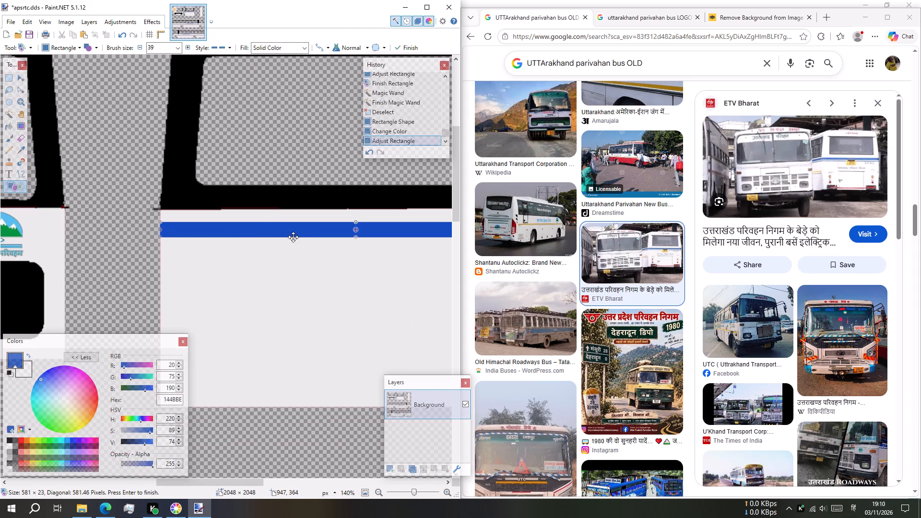
pyautogui.moveTo(372, 232); pyautogui.dragTo(371, 230)
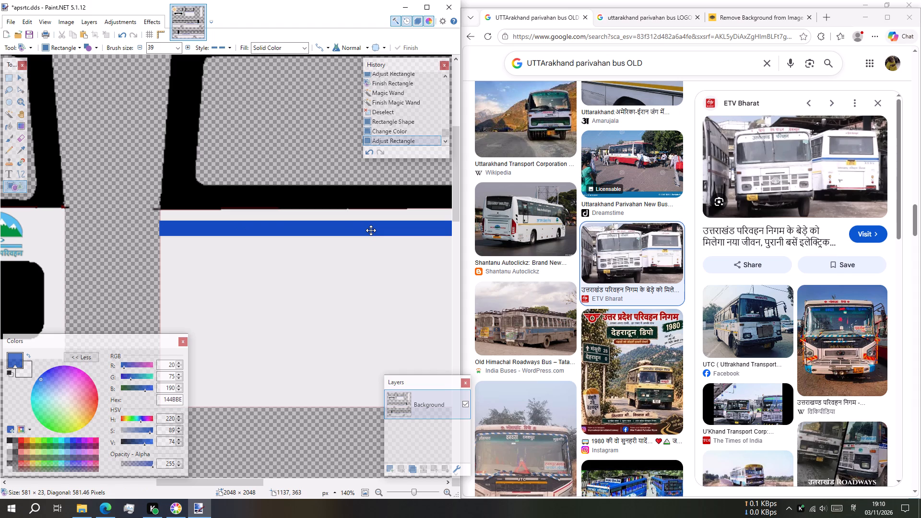
pyautogui.moveTo(371, 230); pyautogui.dragTo(372, 224)
pyautogui.keyDown('shift'); pyautogui.scroll(-1, 372, 224); pyautogui.keyUp('shift')
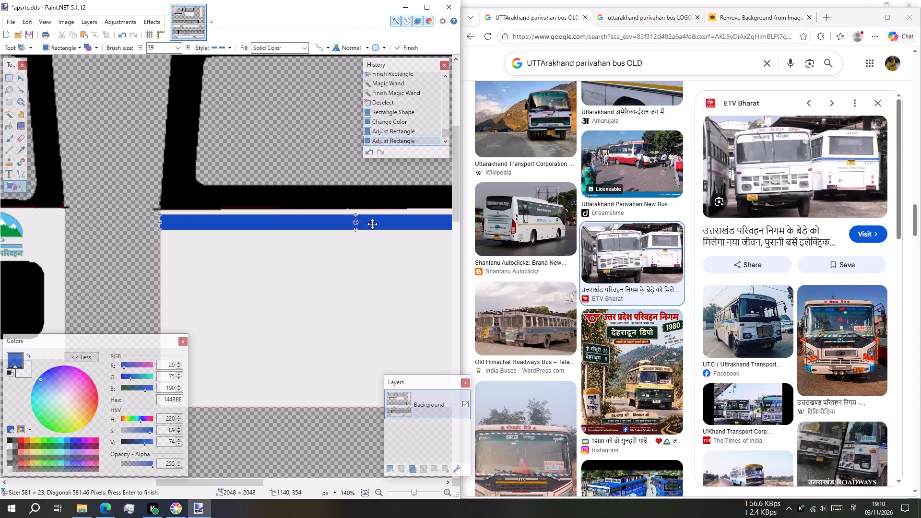
pyautogui.keyDown('shift'); pyautogui.scroll(-2, 372, 224); pyautogui.keyUp('shift')
pyautogui.keyDown('shift'); pyautogui.scroll(2, 156, 256); pyautogui.keyUp('shift')
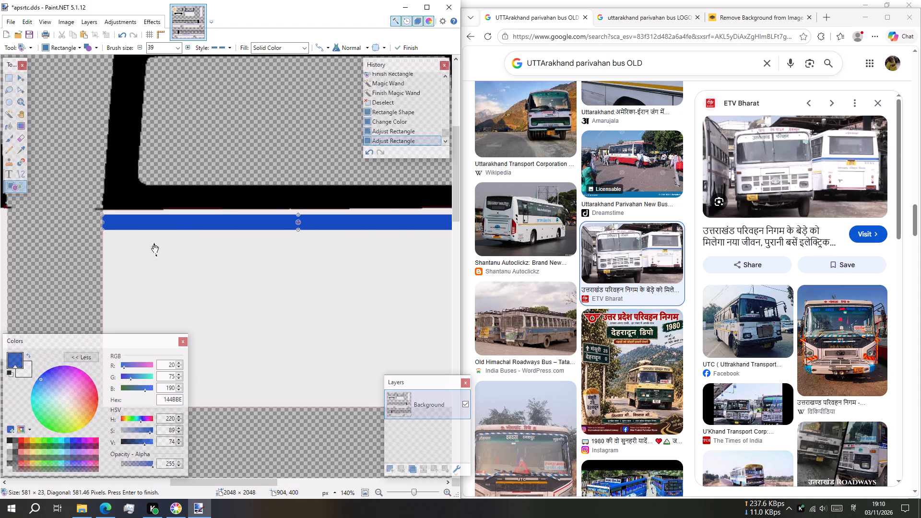
pyautogui.keyDown('ctrl'); pyautogui.scroll(-1, 154, 247); pyautogui.keyUp('ctrl')
pyautogui.keyDown('ctrl'); pyautogui.scroll(2, 154, 247); pyautogui.keyUp('ctrl')
pyautogui.click(106, 241)
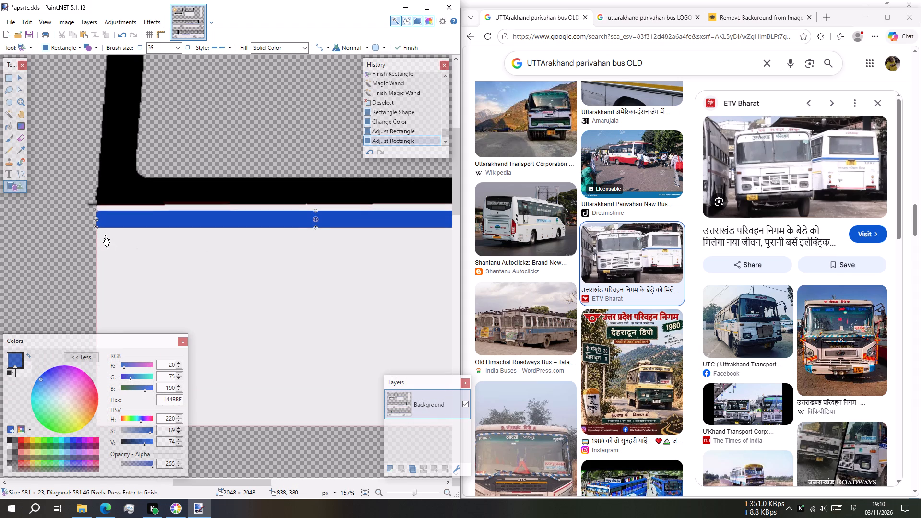
pyautogui.press('Escape')
# Draw a thin blue stripe about 581 × 6 px across the back panel just below the thick stripe.
pyautogui.moveTo(97, 231); pyautogui.dragTo(125, 234)
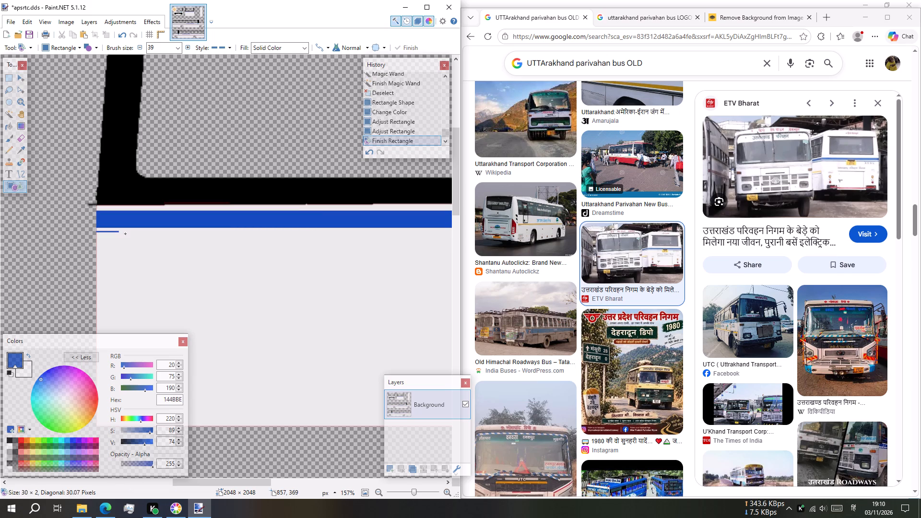
pyautogui.moveTo(125, 234); pyautogui.dragTo(90, 241)
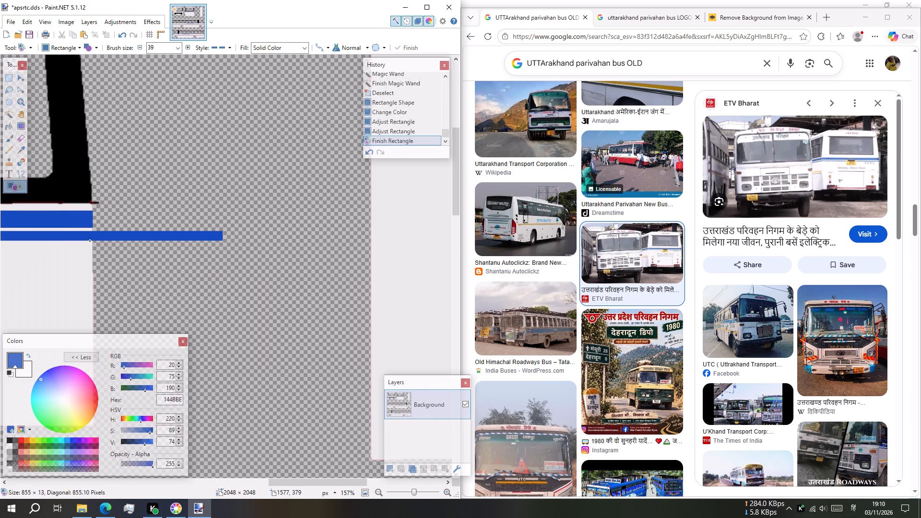
pyautogui.moveTo(90, 241); pyautogui.dragTo(91, 236)
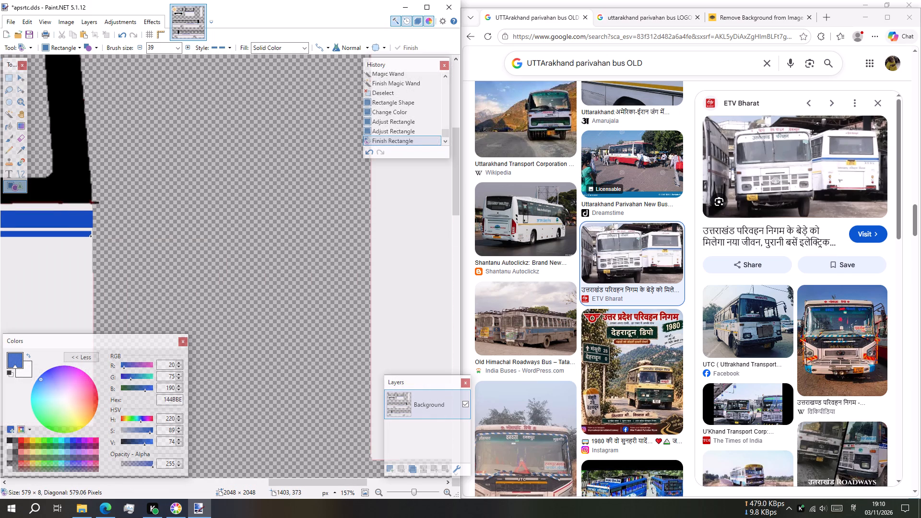
pyautogui.moveTo(91, 236); pyautogui.dragTo(93, 235)
pyautogui.keyDown('shift'); pyautogui.scroll(-1, 72, 222); pyautogui.keyUp('shift')
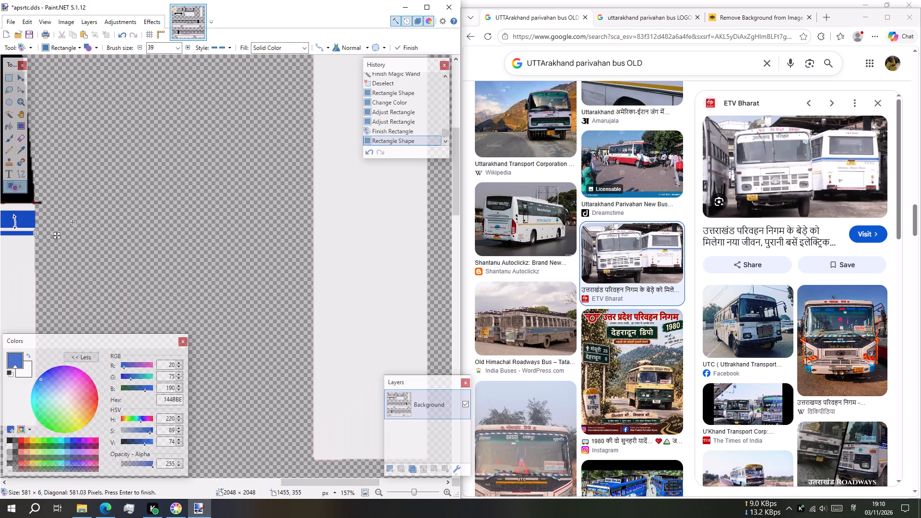
pyautogui.keyDown('shift'); pyautogui.scroll(11, 72, 222); pyautogui.keyUp('shift')
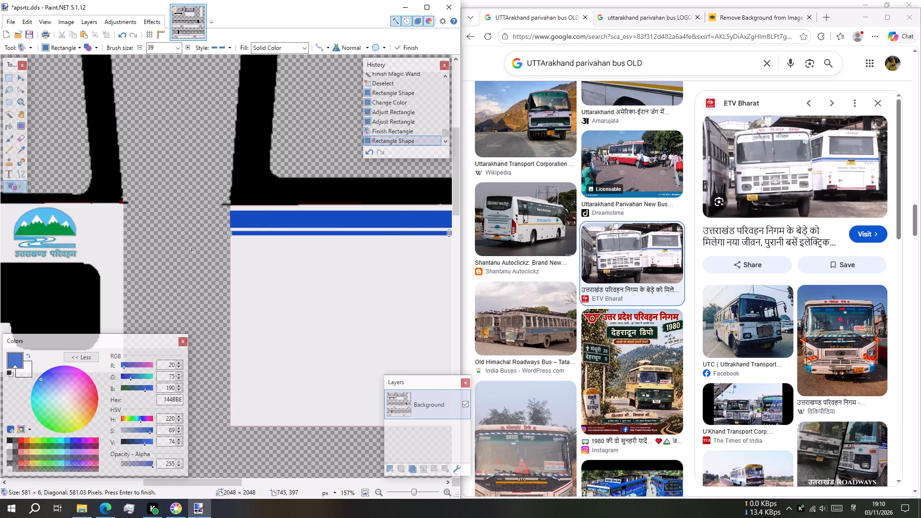
pyautogui.press('Escape')
# Add a new layer above the background.
pyautogui.keyDown('ctrl'); pyautogui.scroll(-2, 396, 267); pyautogui.keyUp('ctrl')
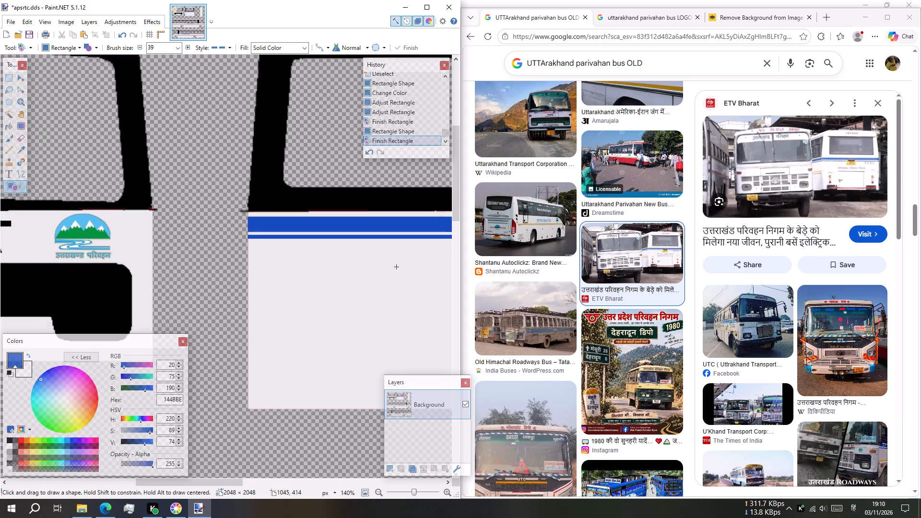
pyautogui.keyDown('ctrl'); pyautogui.scroll(-1, 396, 267); pyautogui.keyUp('ctrl')
pyautogui.keyDown('shift'); pyautogui.scroll(-3, 396, 267); pyautogui.keyUp('shift')
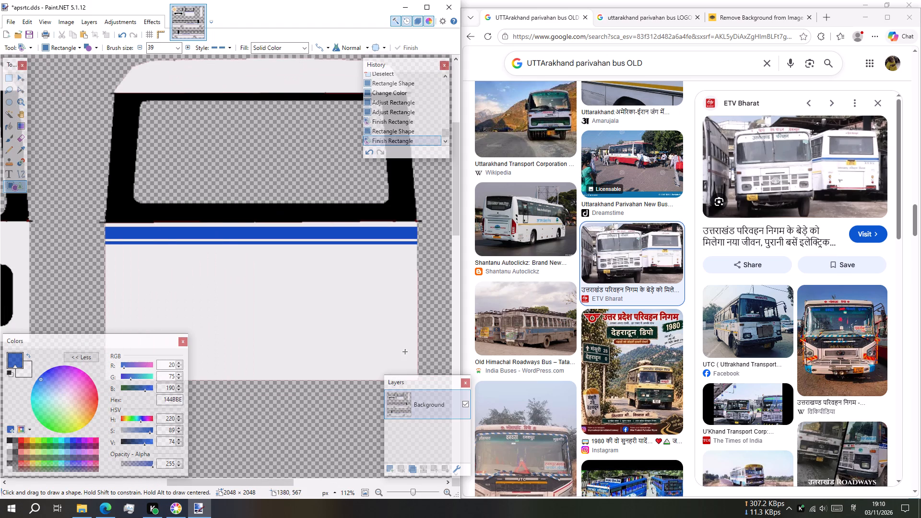
pyautogui.click(389, 465)
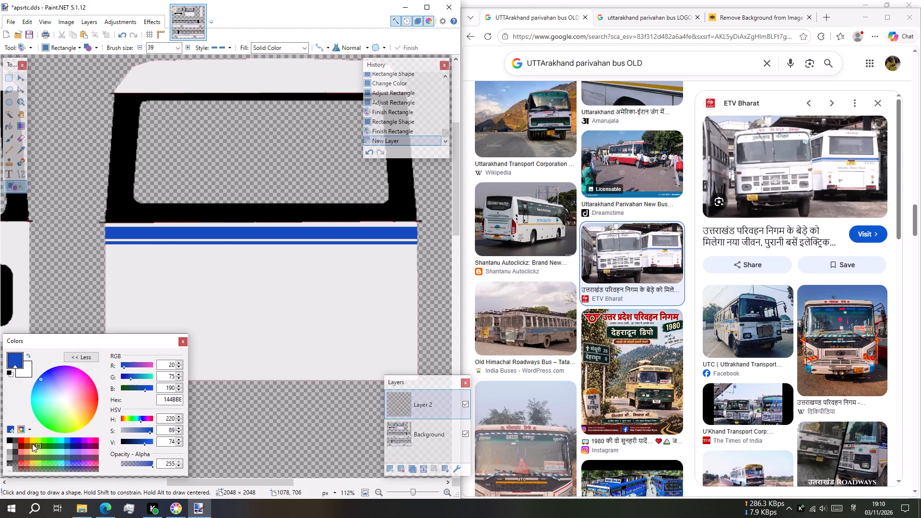
# Draw a filled yellow (FFD800) rectangle about 123 × 67 px centred on the back panel directly below the thin stripe.
pyautogui.click(33, 439)
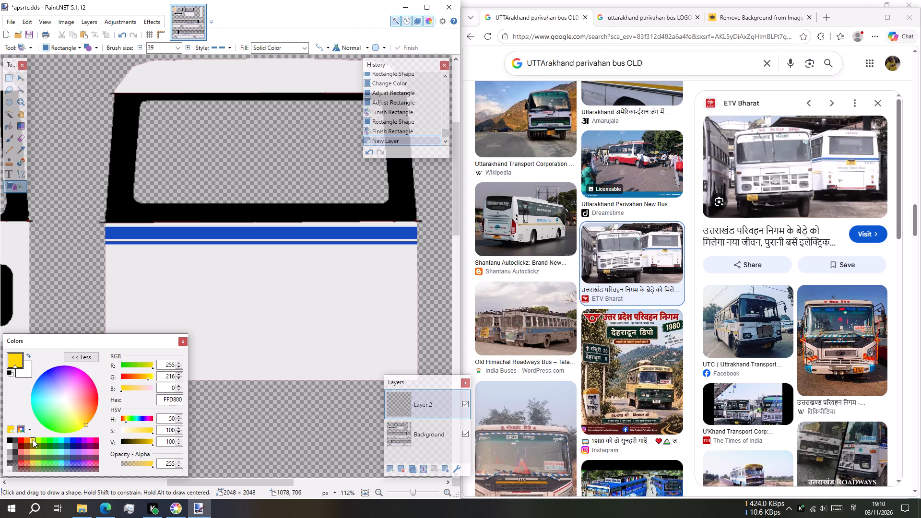
pyautogui.scroll(-1, 259, 245)
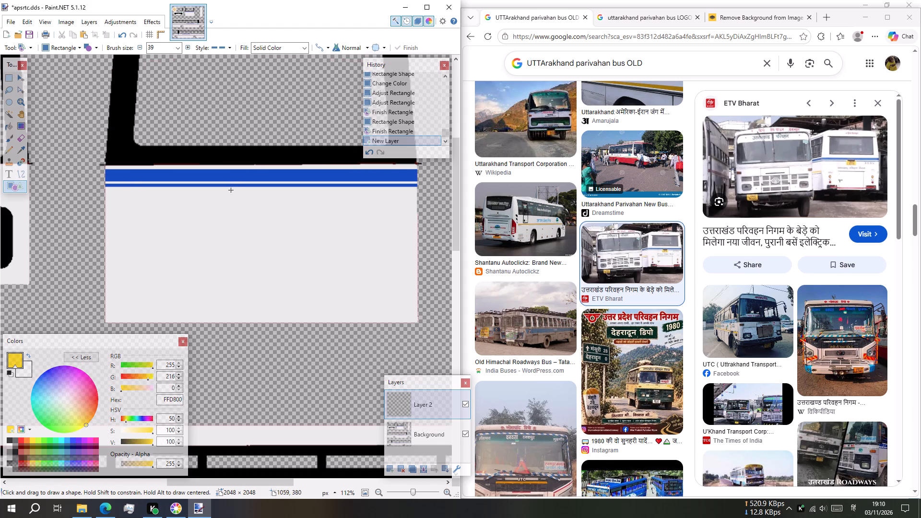
pyautogui.moveTo(229, 189); pyautogui.dragTo(295, 218)
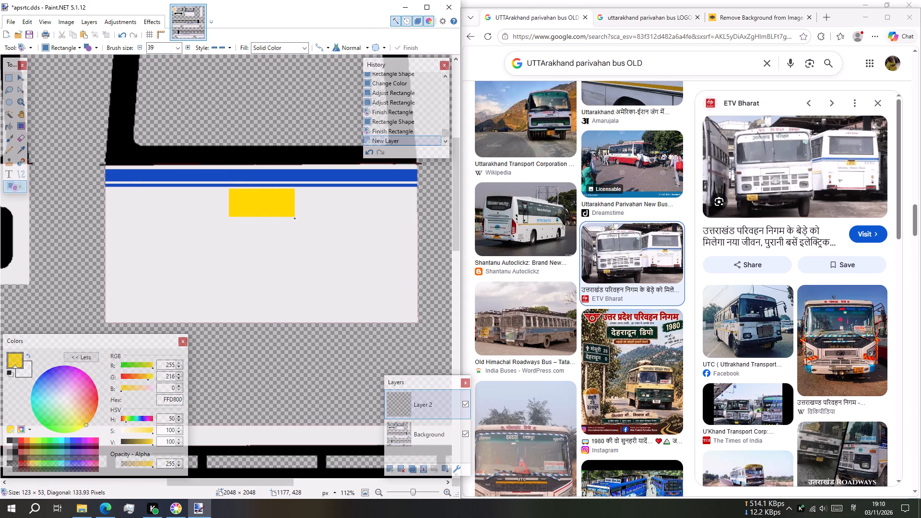
pyautogui.moveTo(295, 218); pyautogui.dragTo(295, 221)
pyautogui.click(276, 207)
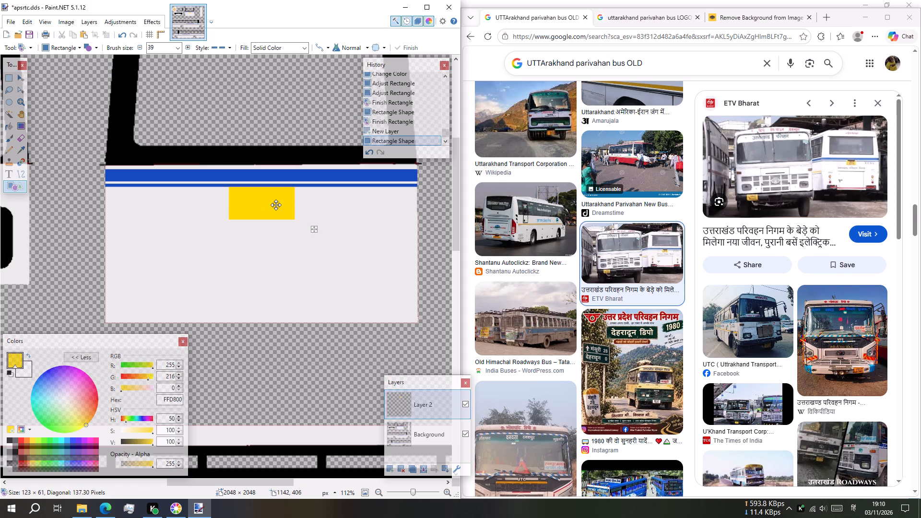
pyautogui.moveTo(265, 218); pyautogui.dragTo(264, 223)
pyautogui.moveTo(262, 226); pyautogui.dragTo(268, 224)
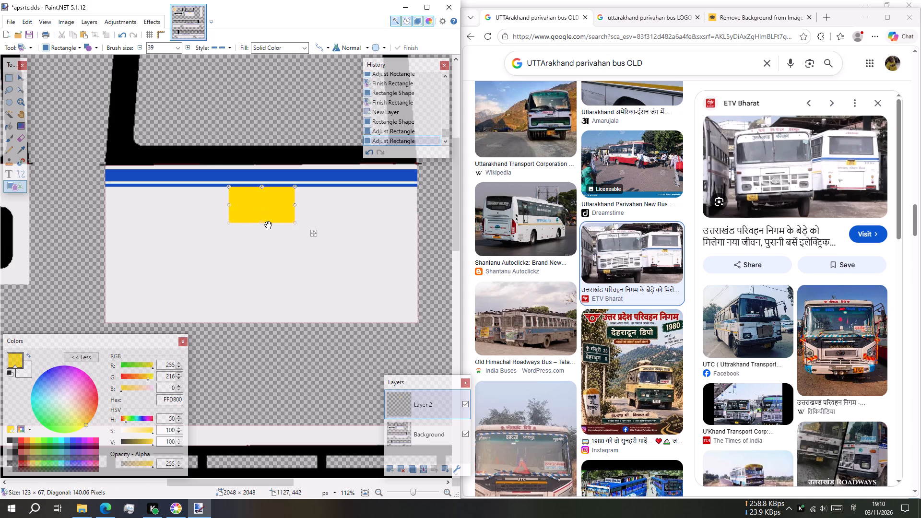
pyautogui.moveTo(268, 224); pyautogui.dragTo(268, 224)
pyautogui.keyDown('ctrl'); pyautogui.scroll(-3, 269, 218); pyautogui.keyUp('ctrl')
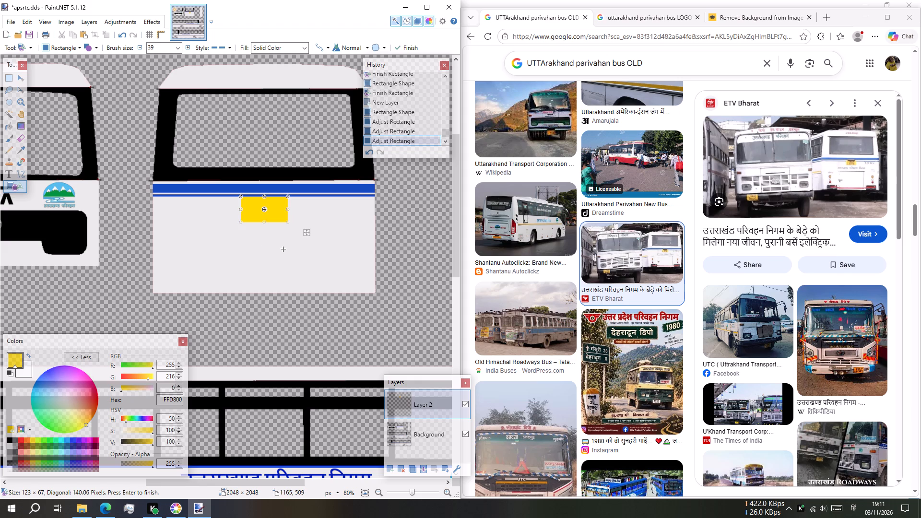
pyautogui.press('Escape')
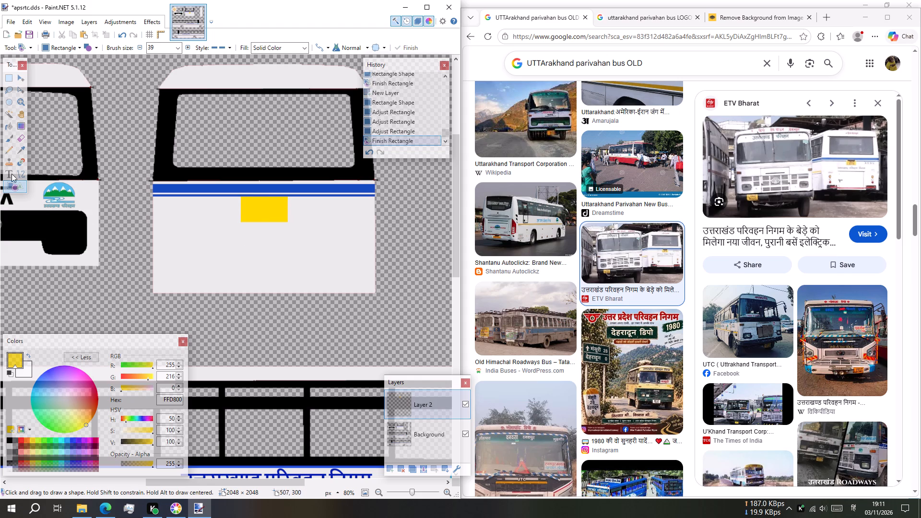
# Set the primary colour to blue 0235CE.
pyautogui.click(74, 438)
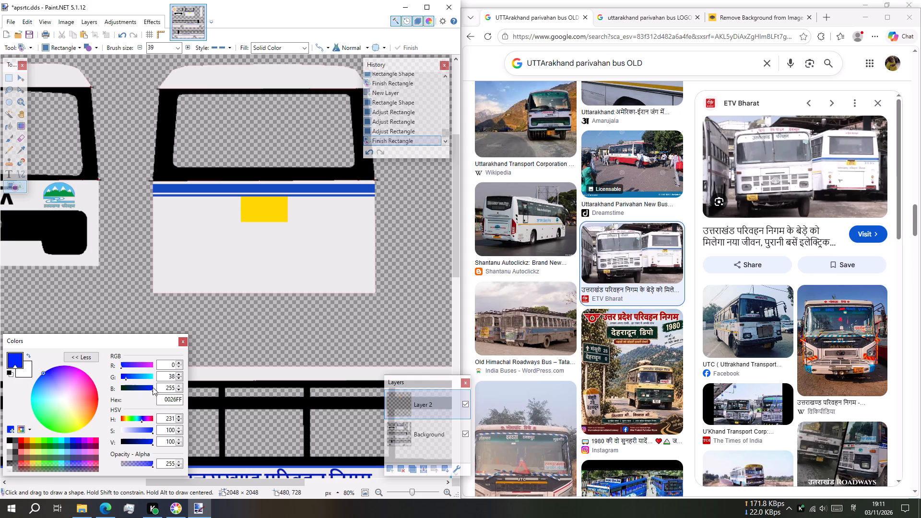
pyautogui.click(151, 388)
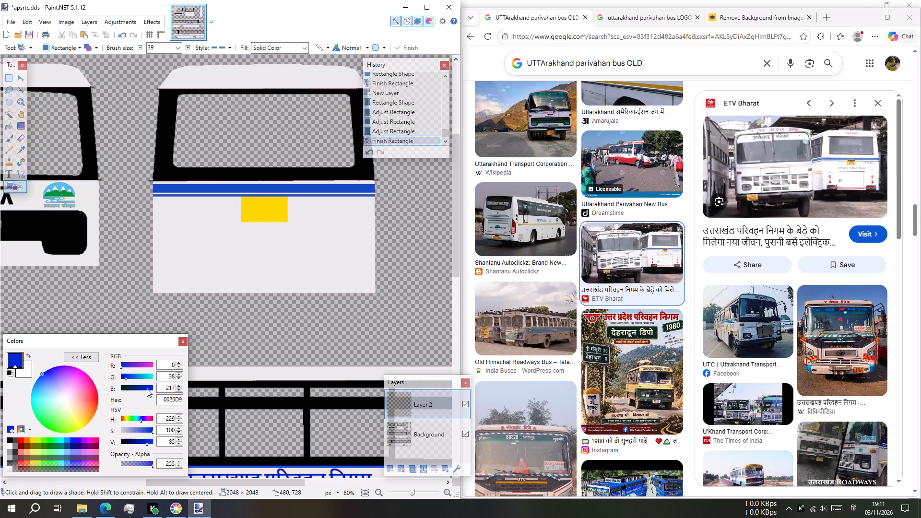
pyautogui.click(44, 376)
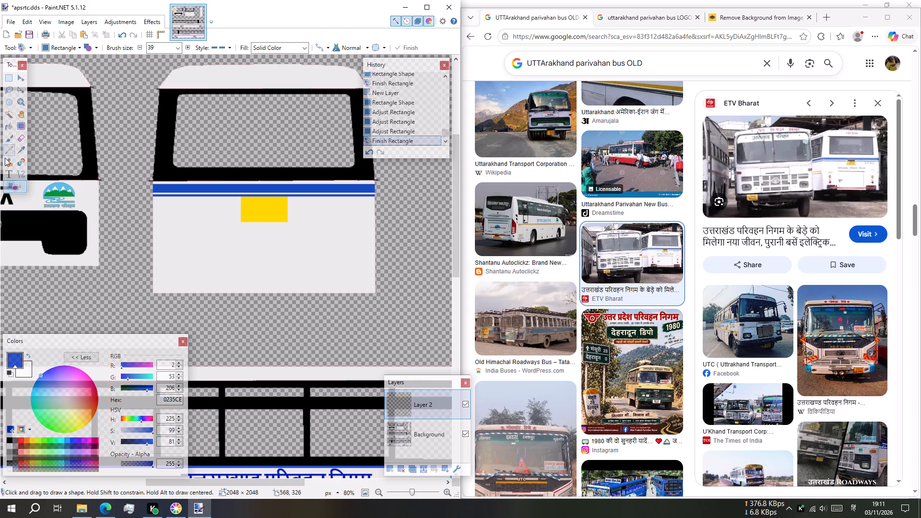
# Start a text object on the back panel below the yellow plate, using bold Kokila at size 14.
pyautogui.click(7, 176)
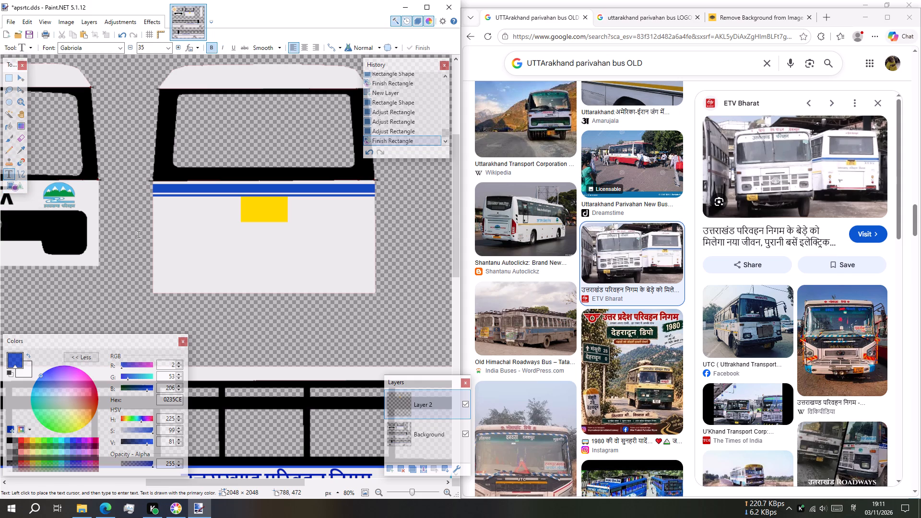
pyautogui.click(200, 229)
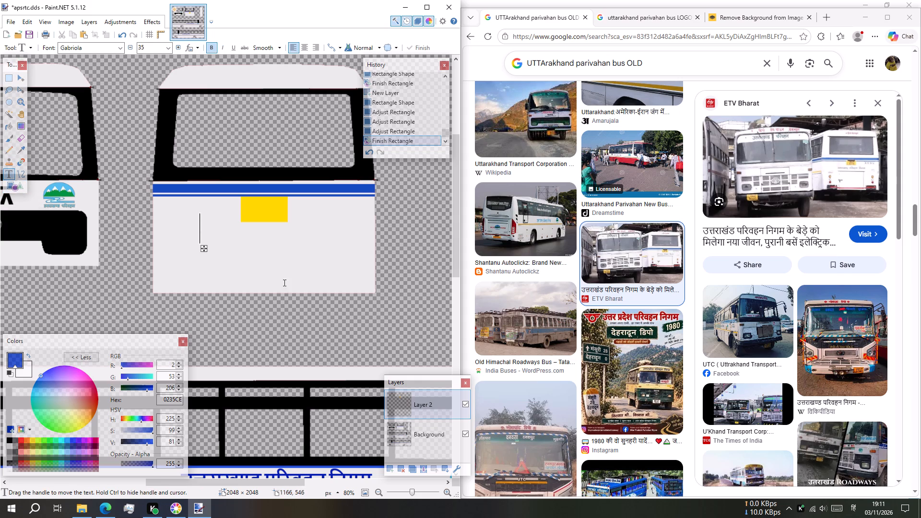
pyautogui.click(123, 47)
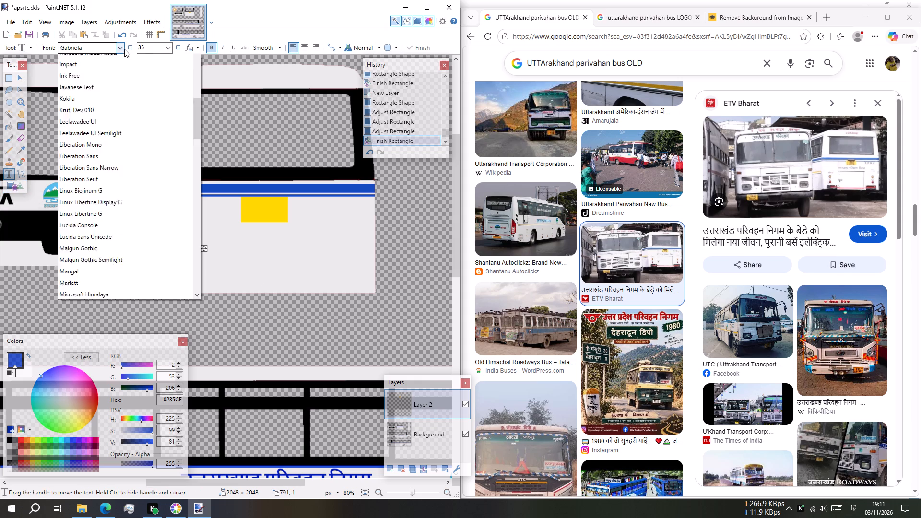
pyautogui.scroll(-2, 104, 122)
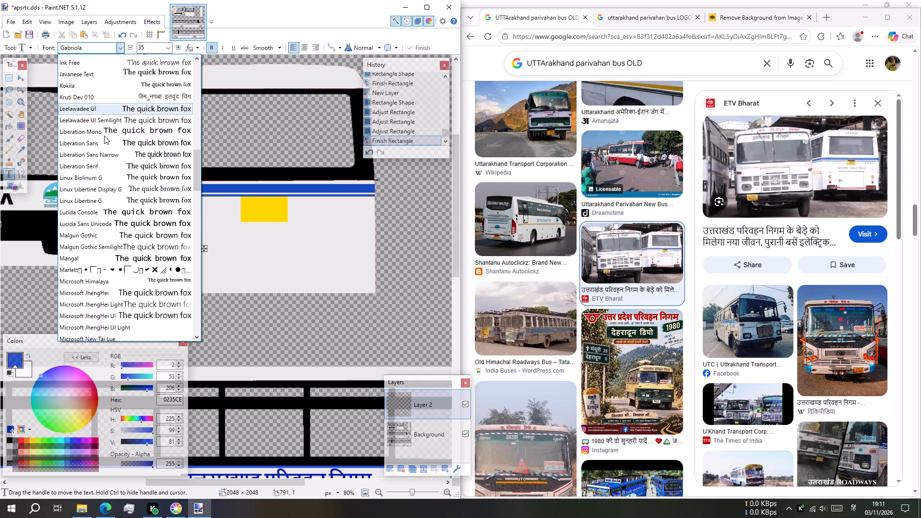
pyautogui.scroll(-7, 104, 136)
pyautogui.scroll(-3, 105, 189)
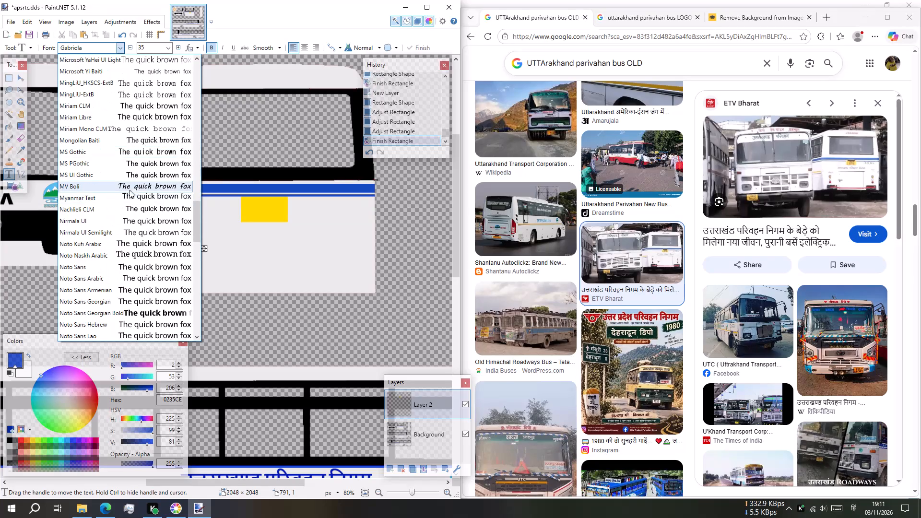
pyautogui.scroll(19, 133, 189)
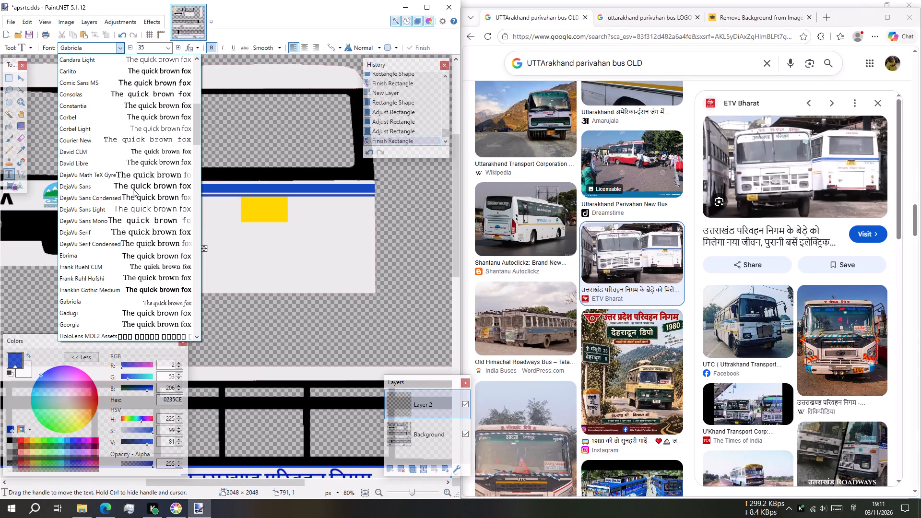
pyautogui.scroll(-1, 133, 189)
pyautogui.scroll(-1, 97, 286)
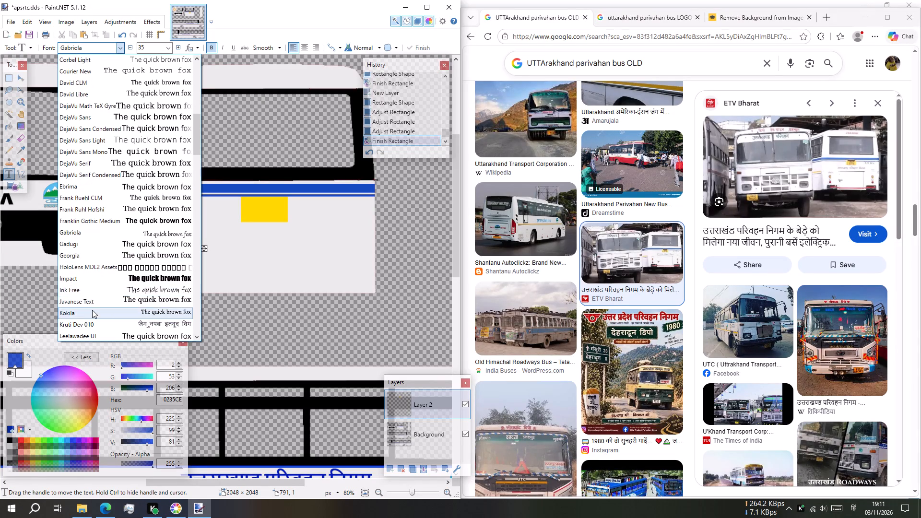
pyautogui.click(92, 310)
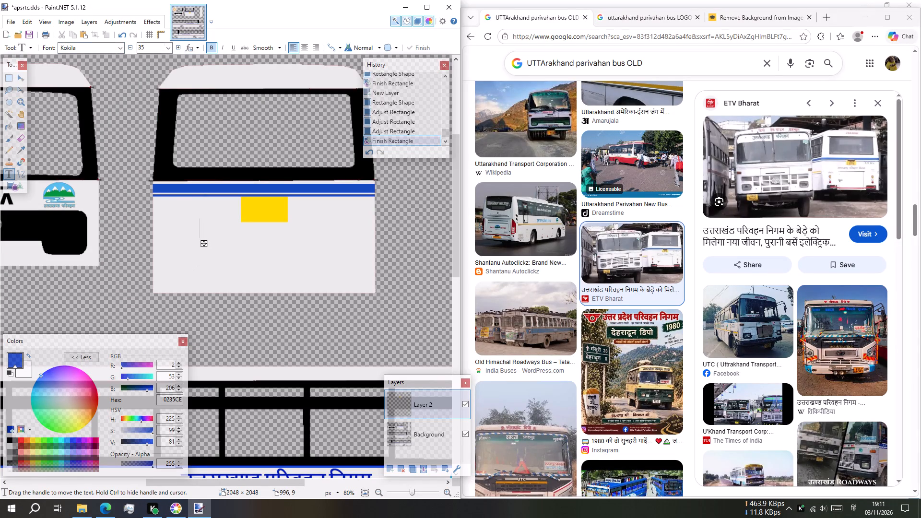
pyautogui.tripleClick(130, 44)
pyautogui.tripleClick(130, 44)
pyautogui.tripleClick(130, 44)
pyautogui.tripleClick(130, 44)
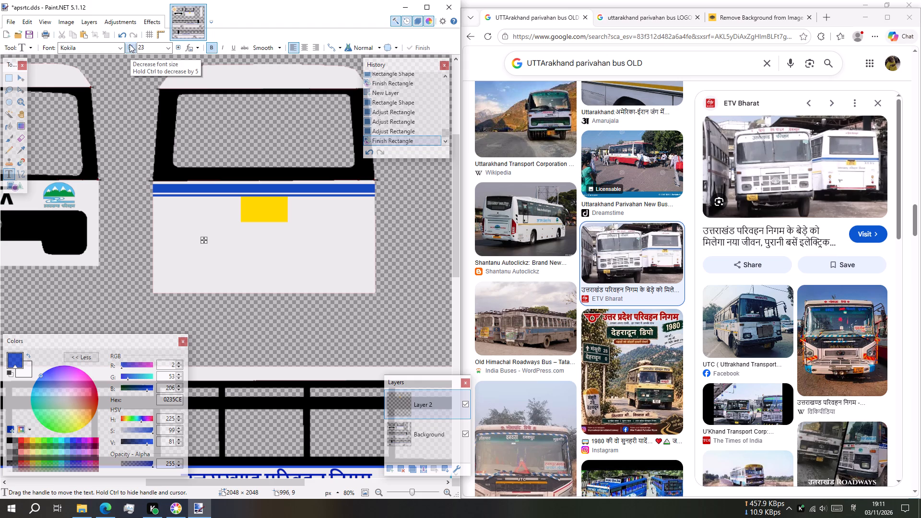
pyautogui.tripleClick(130, 44)
pyautogui.tripleClick(130, 44)
pyautogui.tripleClick(130, 44)
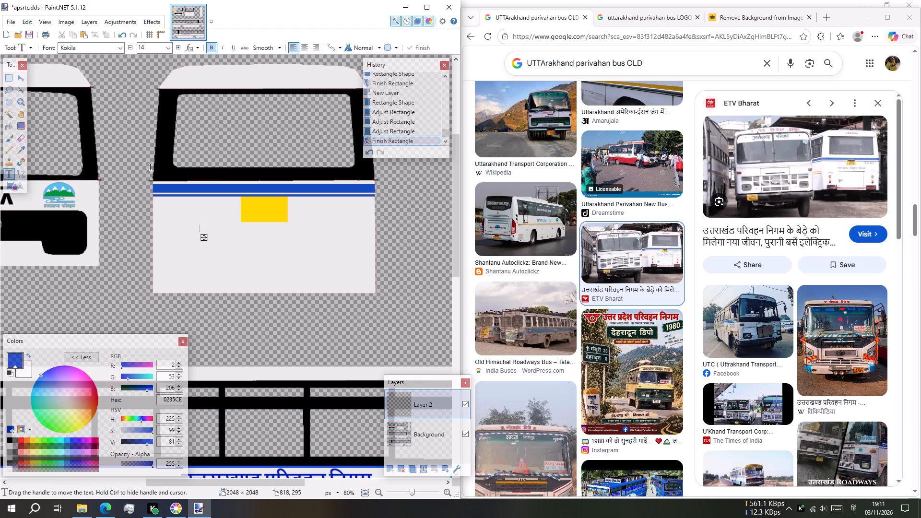
# Enter the Hindi lettering "उत्तराखण्ड परिवहन निगम" in the text on the back panel.
pyautogui.press('BackSpace')
pyautogui.write('उु')
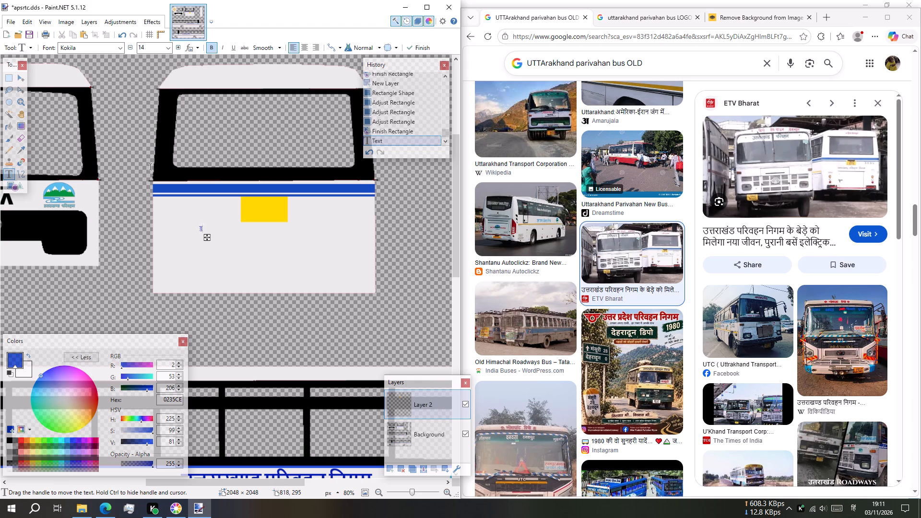
pyautogui.press('BackSpace')
pyautogui.write('्त')
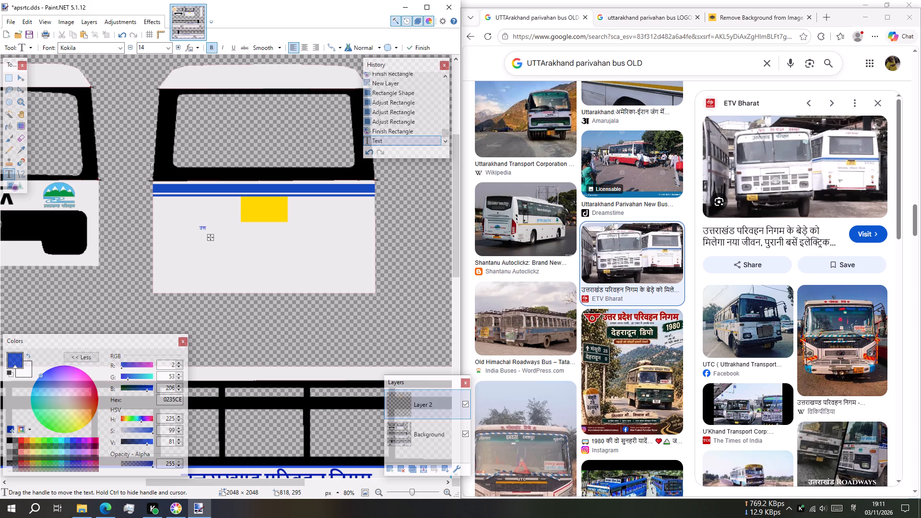
pyautogui.write('रा')
pyautogui.press('BackSpace')
pyautogui.write('ण्')
pyautogui.write('ड')
pyautogui.press('space')
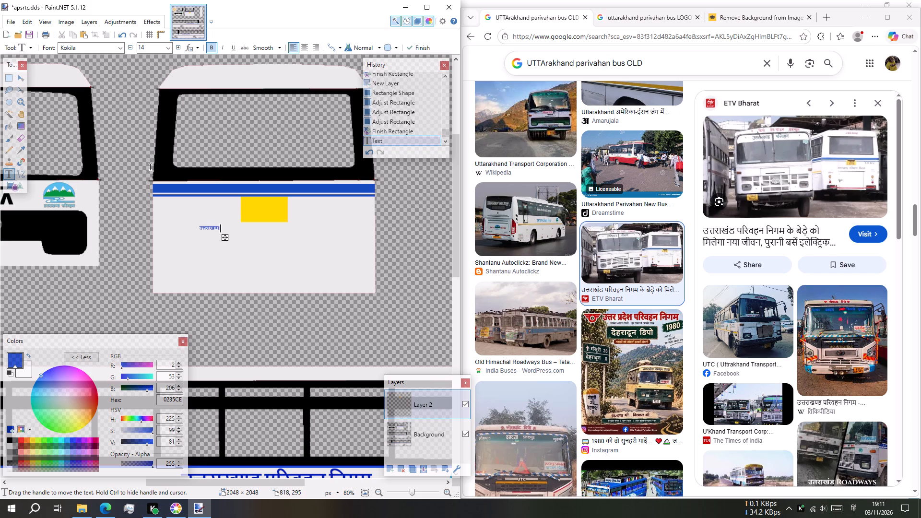
pyautogui.write('परि')
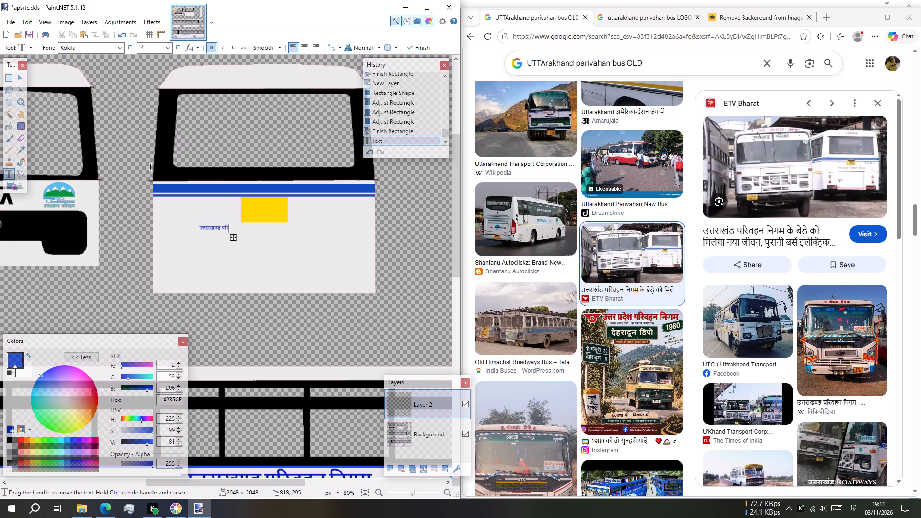
pyautogui.press('BackSpace')
pyautogui.press('BackSpace')
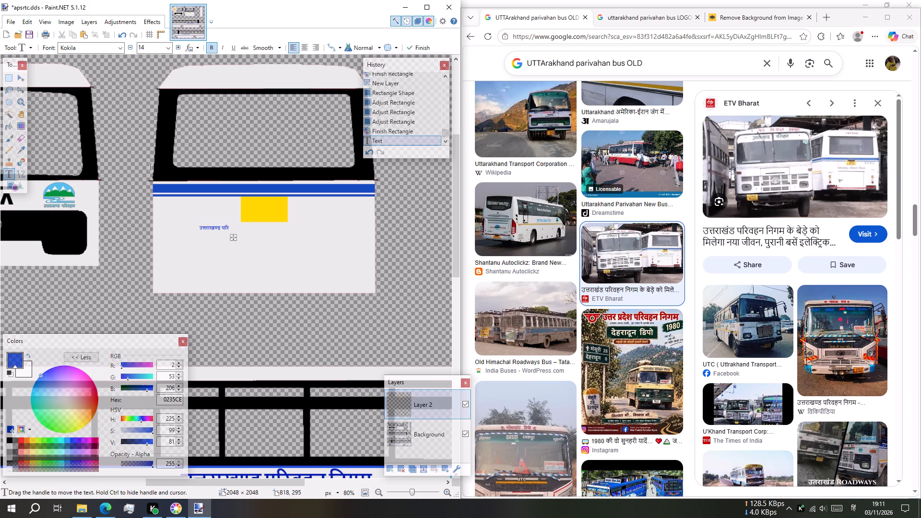
pyautogui.write('न')
pyautogui.press('space')
pyautogui.write('नि')
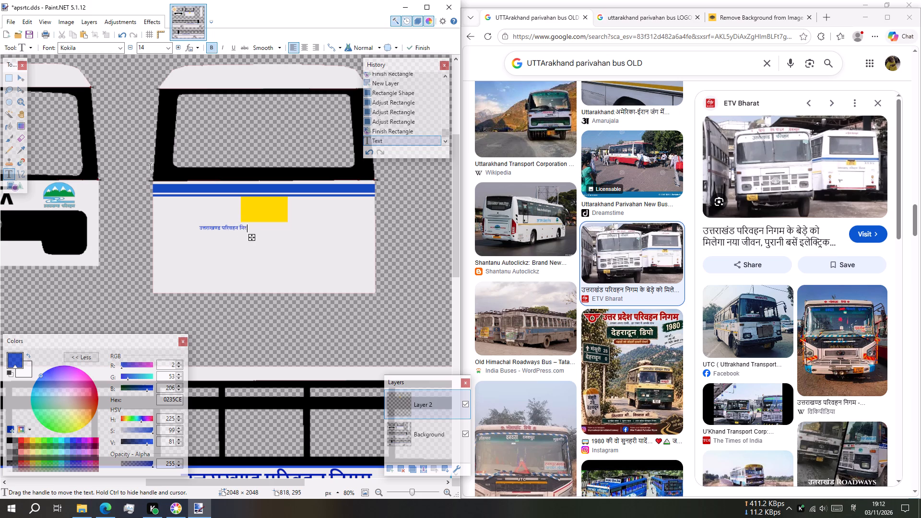
pyautogui.press('BackSpace')
# Enlarge the bold Hindi lettering to size 30 and shift it beneath the yellow plate.
pyautogui.click(213, 47)
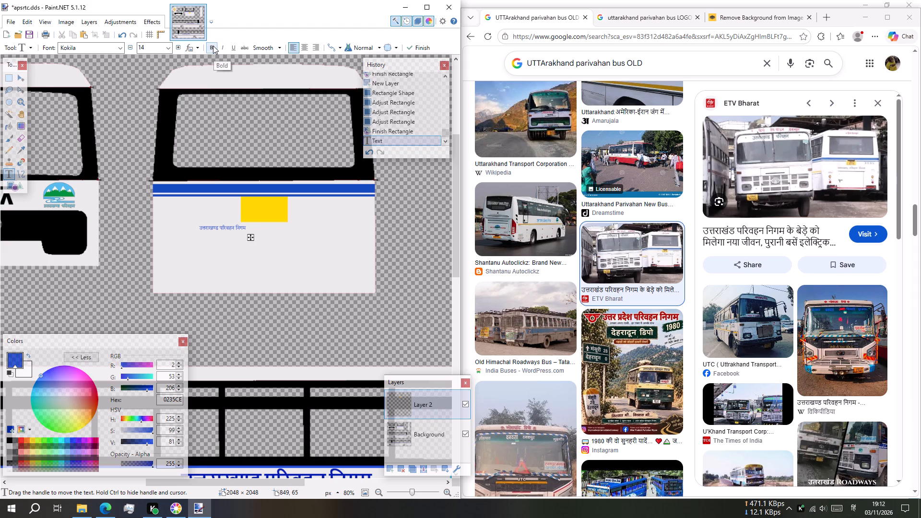
pyautogui.click(213, 46)
pyautogui.tripleClick(177, 47)
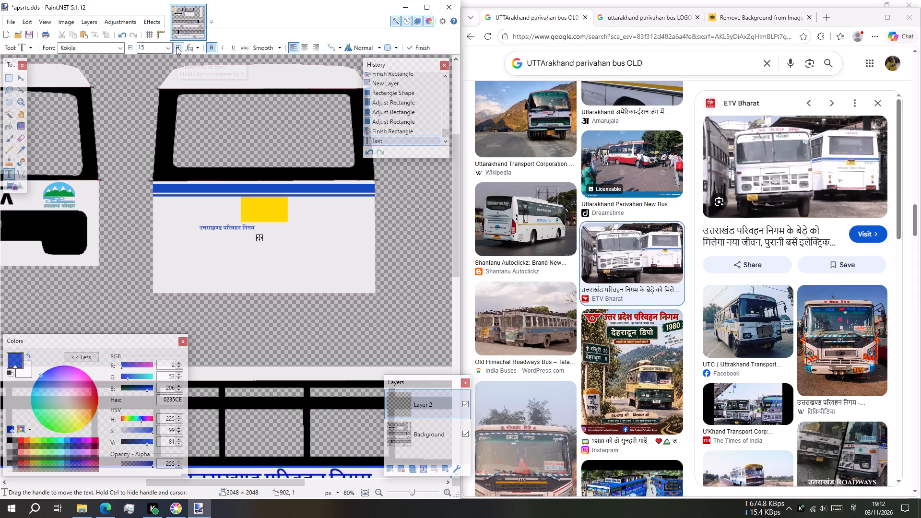
pyautogui.tripleClick(177, 47)
pyautogui.tripleClick(177, 47)
pyautogui.doubleClick(177, 47)
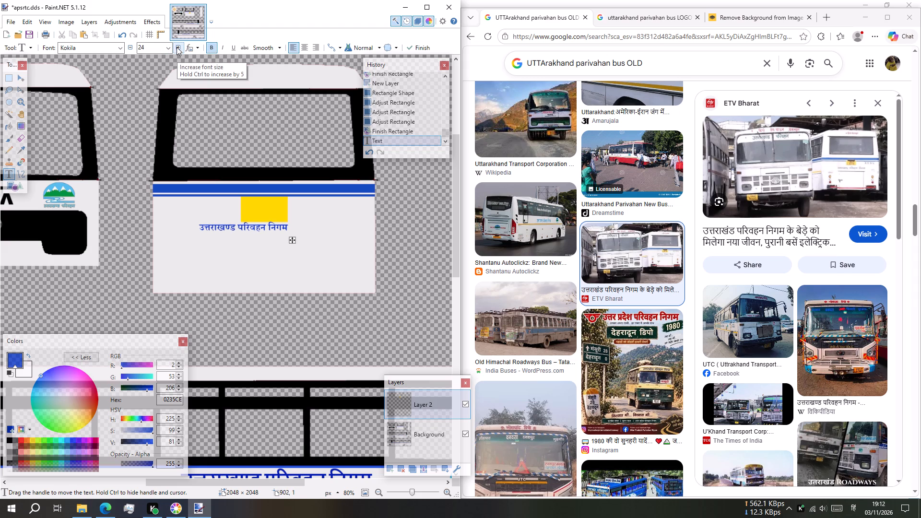
pyautogui.moveTo(296, 241); pyautogui.dragTo(305, 244)
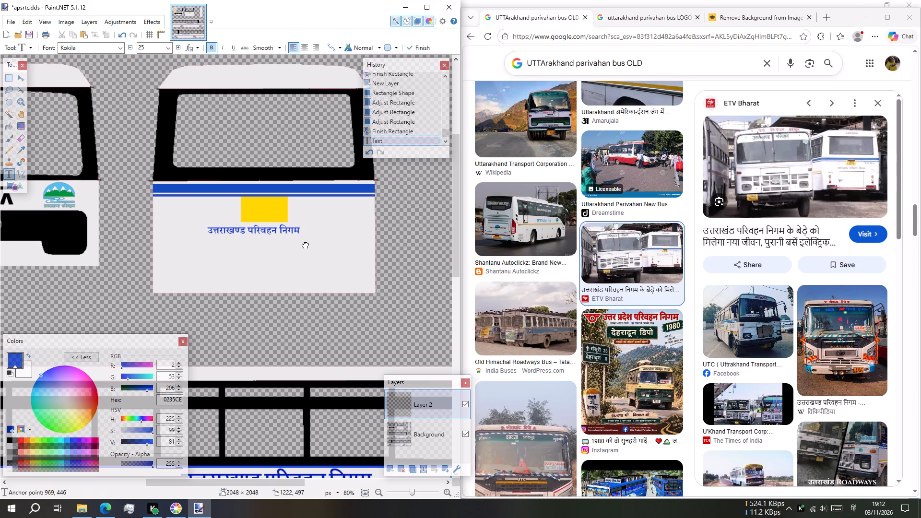
pyautogui.moveTo(305, 244); pyautogui.dragTo(314, 248)
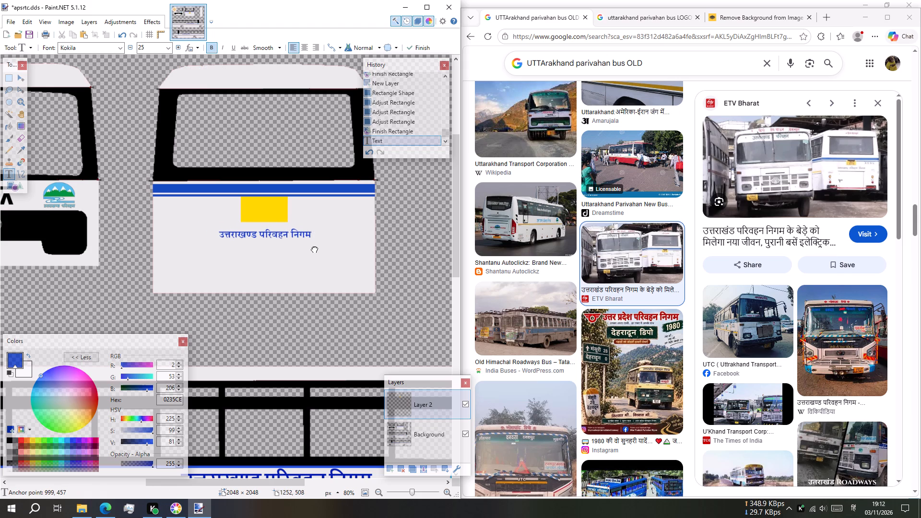
pyautogui.moveTo(314, 248); pyautogui.dragTo(312, 248)
pyautogui.tripleClick(177, 47)
pyautogui.doubleClick(177, 47)
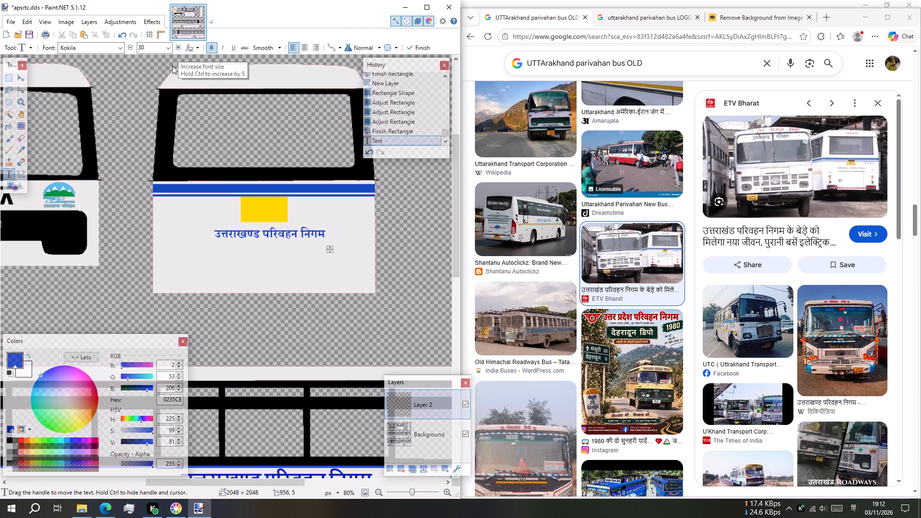
# Fine-tune the position of the Hindi lettering so it sits centred just below the yellow plate.
pyautogui.moveTo(331, 251); pyautogui.dragTo(327, 251)
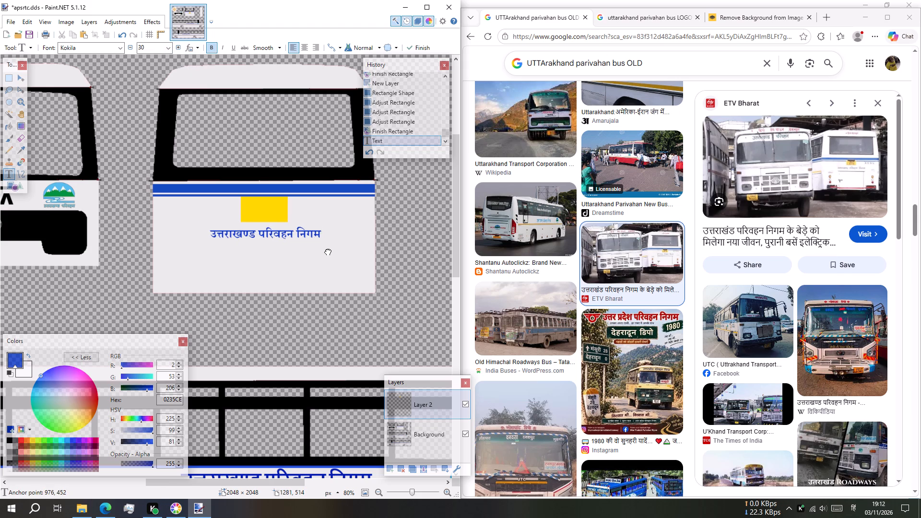
pyautogui.moveTo(327, 251); pyautogui.dragTo(326, 251)
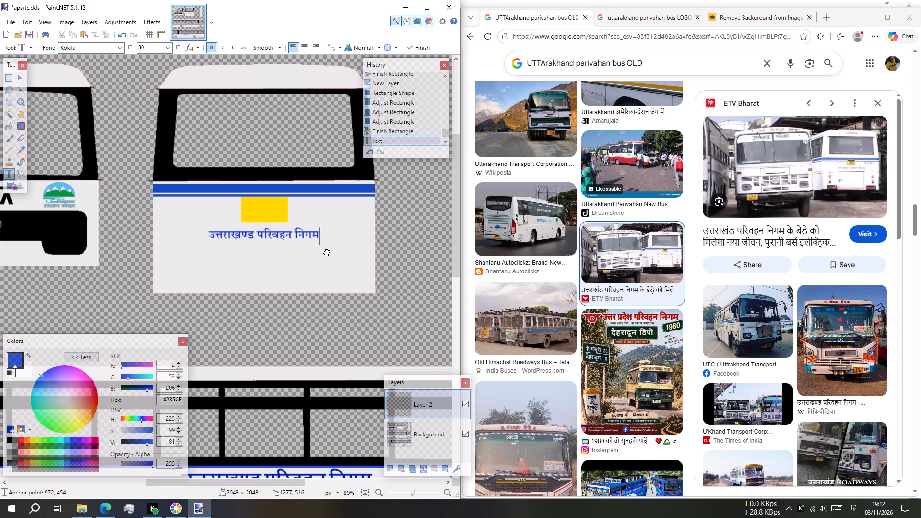
pyautogui.moveTo(326, 251); pyautogui.dragTo(326, 249)
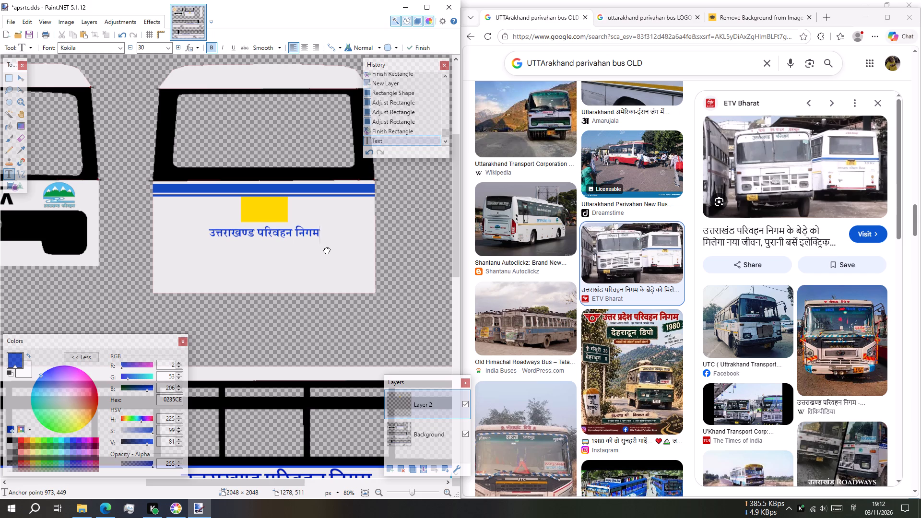
pyautogui.moveTo(326, 249); pyautogui.dragTo(326, 249)
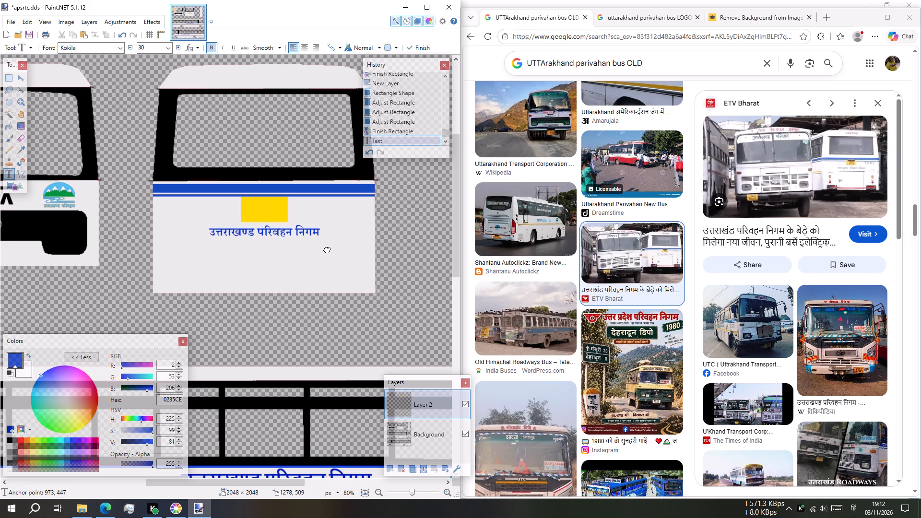
pyautogui.moveTo(326, 249); pyautogui.dragTo(325, 249)
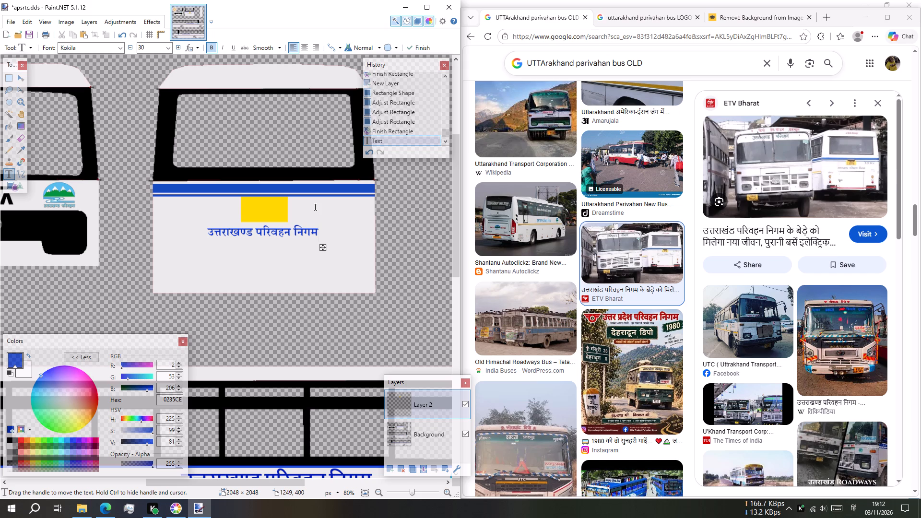
pyautogui.keyDown('ctrl'); pyautogui.scroll(-4, 283, 207); pyautogui.keyUp('ctrl')
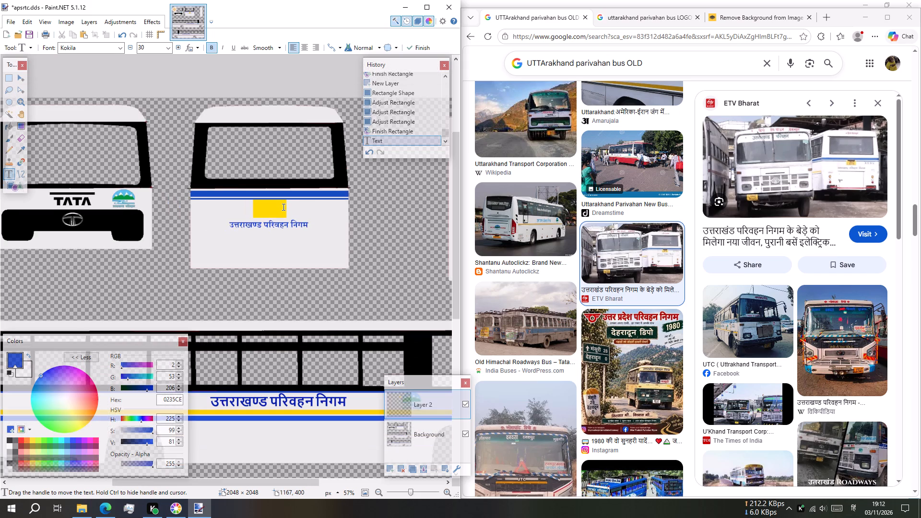
# Start a text object on the white strip above the front windscreen and set its colour to red F20000.
pyautogui.keyDown('ctrl'); pyautogui.scroll(-4, 283, 207); pyautogui.keyUp('ctrl')
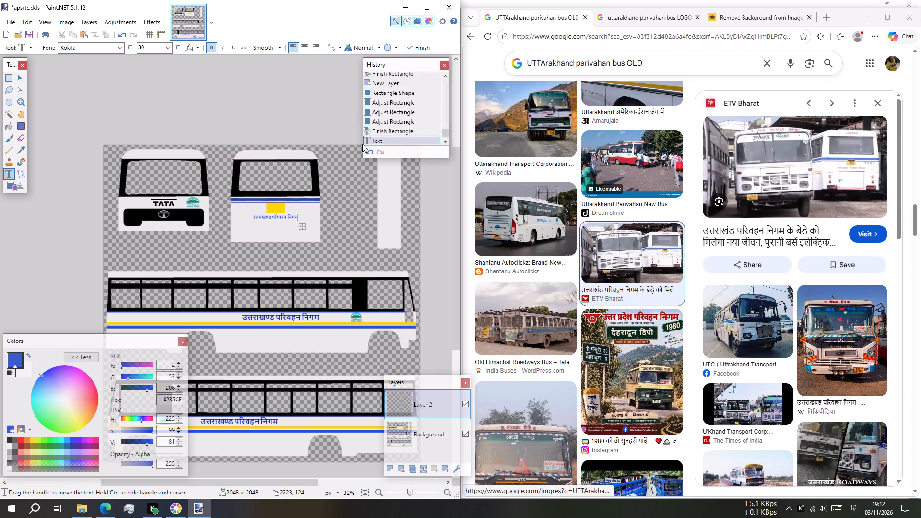
pyautogui.click(139, 155)
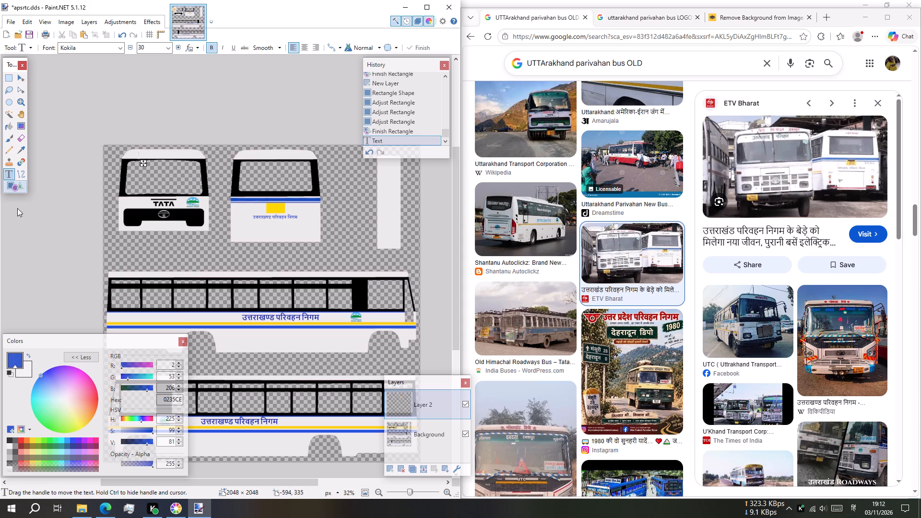
pyautogui.click(19, 439)
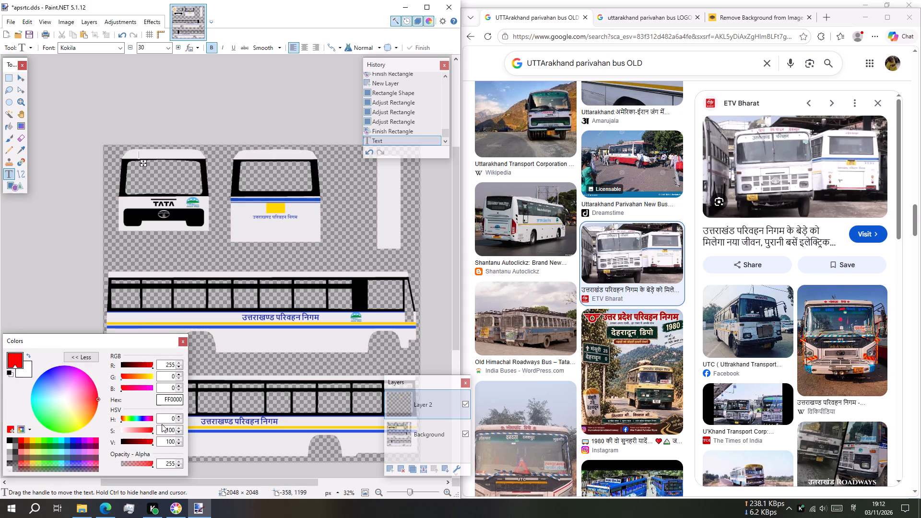
pyautogui.click(153, 443)
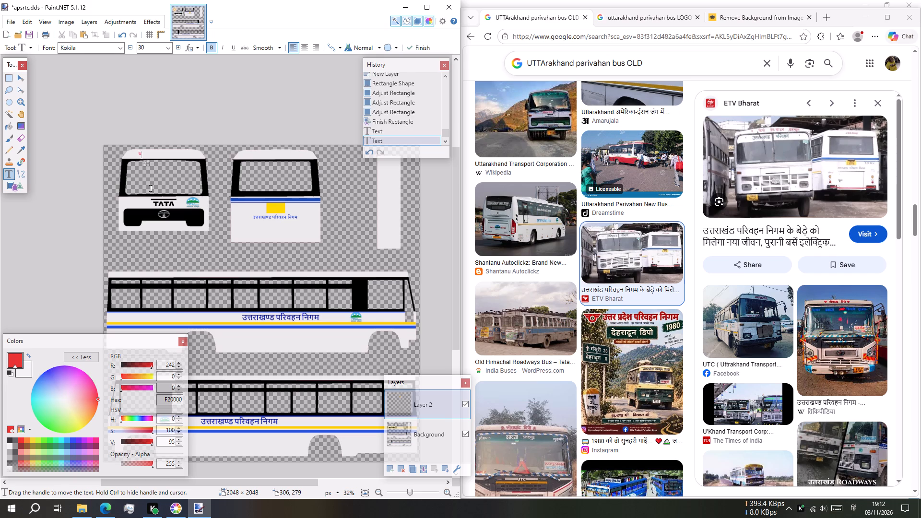
# Enter the Hindi lettering "पर्वतीय डिपो" in the red text above the front windscreen.
pyautogui.press('3')
pyautogui.press('BackSpace')
pyautogui.hotkey('shift', '3')
pyautogui.press('BackSpace')
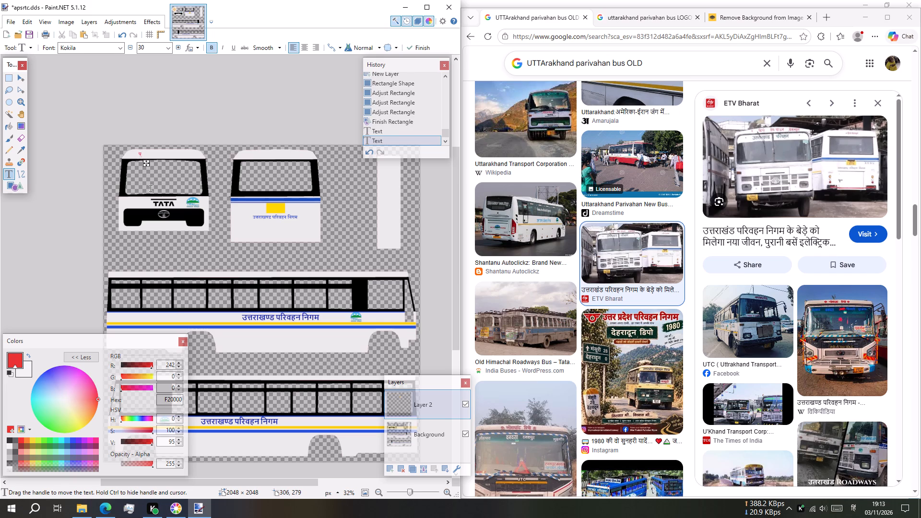
pyautogui.press('BackSpace')
pyautogui.press('4')
pyautogui.press('BackSpace')
pyautogui.hotkey('shift', '4')
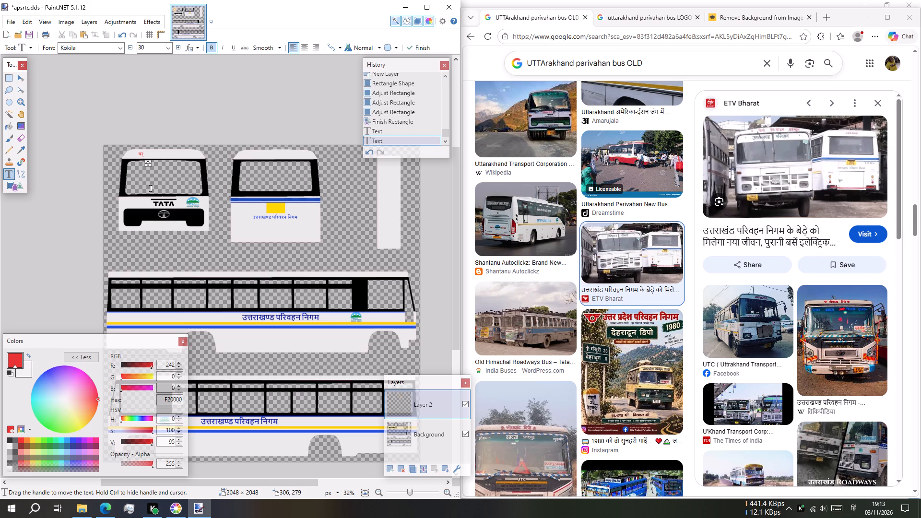
pyautogui.write('ति')
pyautogui.press('BackSpace')
pyautogui.write('य')
pyautogui.press('space')
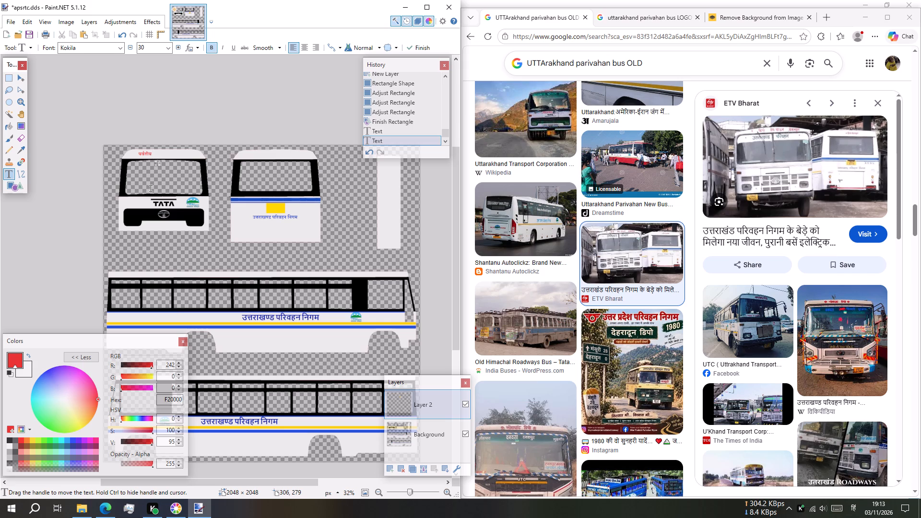
pyautogui.write('डि')
pyautogui.write('पो')
pyautogui.press('space')
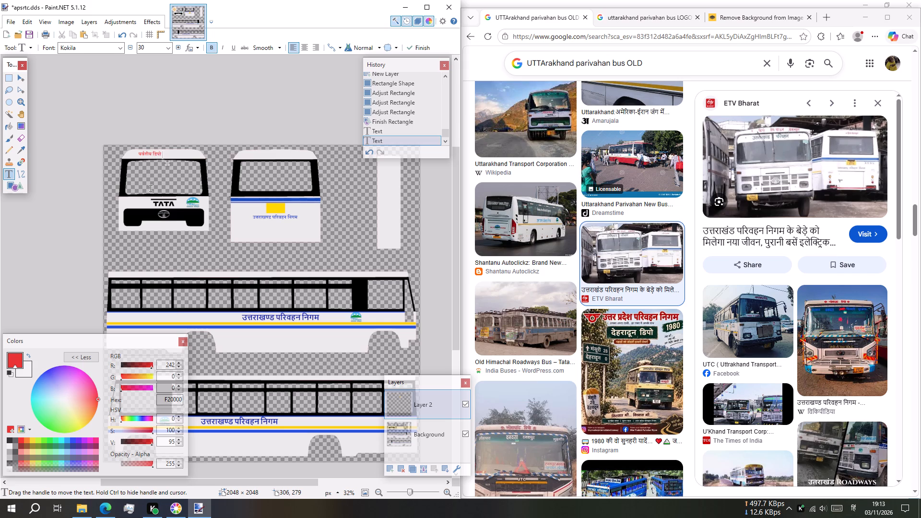
# Add the word "देहरादून" to the end of the red lettering above the front windscreen.
pyautogui.keyDown('ctrl'); pyautogui.scroll(3, 150, 188); pyautogui.keyUp('ctrl')
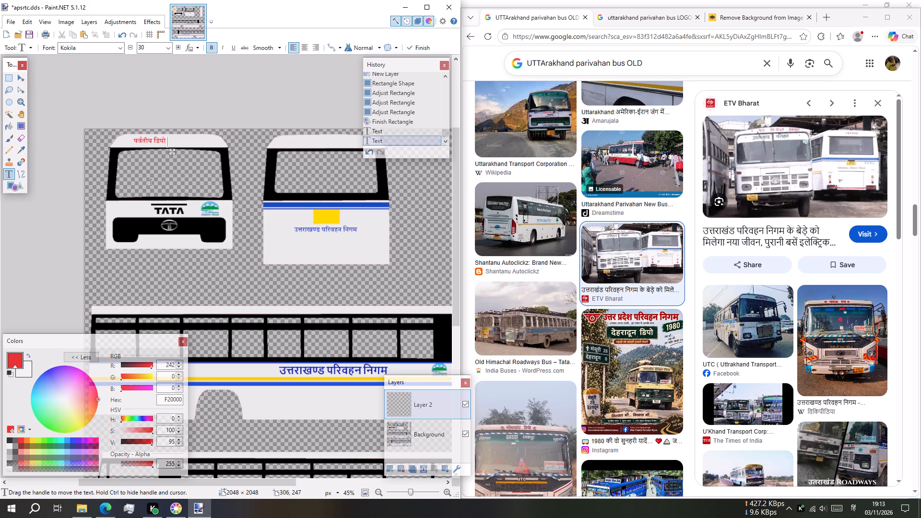
pyautogui.write('दो')
pyautogui.press('BackSpace')
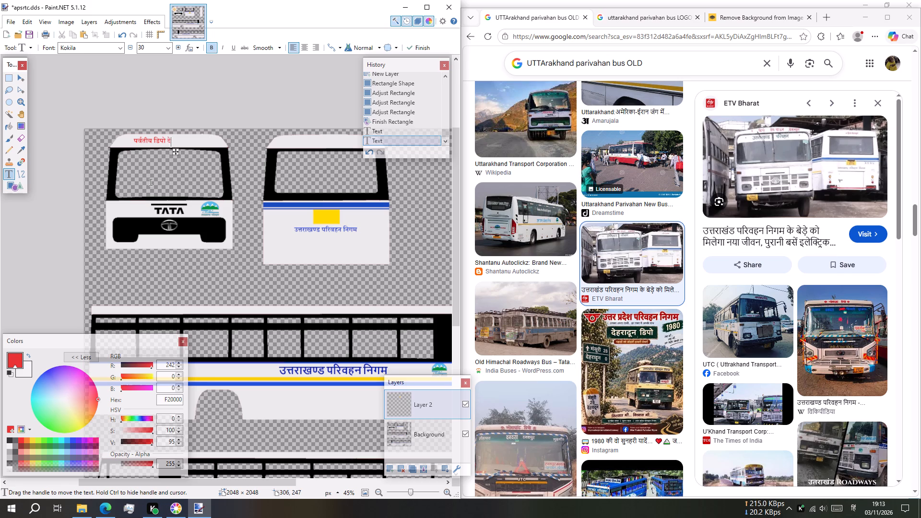
pyautogui.write('हरादि')
pyautogui.press('BackSpace')
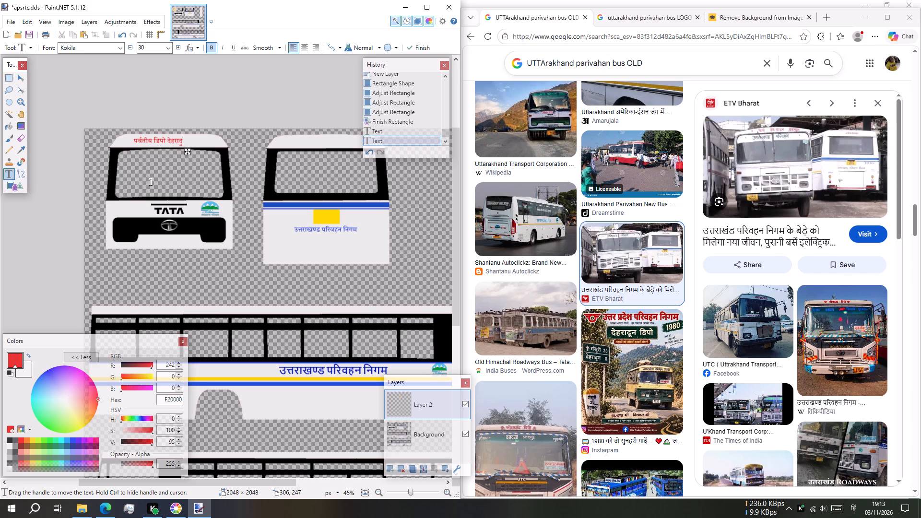
pyautogui.press('BackSpace')
pyautogui.write('ूू')
pyautogui.press('BackSpace')
pyautogui.write('नन')
pyautogui.press('BackSpace')
pyautogui.press('BackSpace')
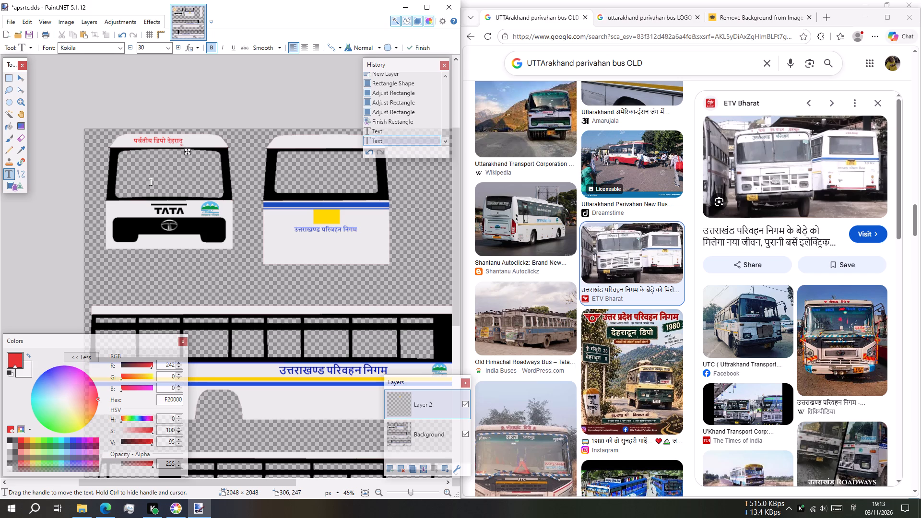
# Centre the red Hindi lettering on the strip above the front windscreen and enlarge it to size 32.
pyautogui.keyDown('ctrl'); pyautogui.scroll(7, 151, 182); pyautogui.keyUp('ctrl')
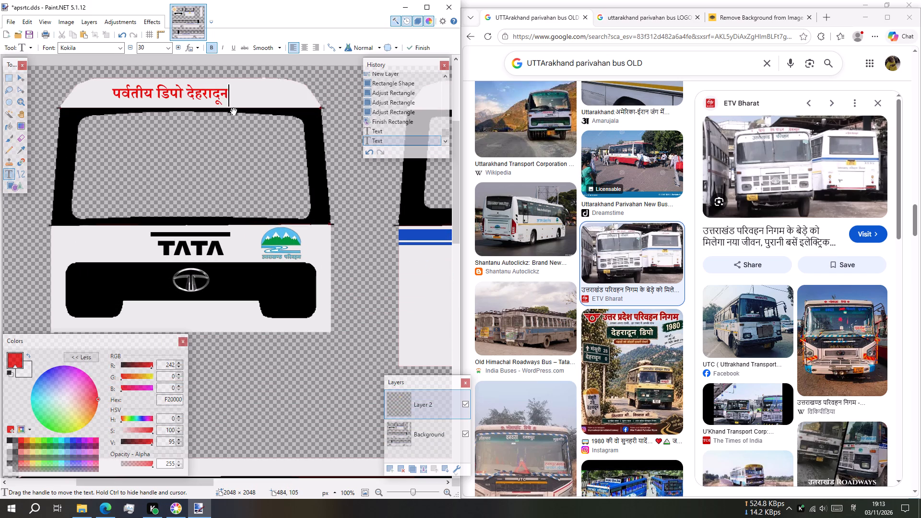
pyautogui.moveTo(231, 114); pyautogui.dragTo(251, 114)
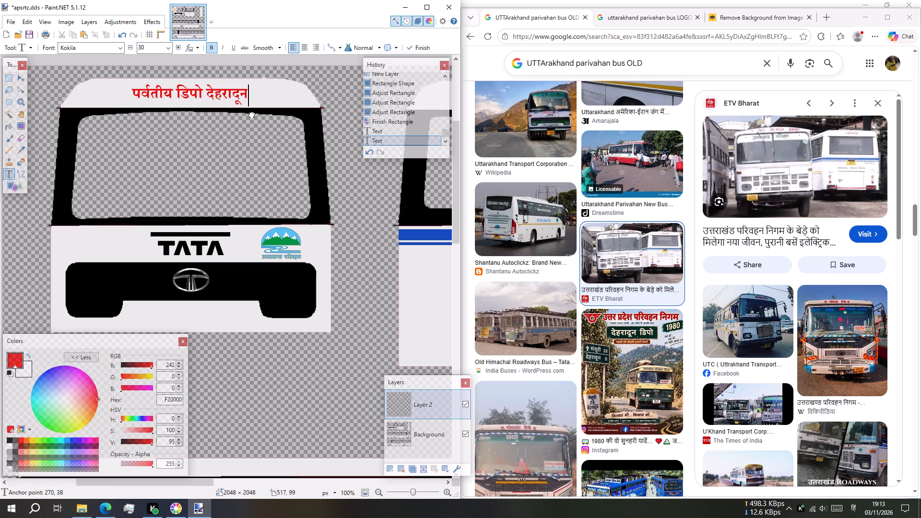
pyautogui.moveTo(251, 114); pyautogui.dragTo(251, 114)
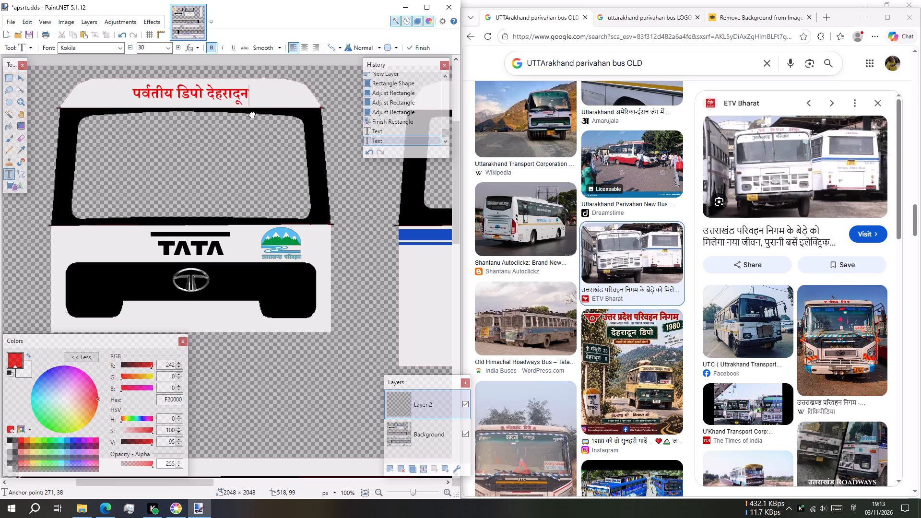
pyautogui.moveTo(251, 114); pyautogui.dragTo(252, 114)
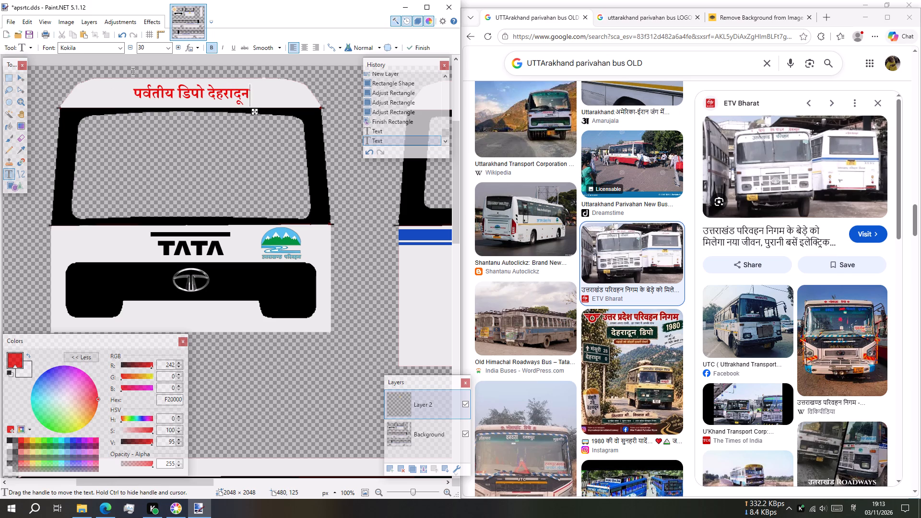
pyautogui.click(180, 47)
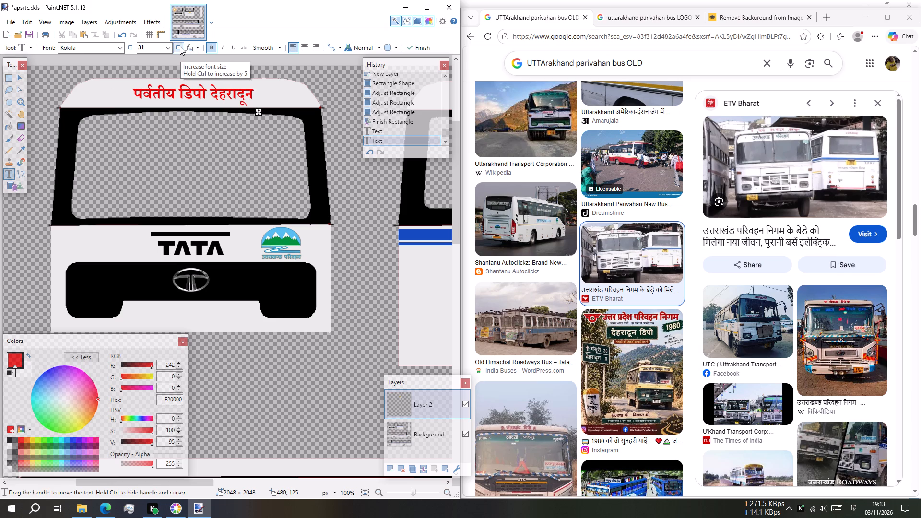
pyautogui.click(180, 47)
pyautogui.click(261, 114)
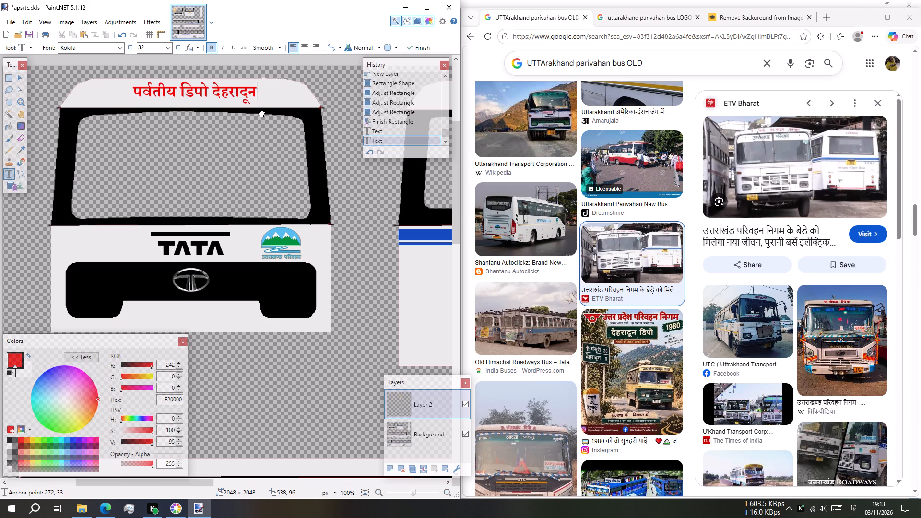
# Examine the whole skin layout and browse more reference photos of old Uttarakhand buses for comparison.
pyautogui.keyDown('ctrl'); pyautogui.scroll(-7, 245, 139); pyautogui.keyUp('ctrl')
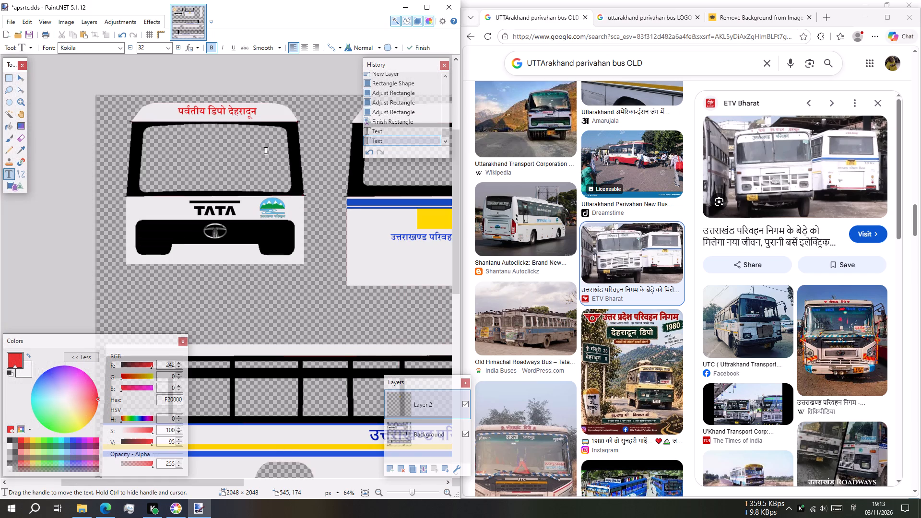
pyautogui.keyDown('ctrl'); pyautogui.scroll(-2, 276, 155); pyautogui.keyUp('ctrl')
pyautogui.scroll(-1, 274, 169)
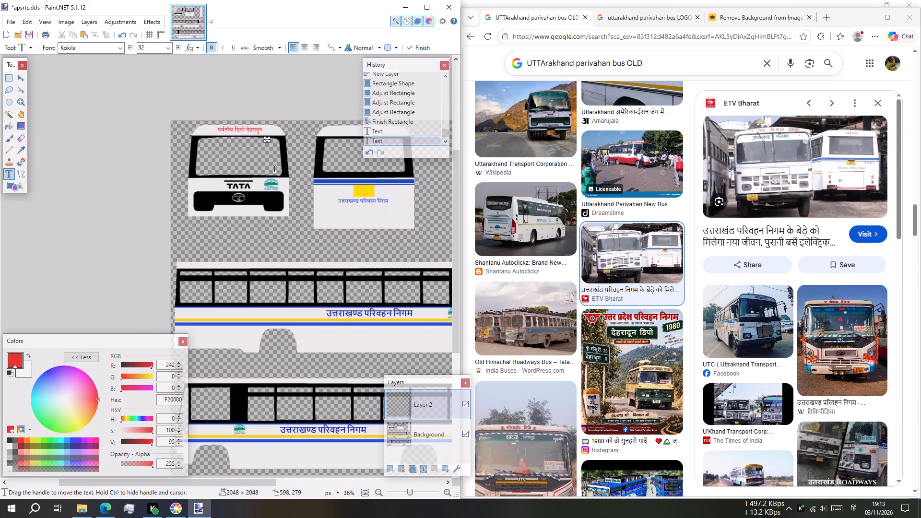
pyautogui.scroll(-2, 294, 157)
pyautogui.scroll(2, 295, 161)
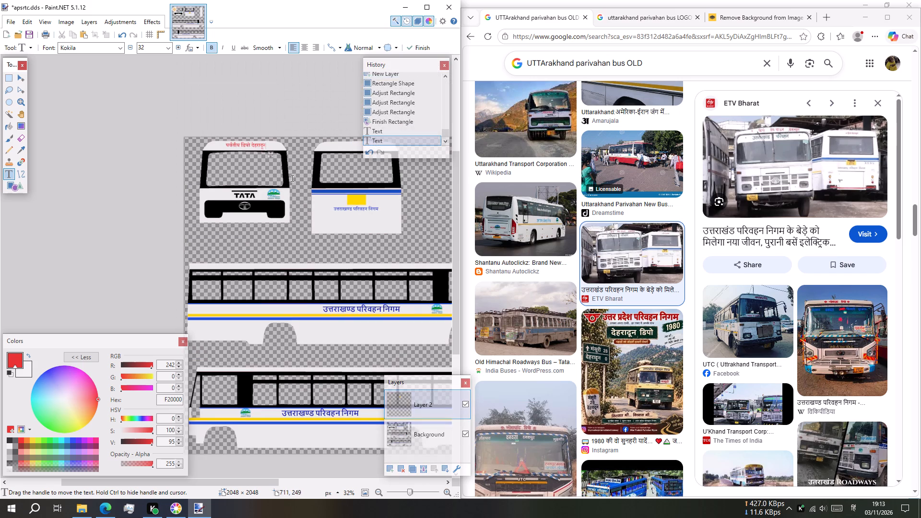
pyautogui.keyDown('shift'); pyautogui.scroll(-2, 287, 184); pyautogui.keyUp('shift')
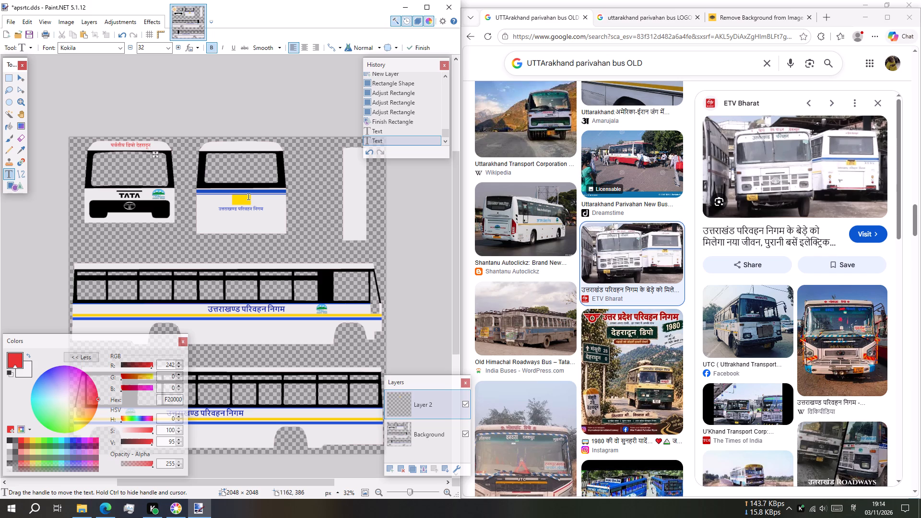
pyautogui.scroll(-1, 765, 233)
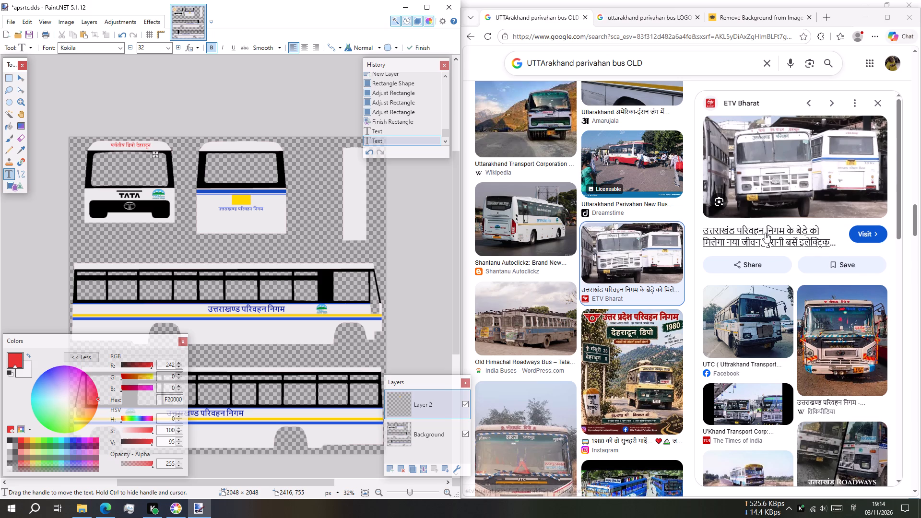
pyautogui.scroll(-4, 765, 233)
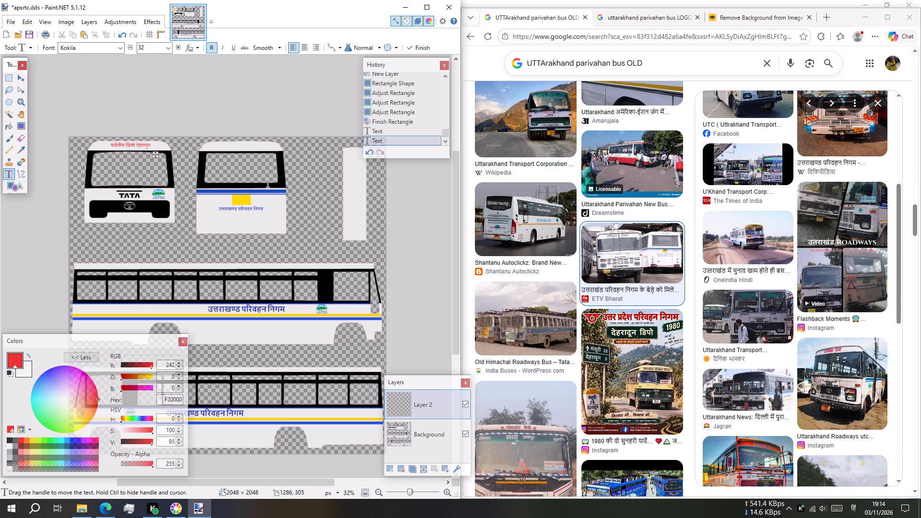
# Finish editing the red depot lettering above the front windscreen.
pyautogui.keyDown('ctrl'); pyautogui.scroll(7, 113, 151); pyautogui.keyUp('ctrl')
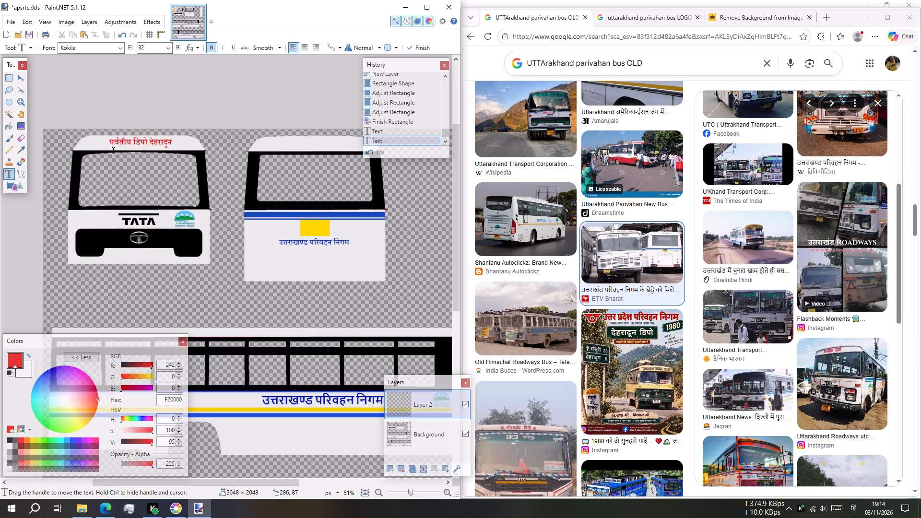
pyautogui.keyDown('ctrl'); pyautogui.scroll(6, 113, 151); pyautogui.keyUp('ctrl')
pyautogui.scroll(-1, 112, 151)
pyautogui.press('Escape')
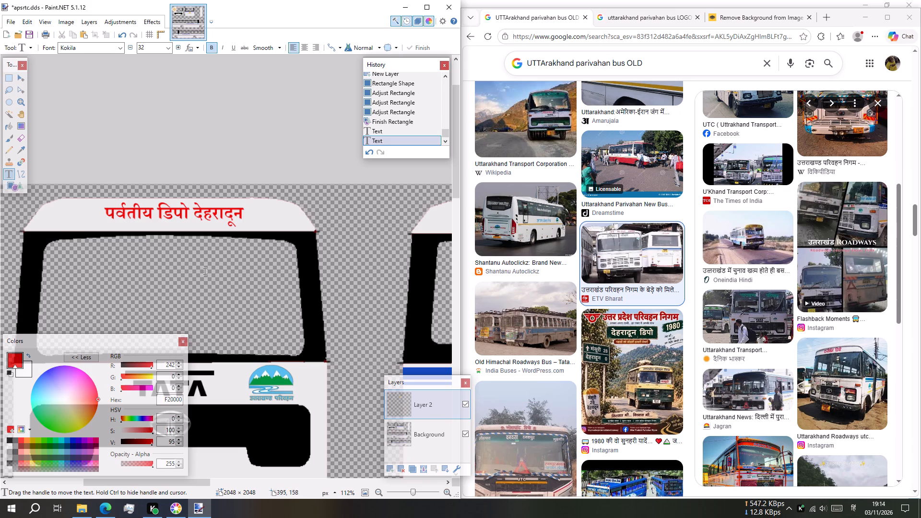
# Review the lettering and stripes across the front, back and side panels of the skin.
pyautogui.scroll(-1, 207, 208)
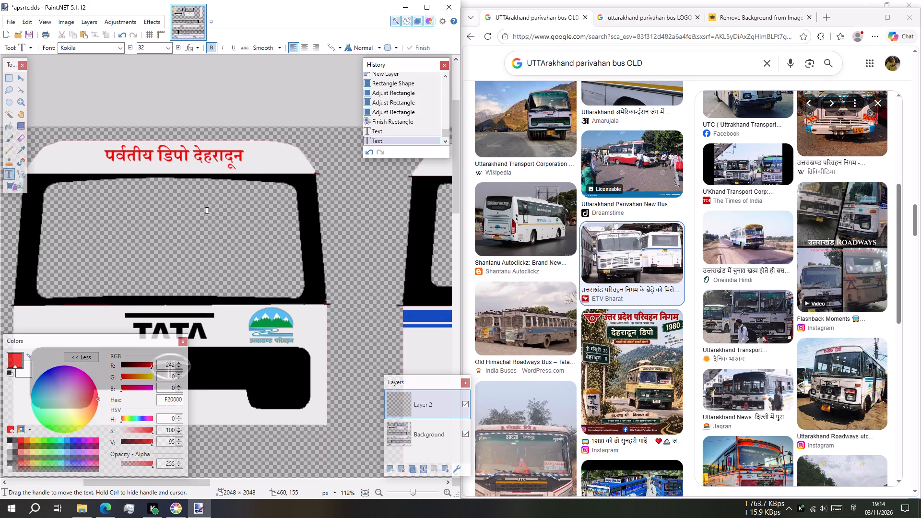
pyautogui.scroll(-1, 220, 223)
pyautogui.scroll(1, 220, 223)
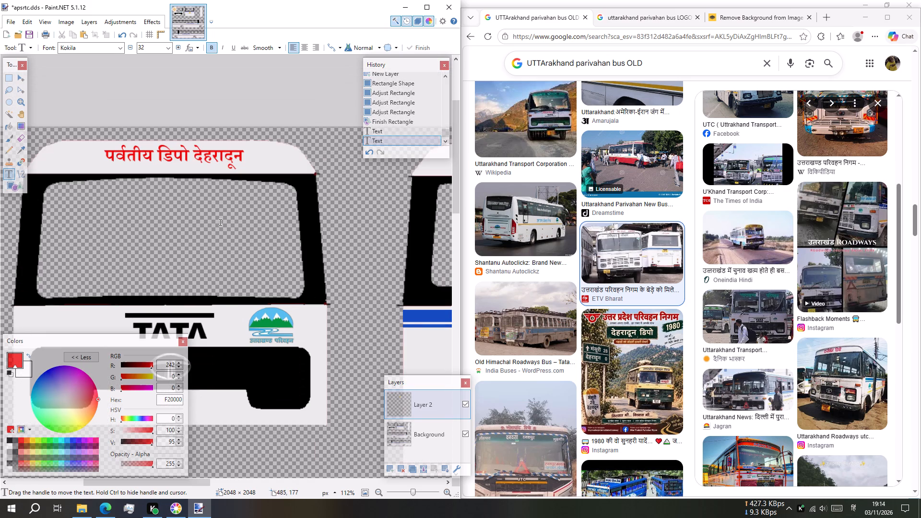
pyautogui.keyDown('ctrl'); pyautogui.scroll(-6, 220, 223); pyautogui.keyUp('ctrl')
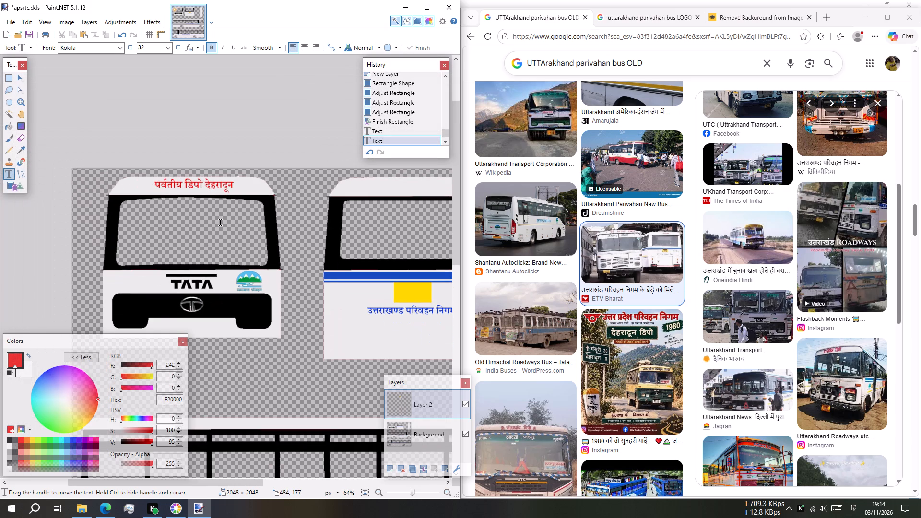
pyautogui.keyDown('ctrl'); pyautogui.scroll(-1, 220, 223); pyautogui.keyUp('ctrl')
pyautogui.scroll(-1, 223, 228)
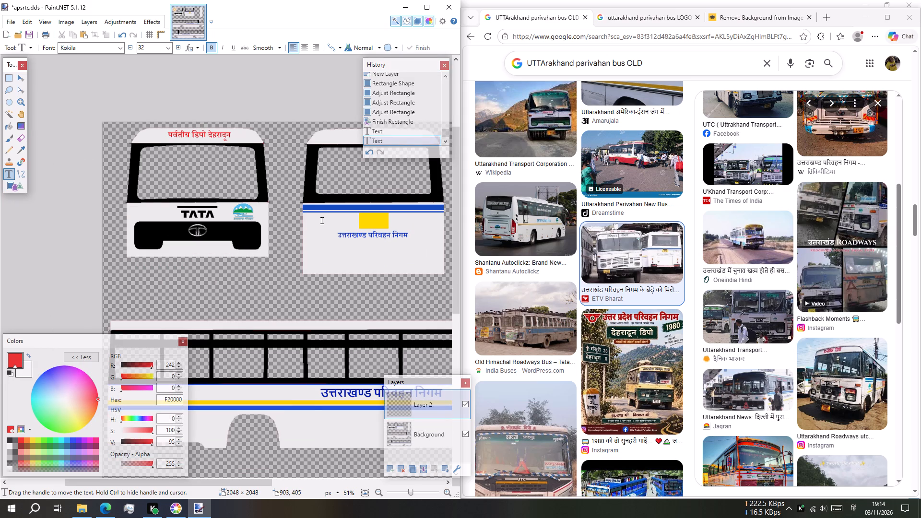
pyautogui.scroll(-1, 322, 221)
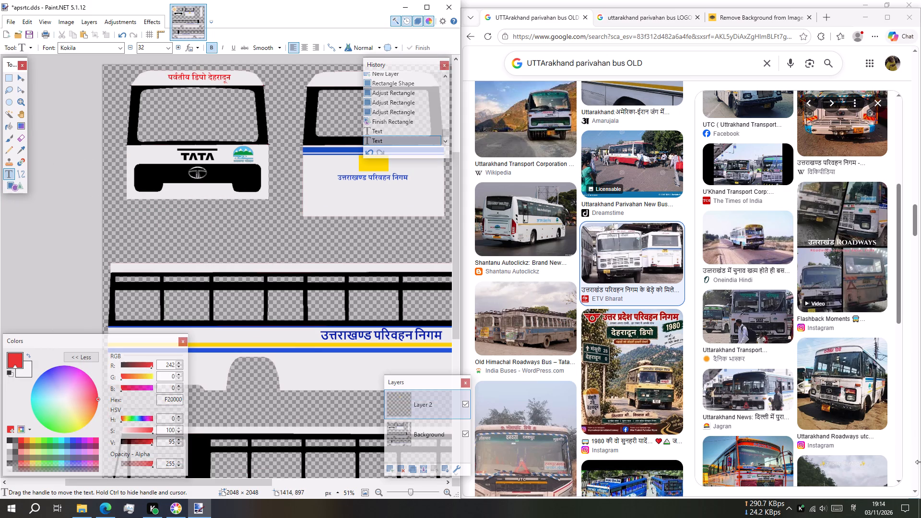
# Switch the keyboard input to English and add the text "UTC" on the bus front beside the TATA lettering.
pyautogui.click(850, 512)
pyautogui.click(824, 404)
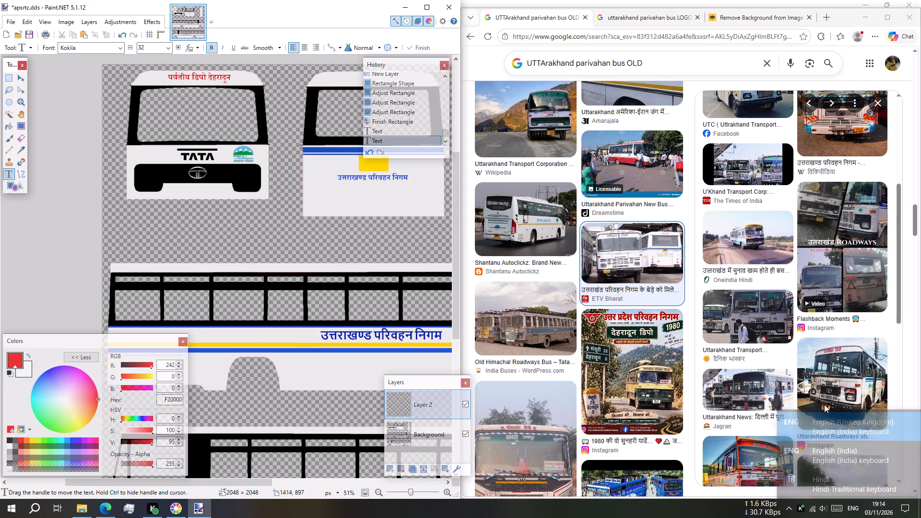
pyautogui.click(140, 153)
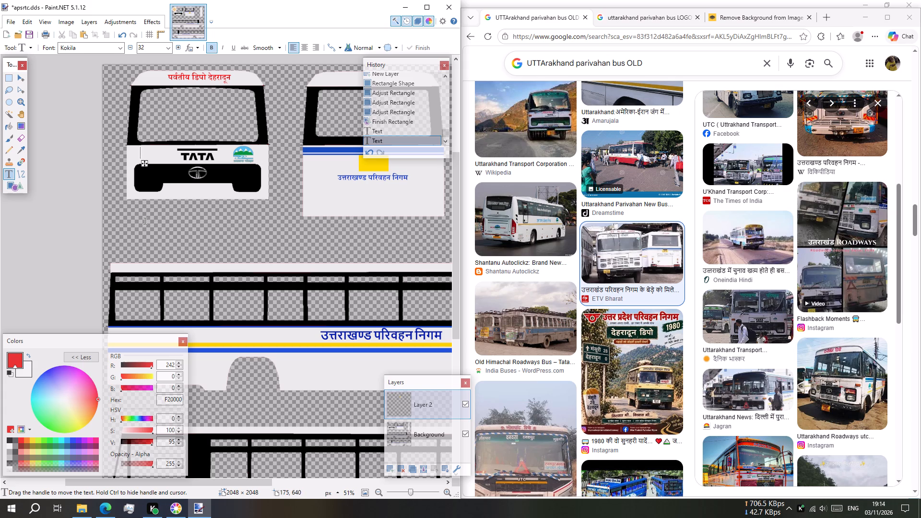
pyautogui.write('UTT')
pyautogui.press('BackSpace')
pyautogui.press('c')
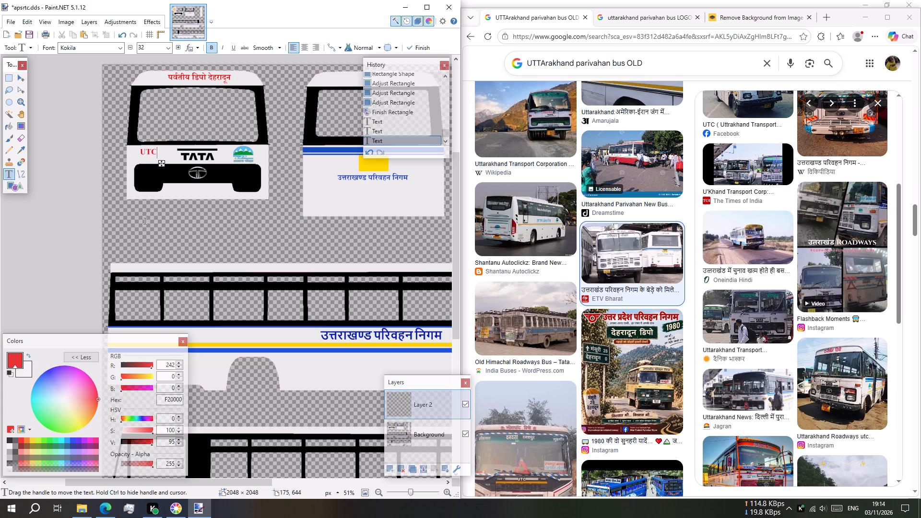
# Colour the UTC lettering green (26A83E) and enlarge it to size 36.
pyautogui.moveTo(61, 422); pyautogui.dragTo(50, 422)
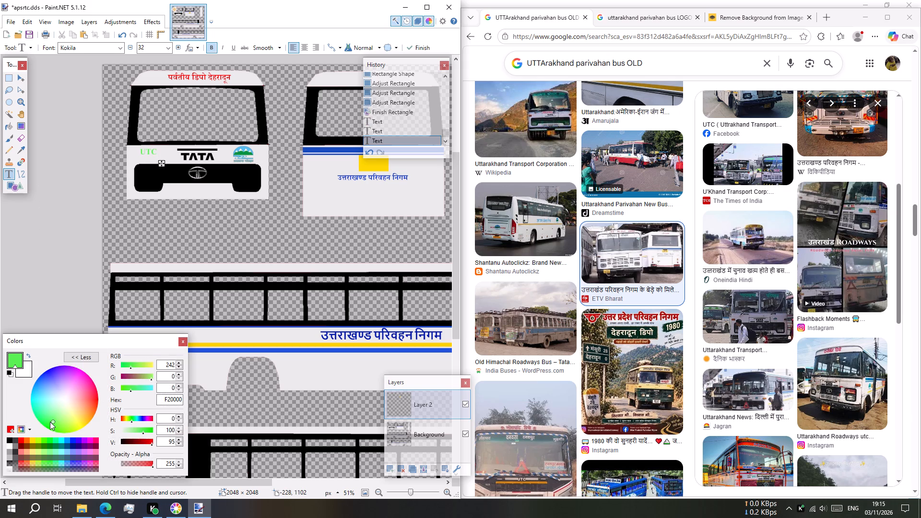
pyautogui.moveTo(50, 422); pyautogui.dragTo(46, 420)
pyautogui.moveTo(146, 442); pyautogui.dragTo(142, 442)
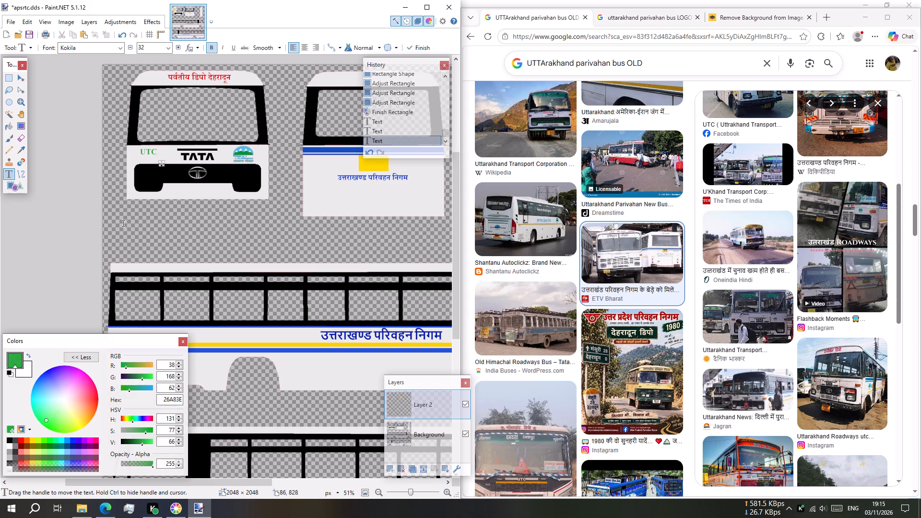
pyautogui.doubleClick(174, 43)
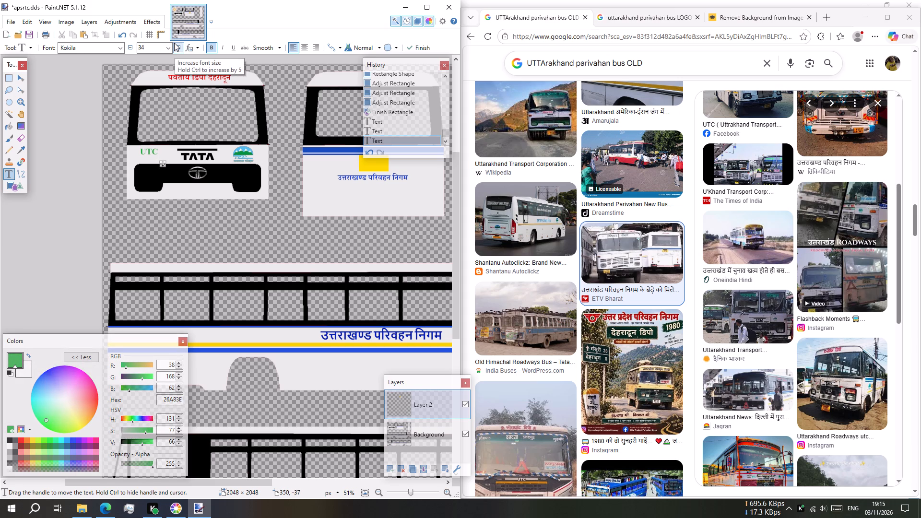
pyautogui.click(174, 43)
pyautogui.click(174, 43)
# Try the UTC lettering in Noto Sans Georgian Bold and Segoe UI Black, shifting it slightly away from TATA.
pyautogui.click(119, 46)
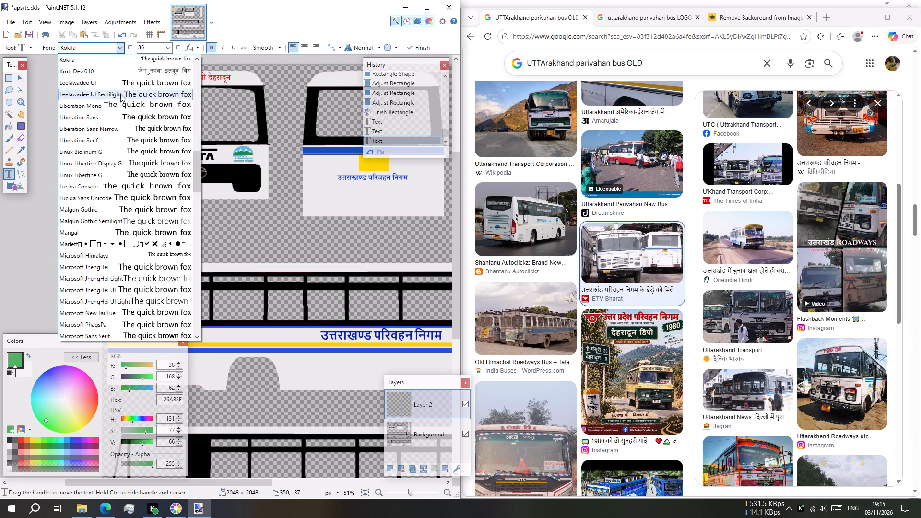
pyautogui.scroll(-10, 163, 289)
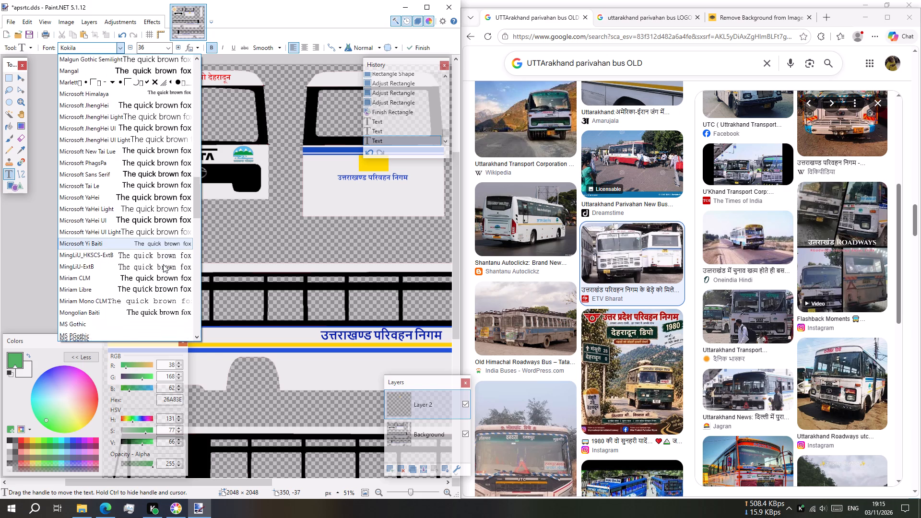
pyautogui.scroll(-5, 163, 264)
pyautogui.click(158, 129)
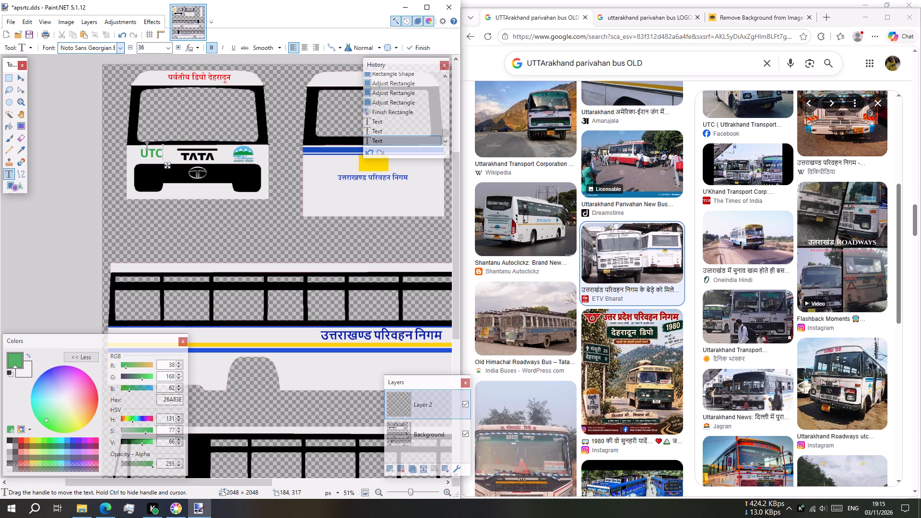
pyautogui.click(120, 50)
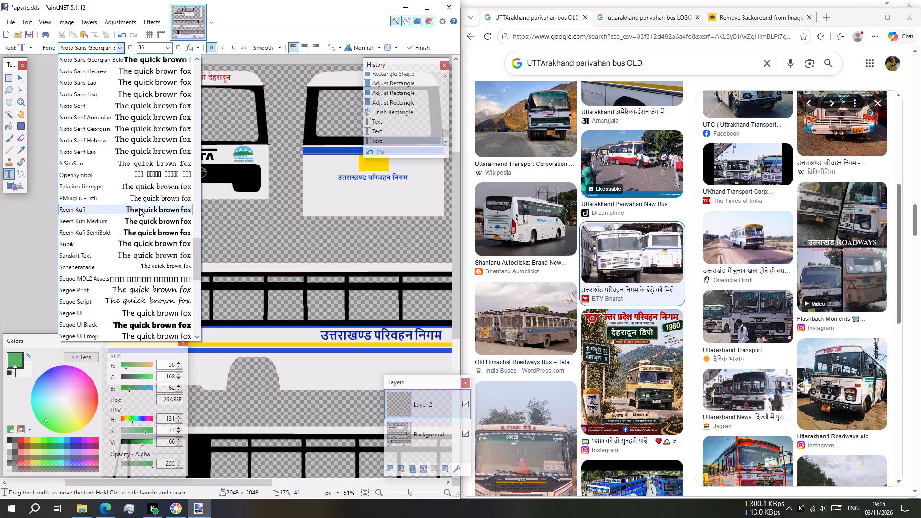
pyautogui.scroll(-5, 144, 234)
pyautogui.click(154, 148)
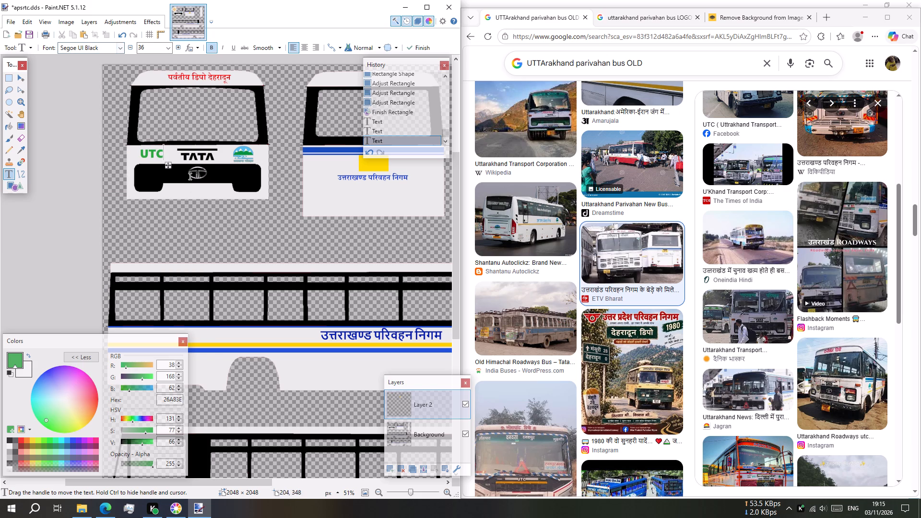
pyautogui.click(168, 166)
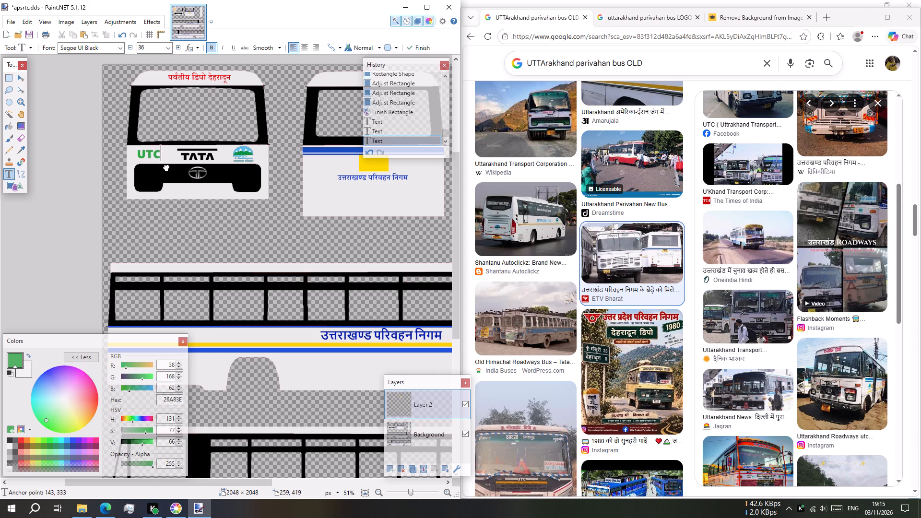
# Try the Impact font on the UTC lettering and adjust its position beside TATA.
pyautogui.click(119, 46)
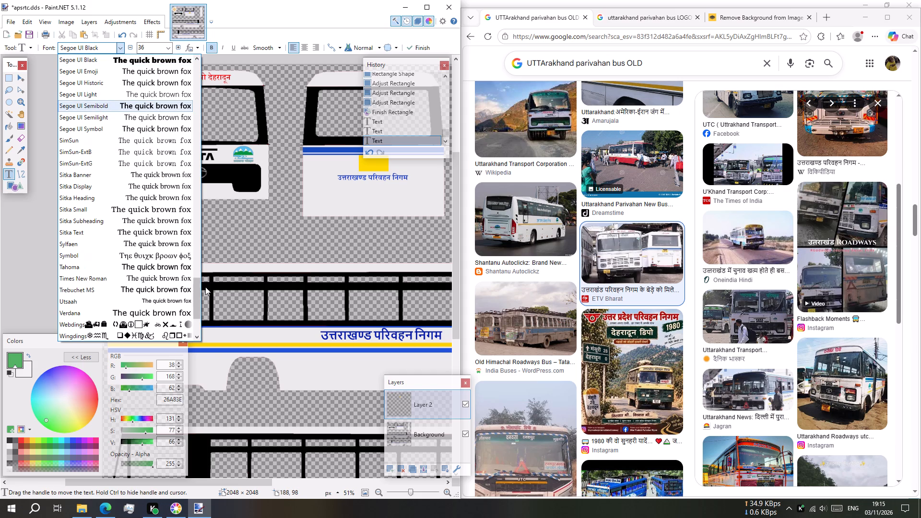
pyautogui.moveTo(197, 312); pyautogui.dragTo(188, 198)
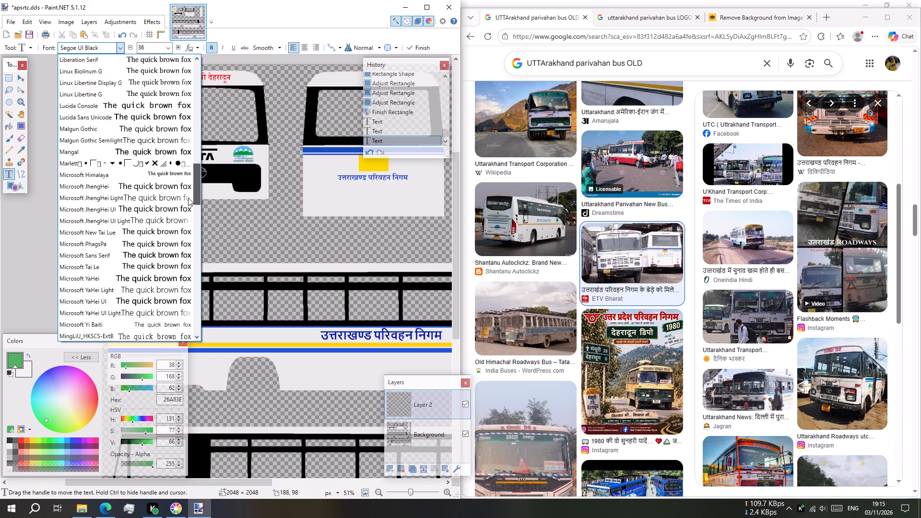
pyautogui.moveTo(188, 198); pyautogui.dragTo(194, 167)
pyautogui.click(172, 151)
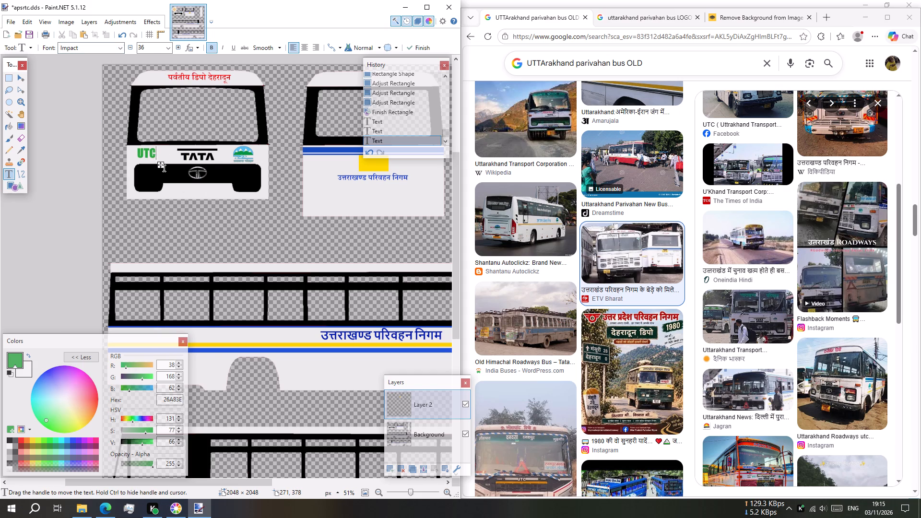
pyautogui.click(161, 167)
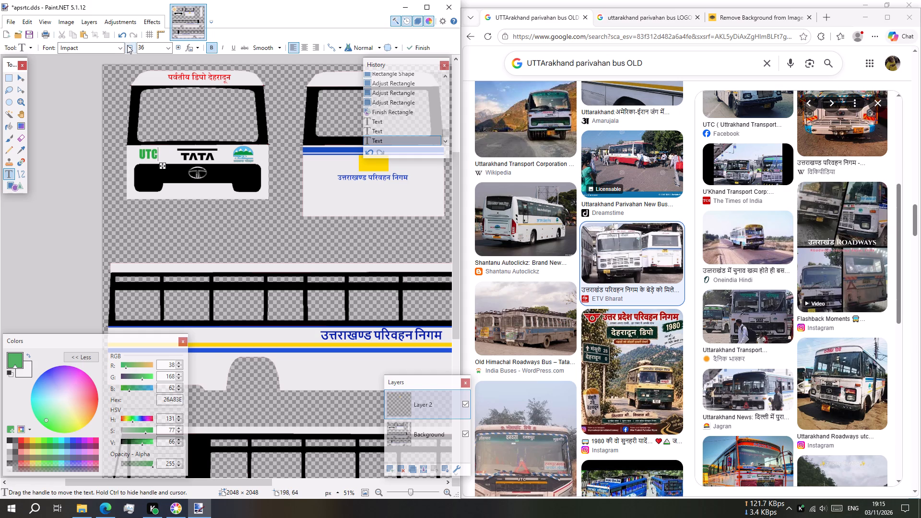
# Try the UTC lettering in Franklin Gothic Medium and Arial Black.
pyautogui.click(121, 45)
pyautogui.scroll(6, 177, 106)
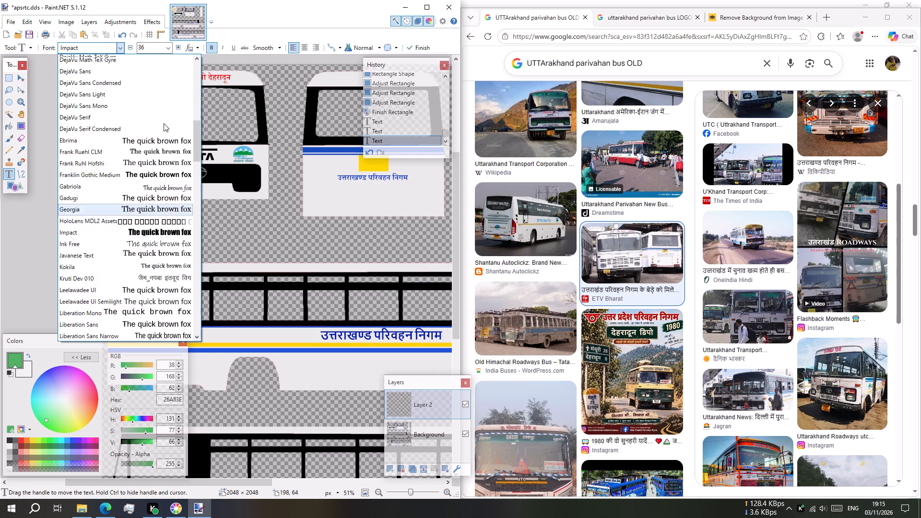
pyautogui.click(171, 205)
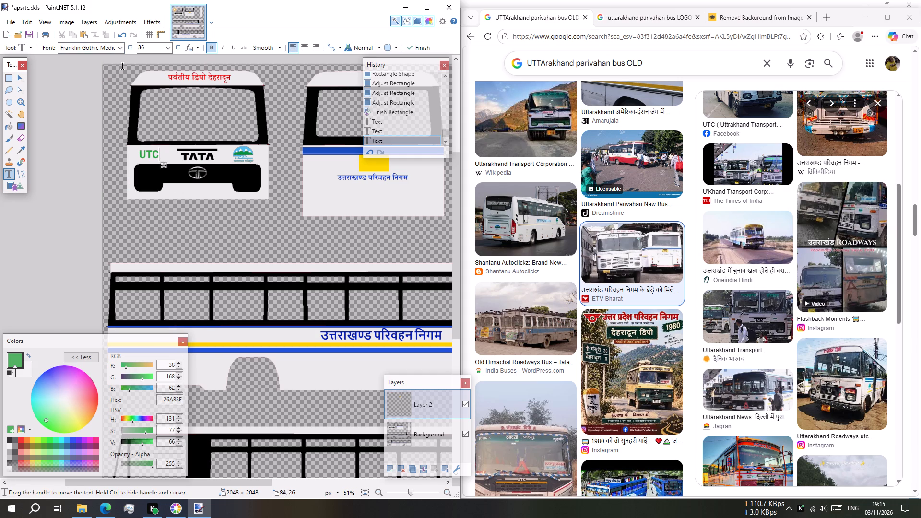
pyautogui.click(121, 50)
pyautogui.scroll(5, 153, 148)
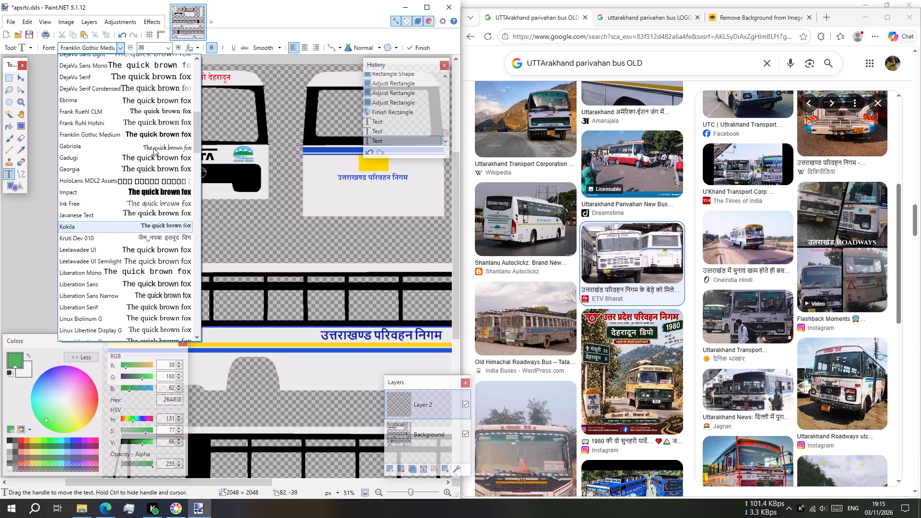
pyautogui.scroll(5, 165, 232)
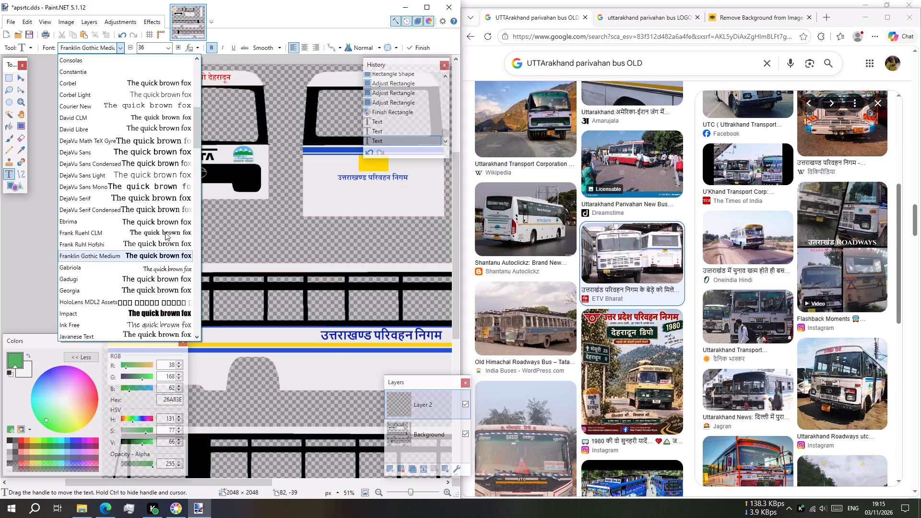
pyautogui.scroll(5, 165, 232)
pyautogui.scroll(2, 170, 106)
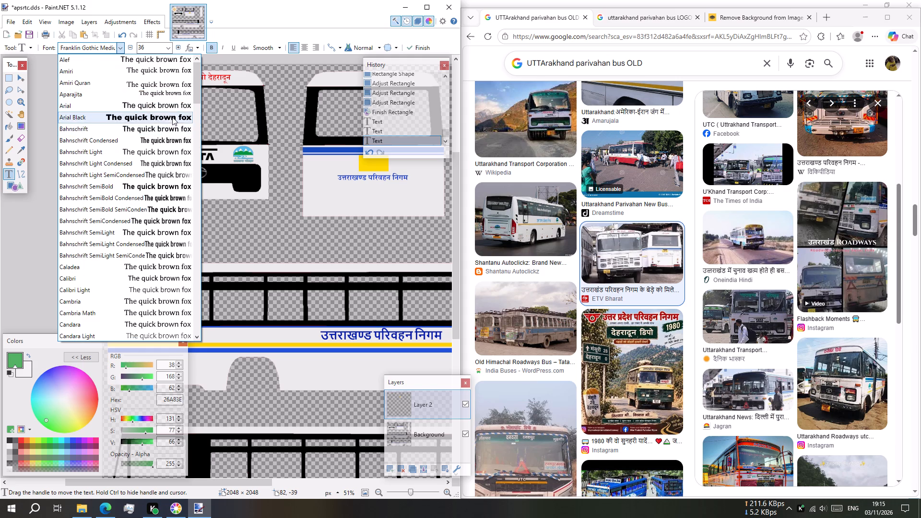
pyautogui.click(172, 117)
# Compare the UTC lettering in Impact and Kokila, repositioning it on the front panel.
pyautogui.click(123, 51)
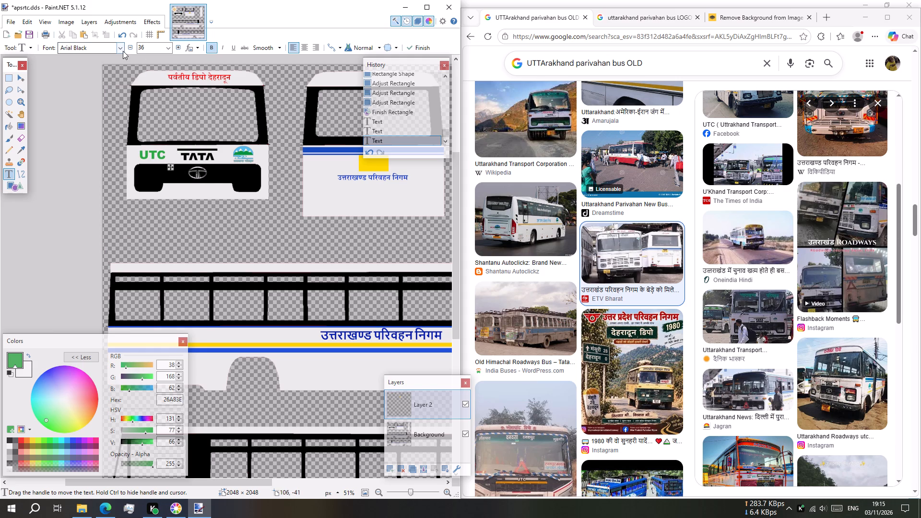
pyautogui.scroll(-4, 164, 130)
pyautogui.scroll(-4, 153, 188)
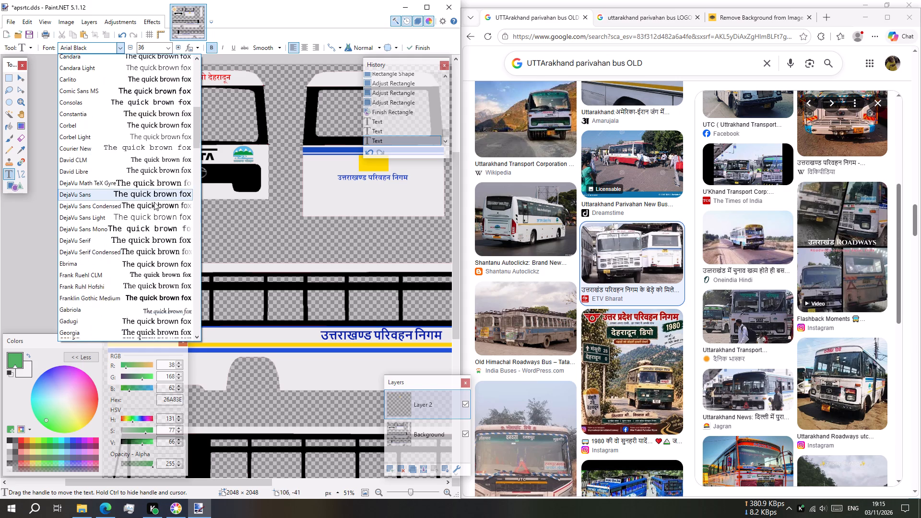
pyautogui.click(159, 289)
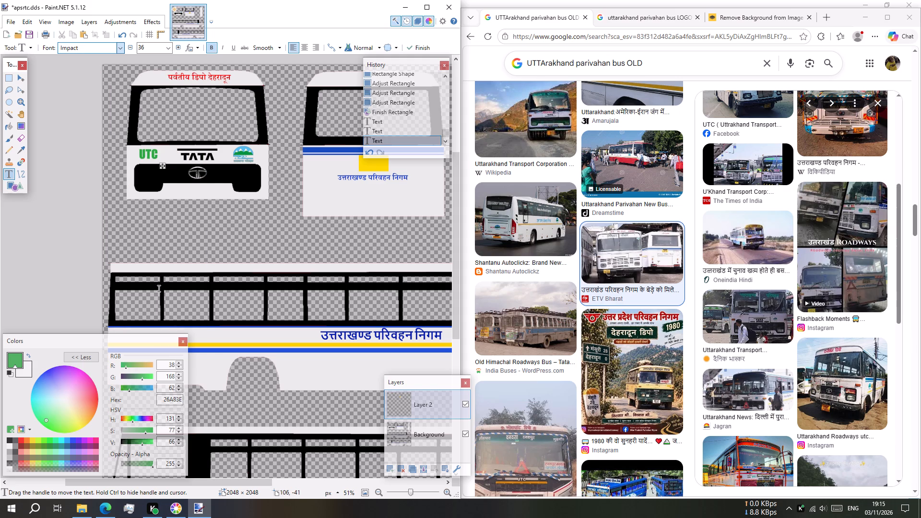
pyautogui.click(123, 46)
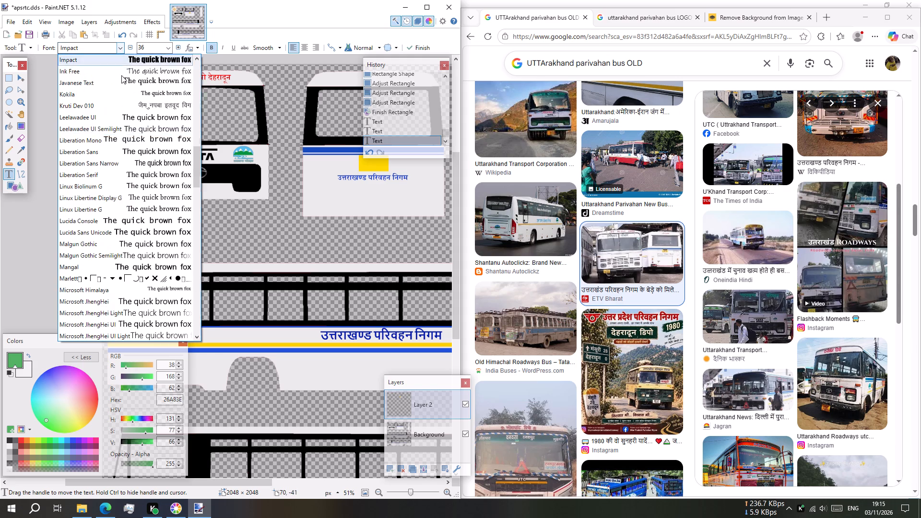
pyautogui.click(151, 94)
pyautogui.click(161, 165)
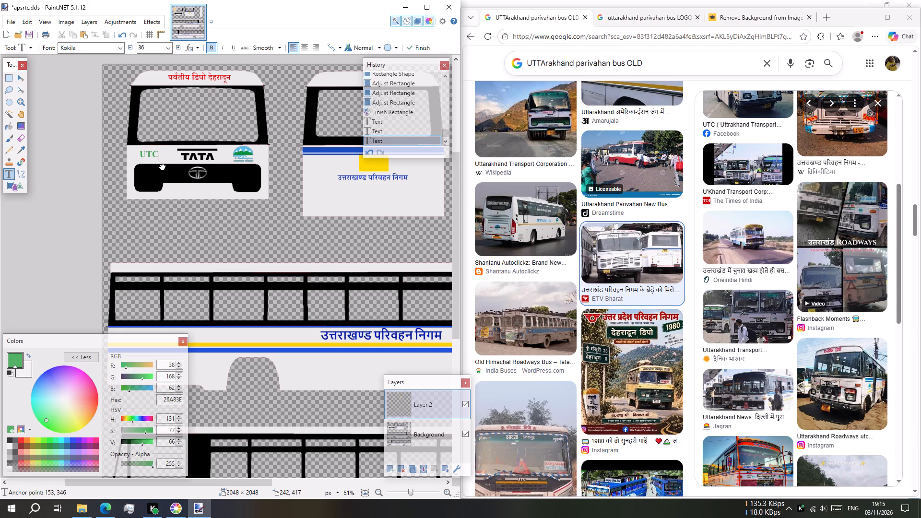
# Set the UTC lettering to Impact, position it between the panel's edge and the TATA lettering, and finish the text.
pyautogui.click(123, 46)
pyautogui.scroll(1, 143, 110)
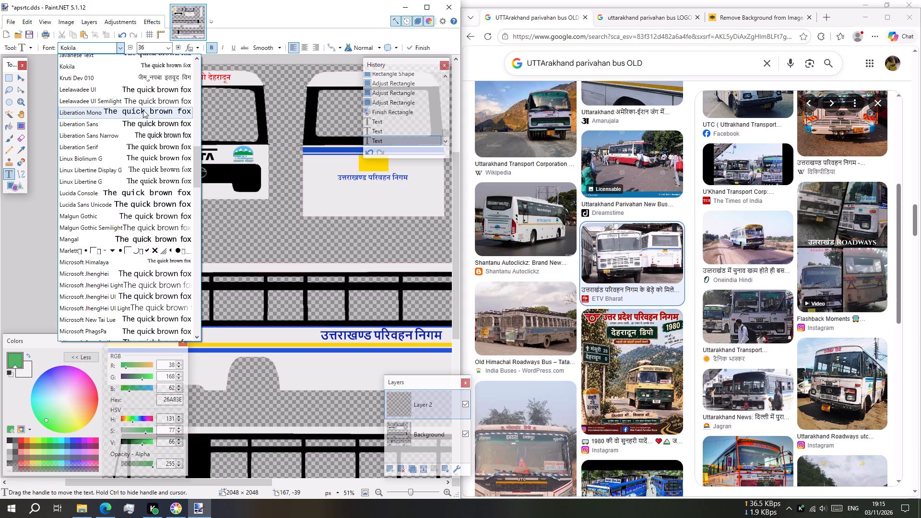
pyautogui.click(166, 62)
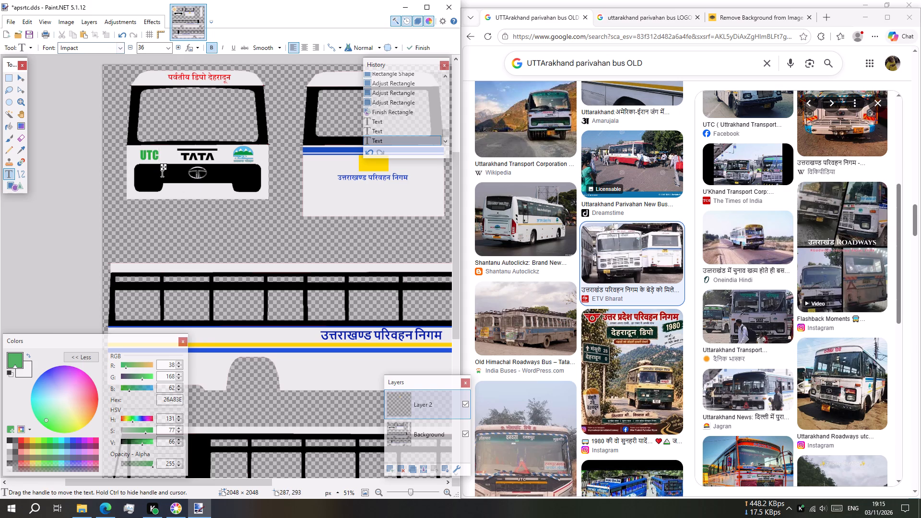
pyautogui.click(162, 171)
pyautogui.click(163, 168)
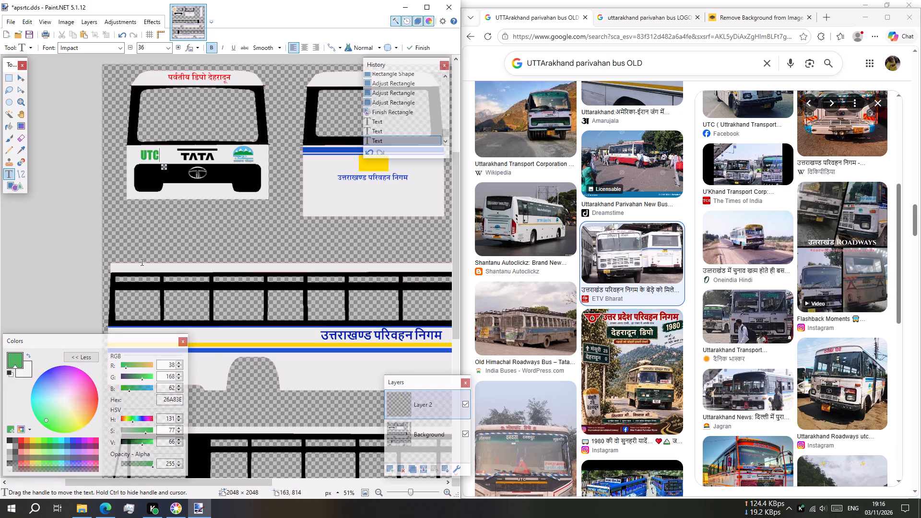
pyautogui.press('Escape')
# Review the whole skin layout, checking the lettering, logos and stripes on the front, rear and both side panels.
pyautogui.keyDown('ctrl'); pyautogui.scroll(-3, 249, 107); pyautogui.keyUp('ctrl')
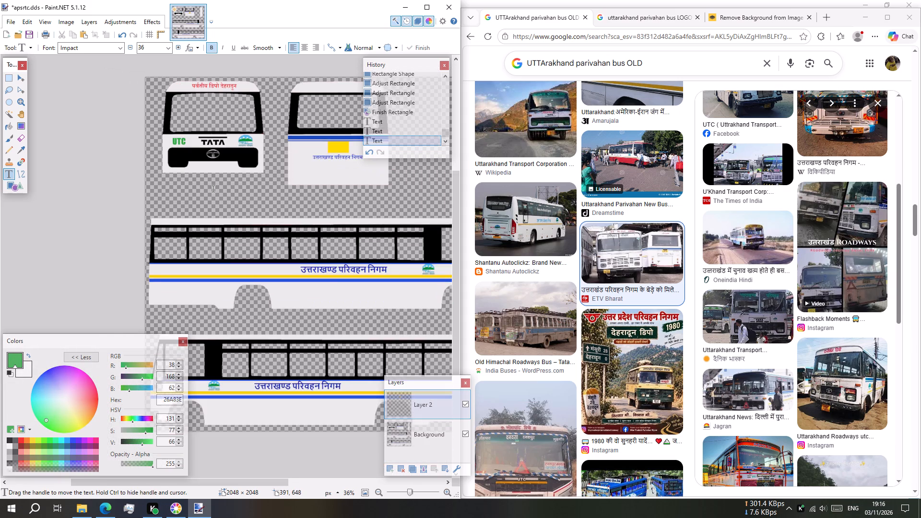
pyautogui.keyDown('ctrl'); pyautogui.scroll(-1, 213, 189); pyautogui.keyUp('ctrl')
pyautogui.scroll(2, 258, 195)
pyautogui.scroll(-2, 318, 203)
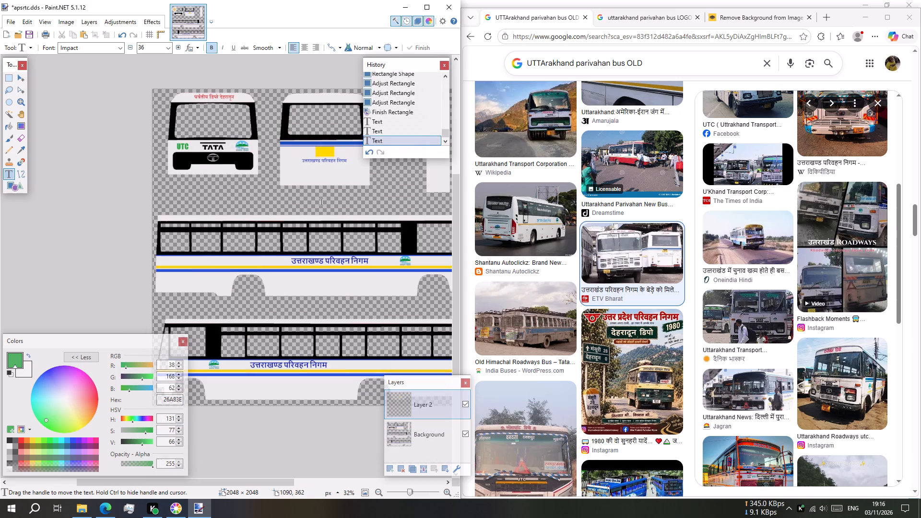
pyautogui.keyDown('shift'); pyautogui.scroll(-3, 308, 206); pyautogui.keyUp('shift')
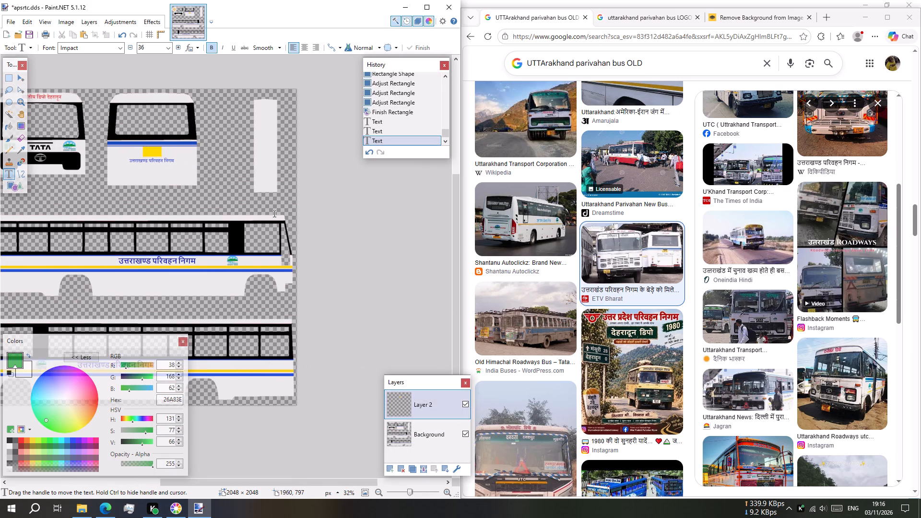
pyautogui.keyDown('shift'); pyautogui.scroll(2, 264, 217); pyautogui.keyUp('shift')
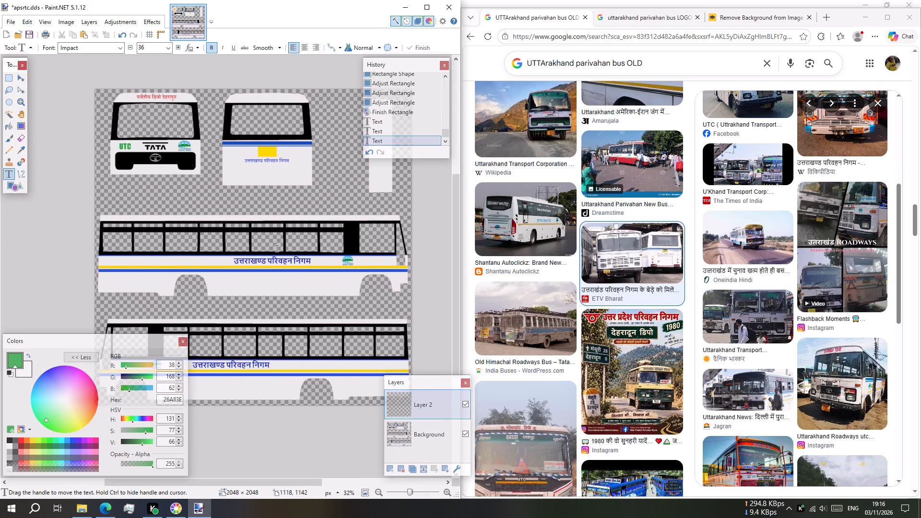
pyautogui.scroll(-1, 281, 257)
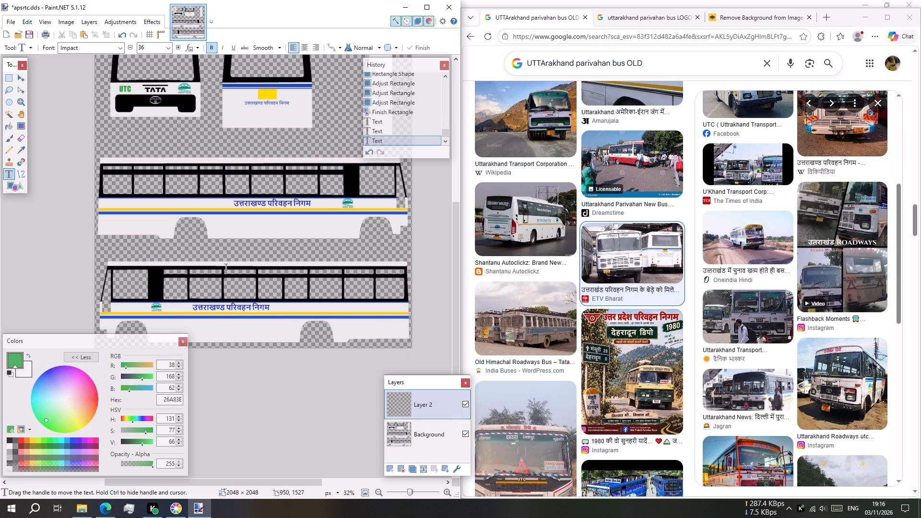
pyautogui.scroll(-1, 172, 267)
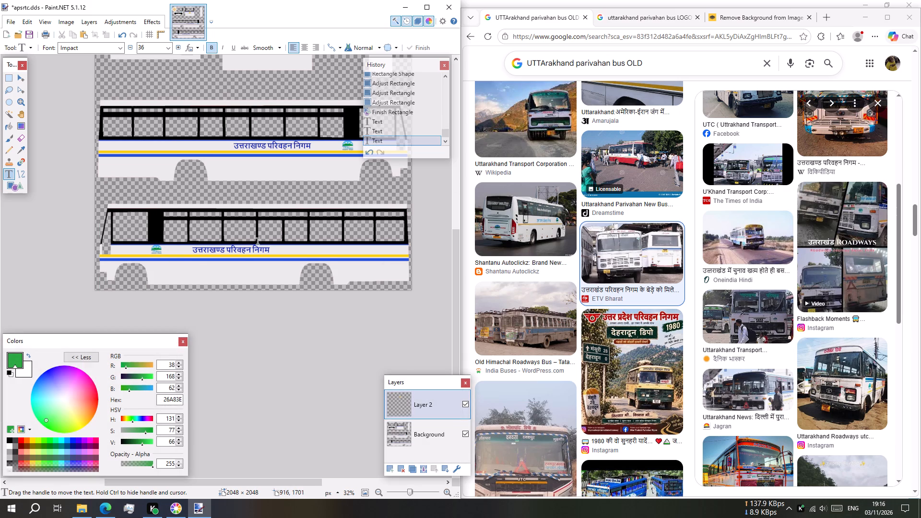
# Set the text colour to black and the font size to 10 for lettering on the rear panel's yellow number plate.
pyautogui.scroll(2, 638, 245)
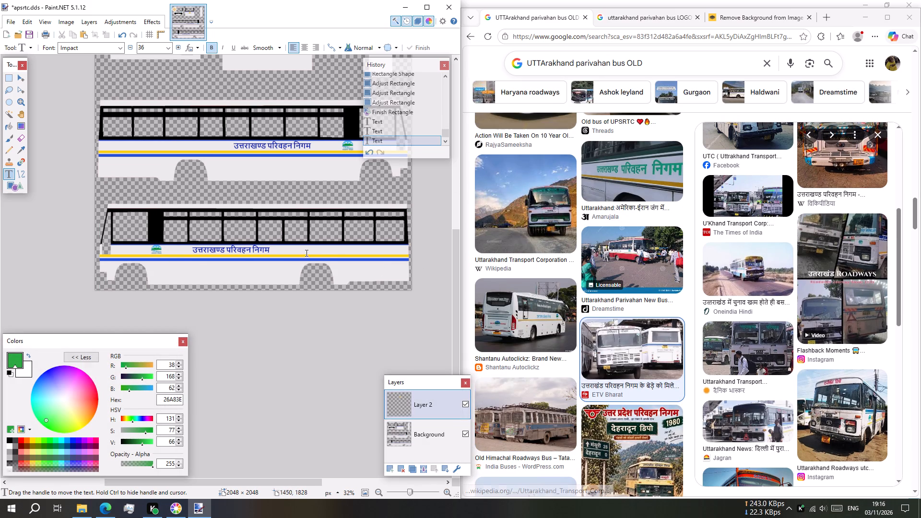
pyautogui.scroll(2, 268, 248)
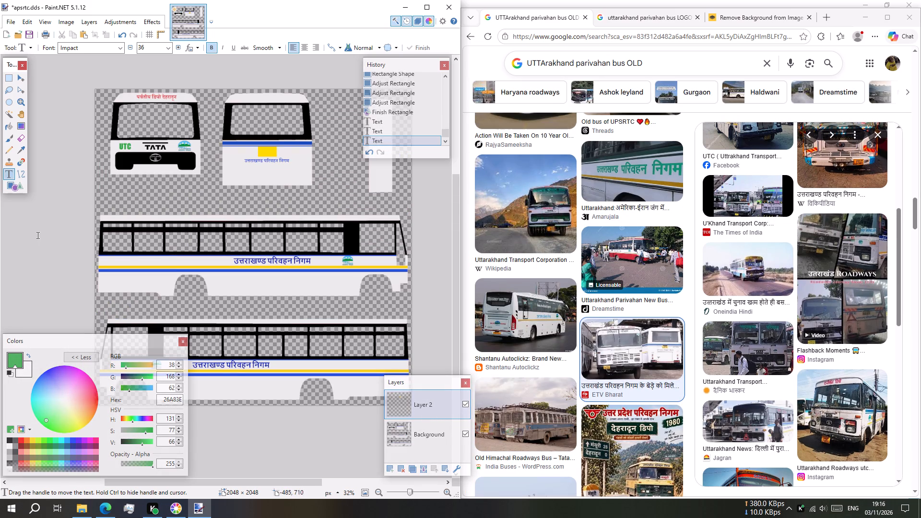
pyautogui.click(7, 374)
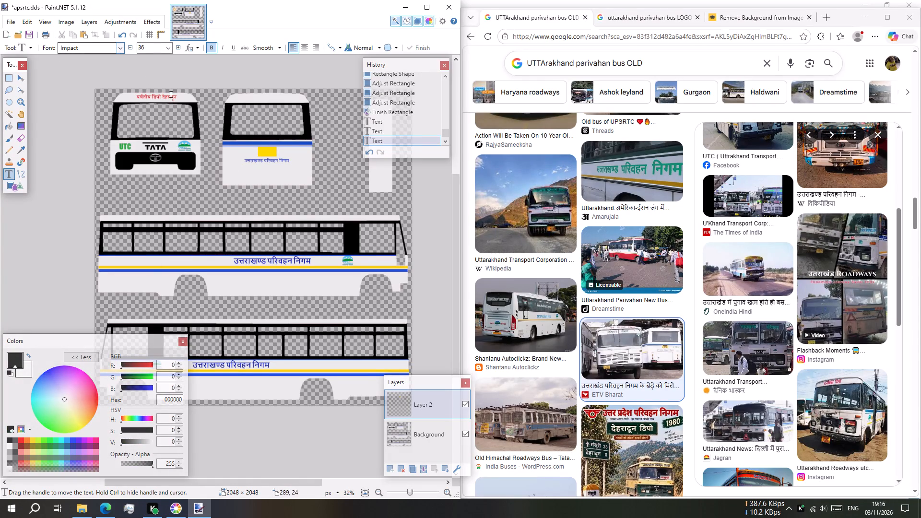
pyautogui.keyDown('ctrl'); pyautogui.scroll(3, 287, 186); pyautogui.keyUp('ctrl')
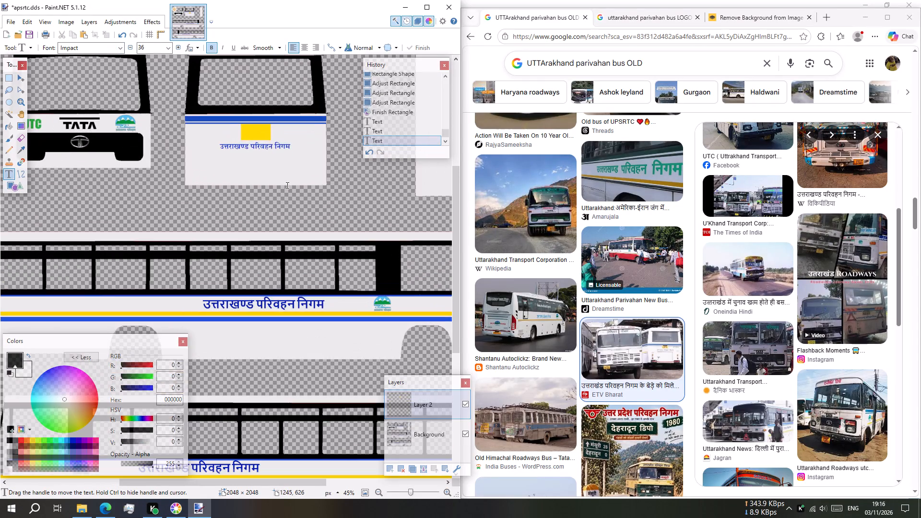
pyautogui.keyDown('ctrl'); pyautogui.scroll(3, 287, 186); pyautogui.keyUp('ctrl')
pyautogui.scroll(2, 213, 132)
pyautogui.keyDown('ctrl'); pyautogui.scroll(4, 239, 188); pyautogui.keyUp('ctrl')
pyautogui.keyDown('ctrl'); pyautogui.scroll(2, 249, 266); pyautogui.keyUp('ctrl')
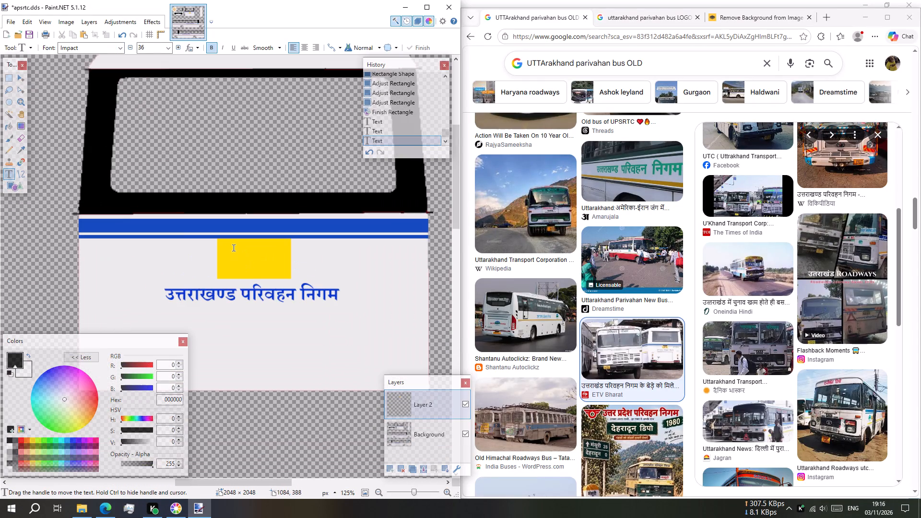
pyautogui.click(223, 248)
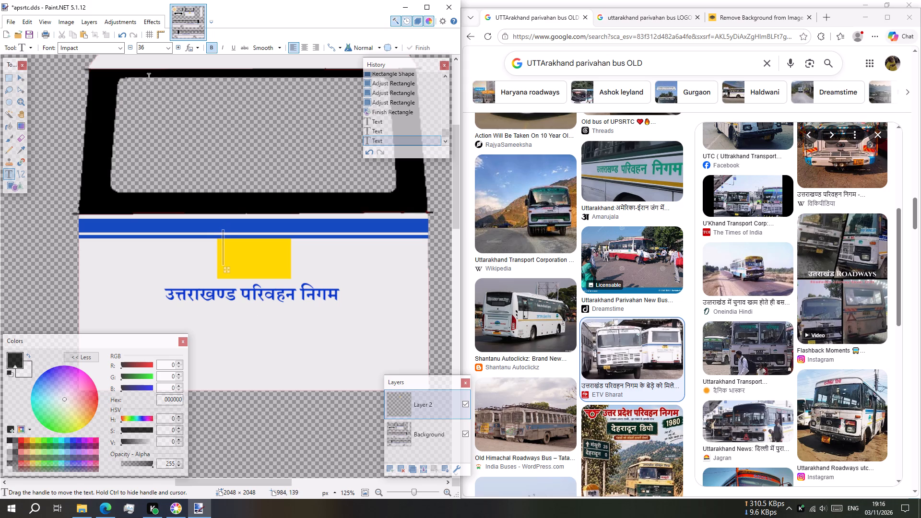
pyautogui.moveTo(149, 50); pyautogui.dragTo(119, 53)
pyautogui.write('10')
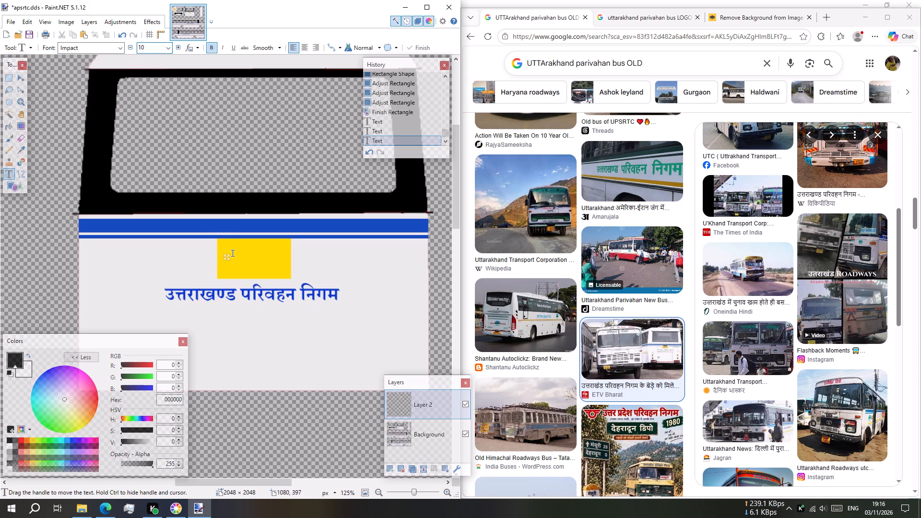
pyautogui.press('u')
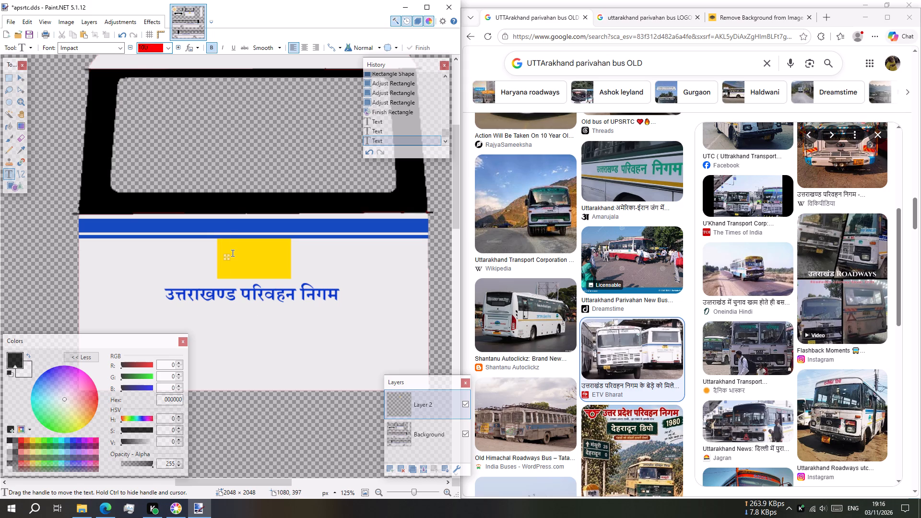
pyautogui.press('BackSpace')
pyautogui.press('BackSpace')
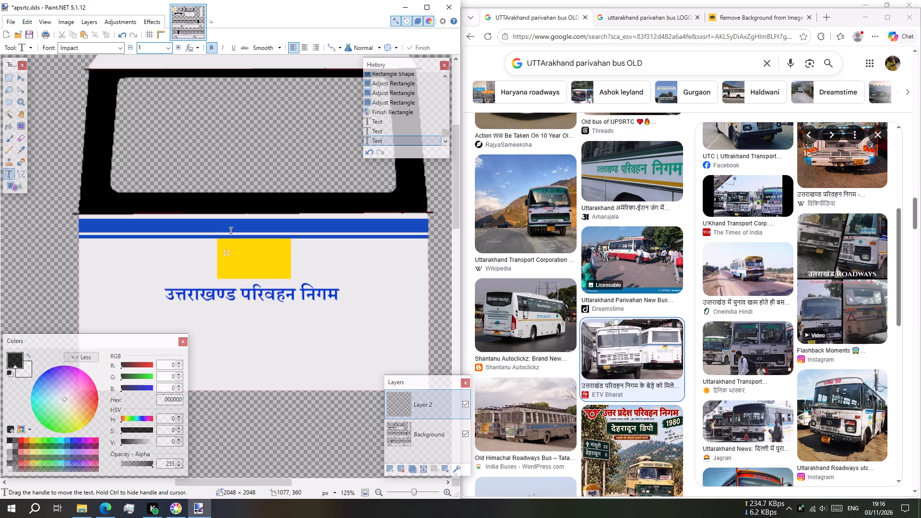
pyautogui.press('0')
pyautogui.press('Return')
# Enter UK 07 TB in non-bold Impact on the rear panel's yellow number plate.
pyautogui.click(224, 250)
pyautogui.write('UK')
pyautogui.press('BackSpace')
pyautogui.press('BackSpace')
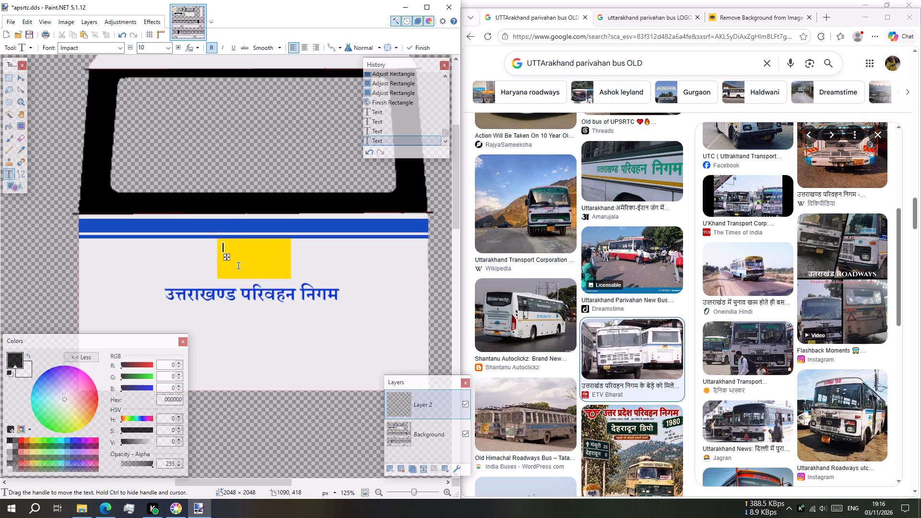
pyautogui.click(209, 47)
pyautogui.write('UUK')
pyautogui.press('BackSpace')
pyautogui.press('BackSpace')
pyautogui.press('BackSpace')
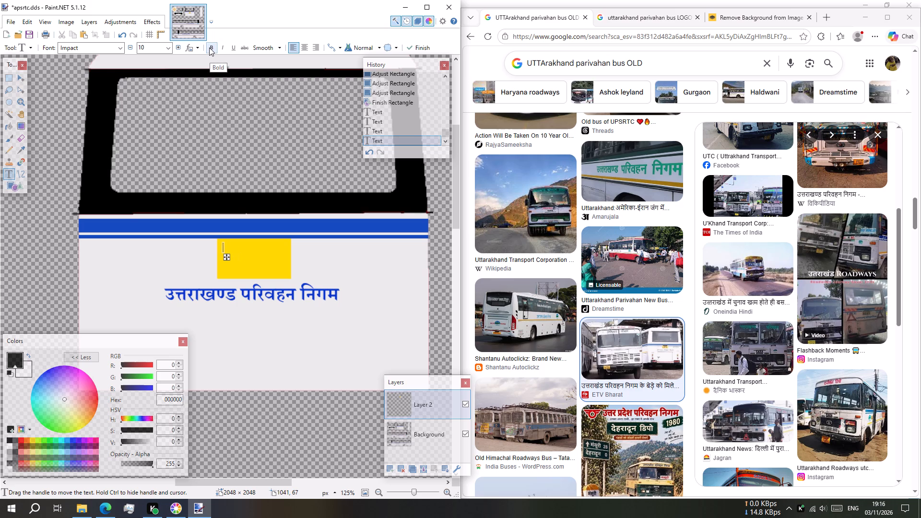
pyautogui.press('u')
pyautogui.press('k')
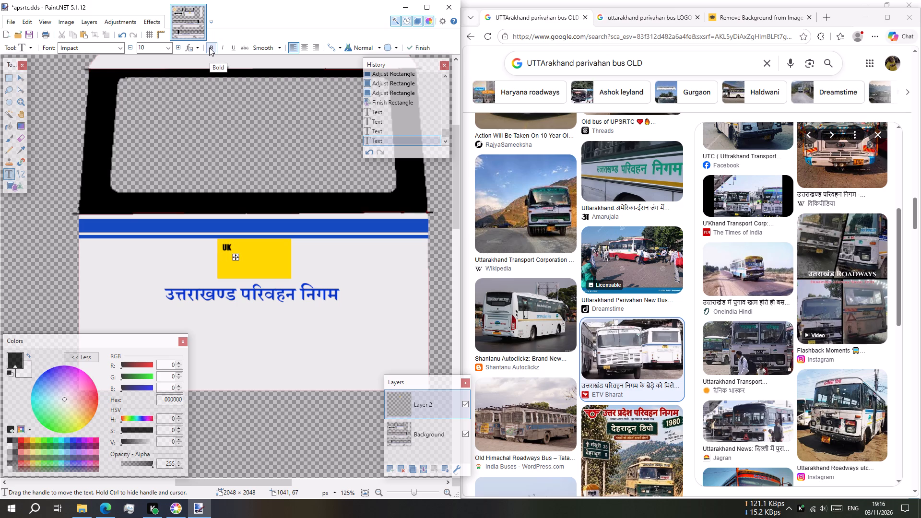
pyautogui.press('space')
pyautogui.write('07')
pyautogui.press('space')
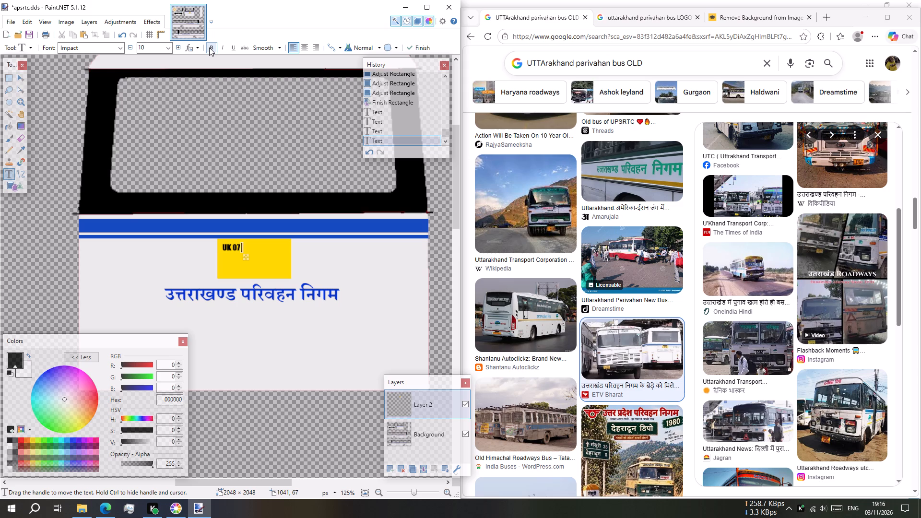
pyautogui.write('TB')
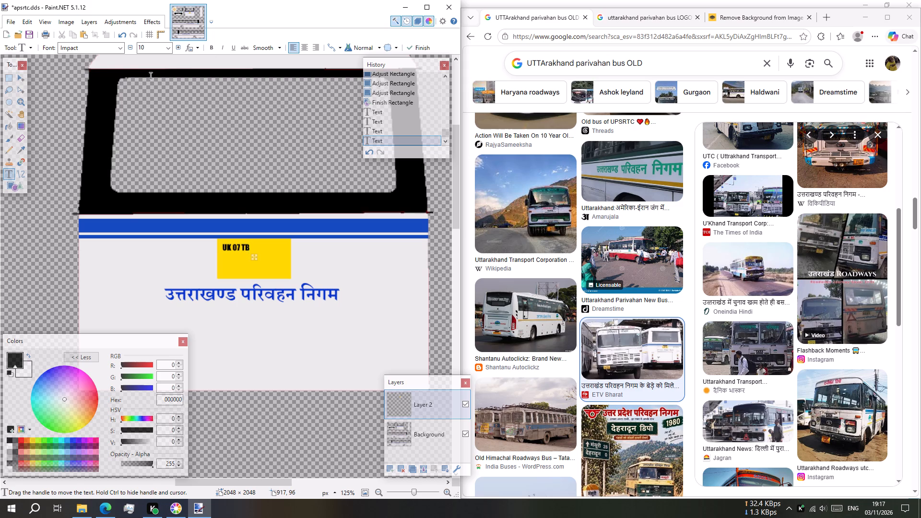
# Enlarge the UK 07 TB lettering to size 25, fit it across the plate's upper half, and finish the text.
pyautogui.tripleClick(177, 47)
pyautogui.tripleClick(177, 47)
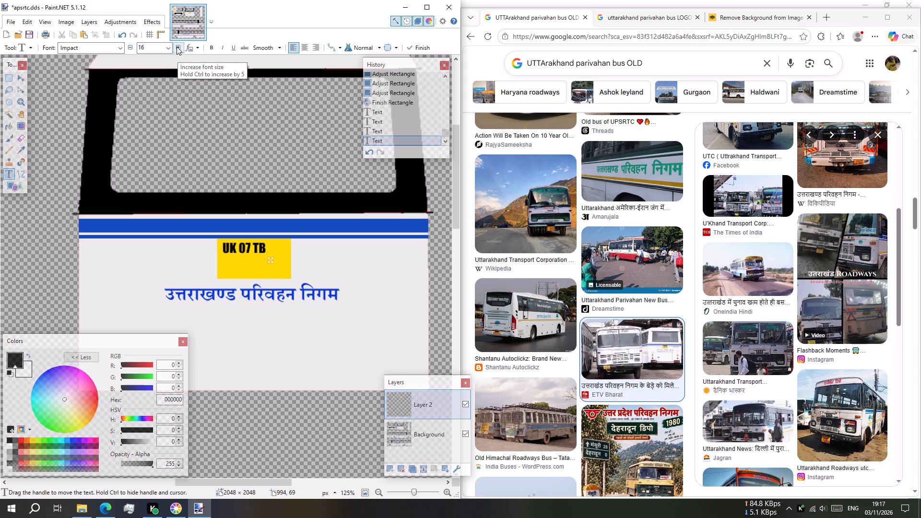
pyautogui.doubleClick(177, 47)
pyautogui.click(177, 47)
pyautogui.click(177, 47)
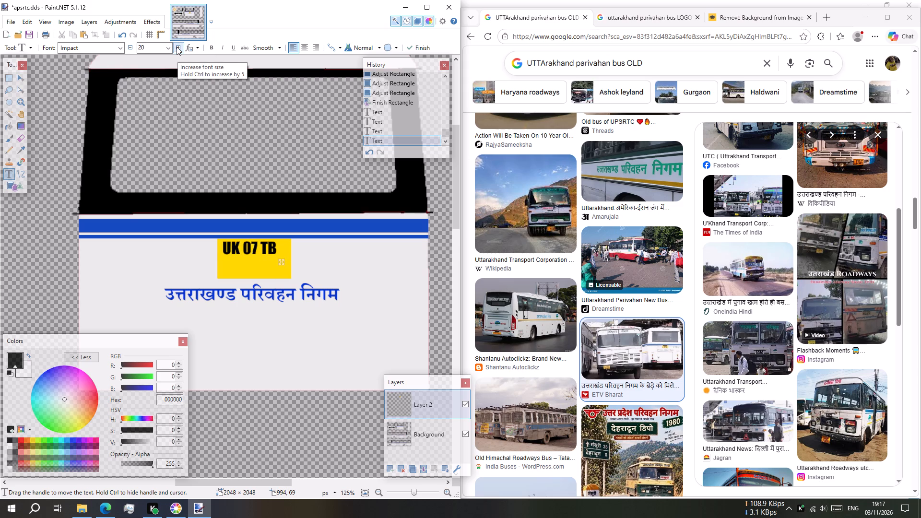
pyautogui.click(177, 47)
pyautogui.click(177, 47)
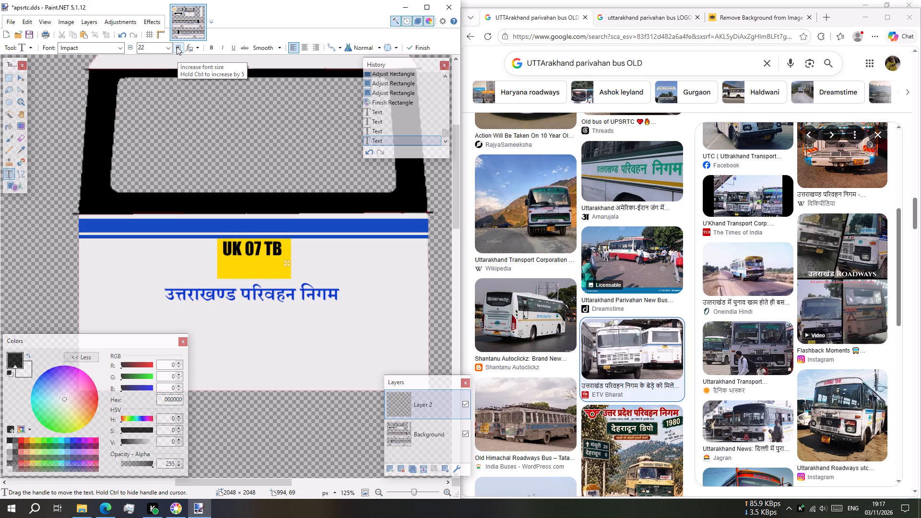
pyautogui.click(286, 264)
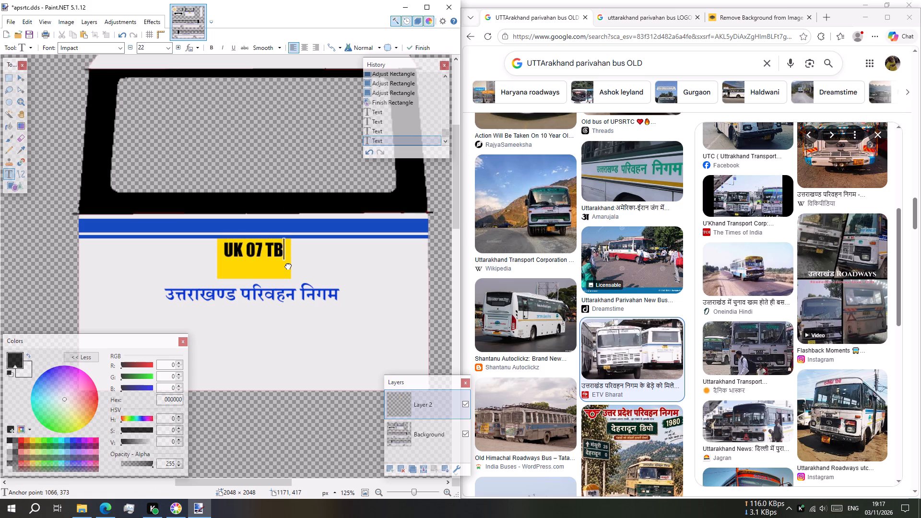
pyautogui.doubleClick(179, 50)
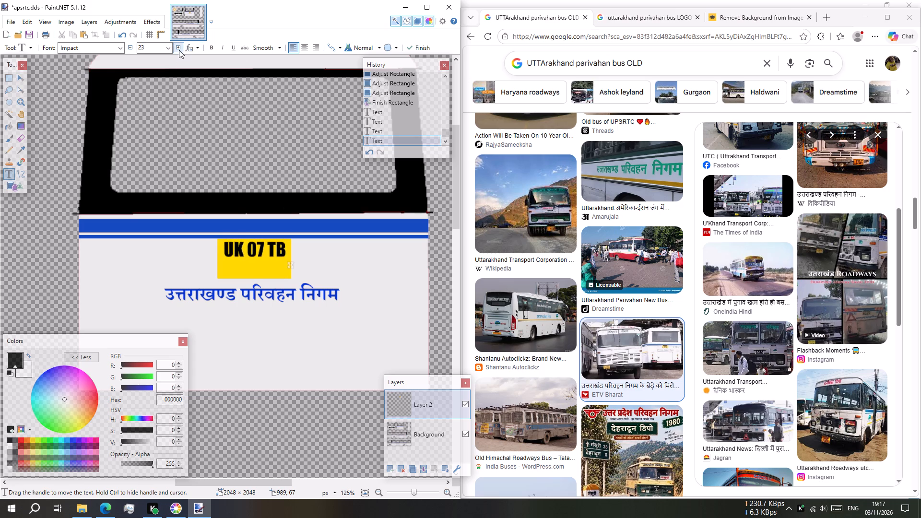
pyautogui.click(179, 50)
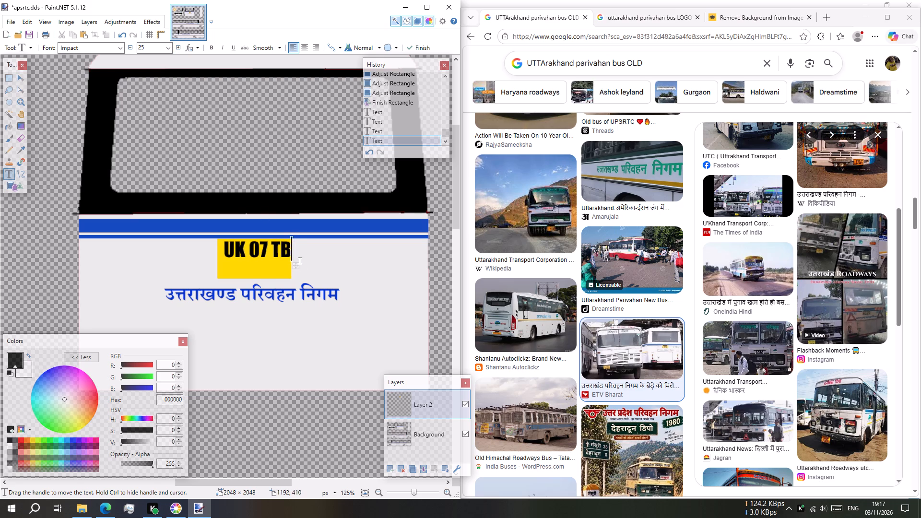
pyautogui.click(296, 266)
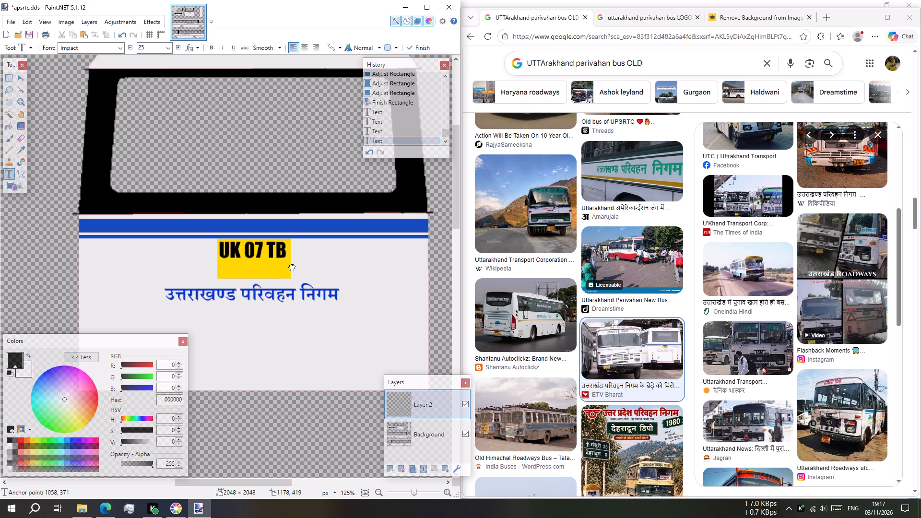
pyautogui.click(224, 271)
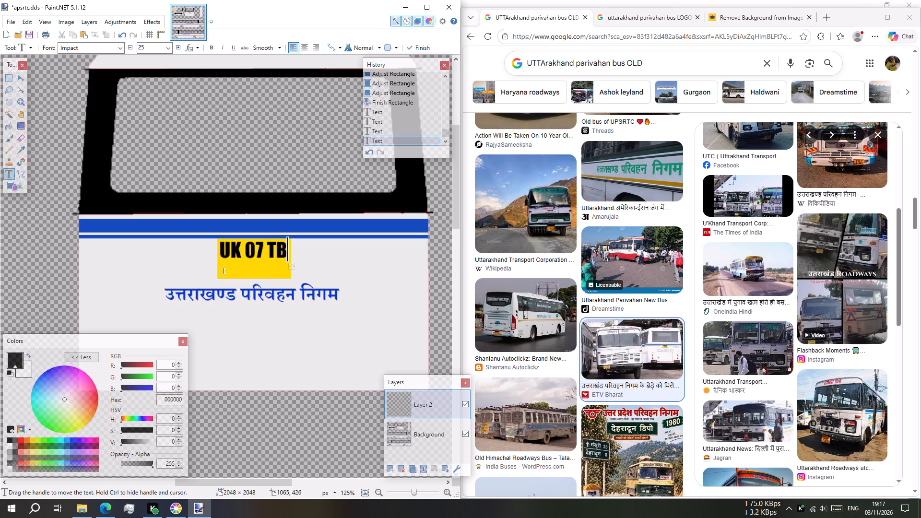
pyautogui.click(320, 239)
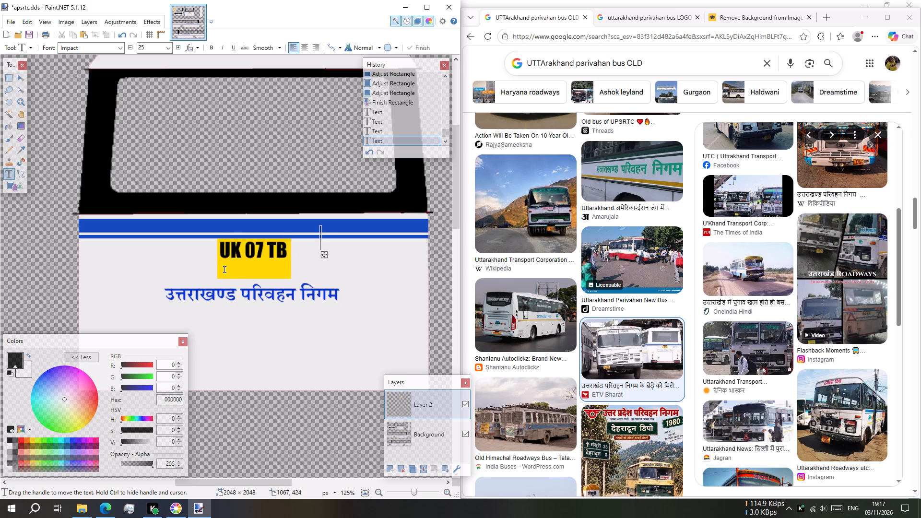
pyautogui.click(224, 270)
pyautogui.write('1435')
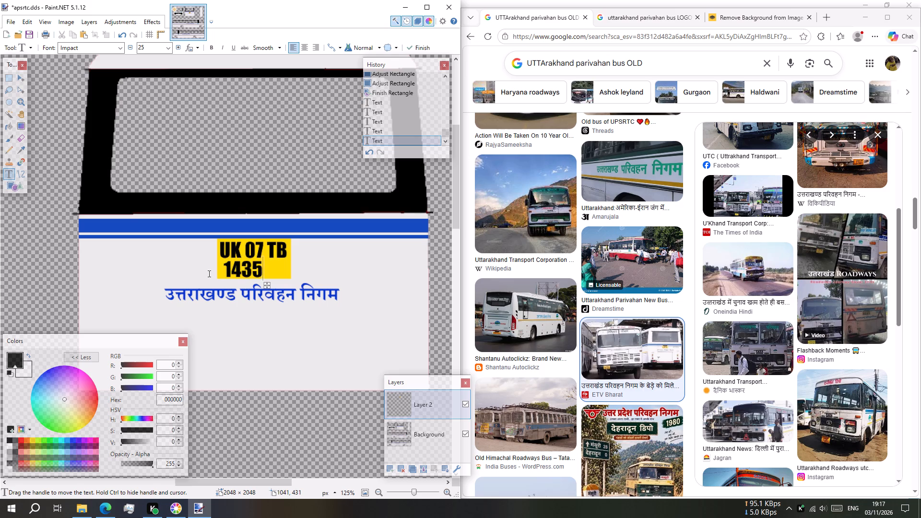
pyautogui.moveTo(268, 286); pyautogui.dragTo(269, 286)
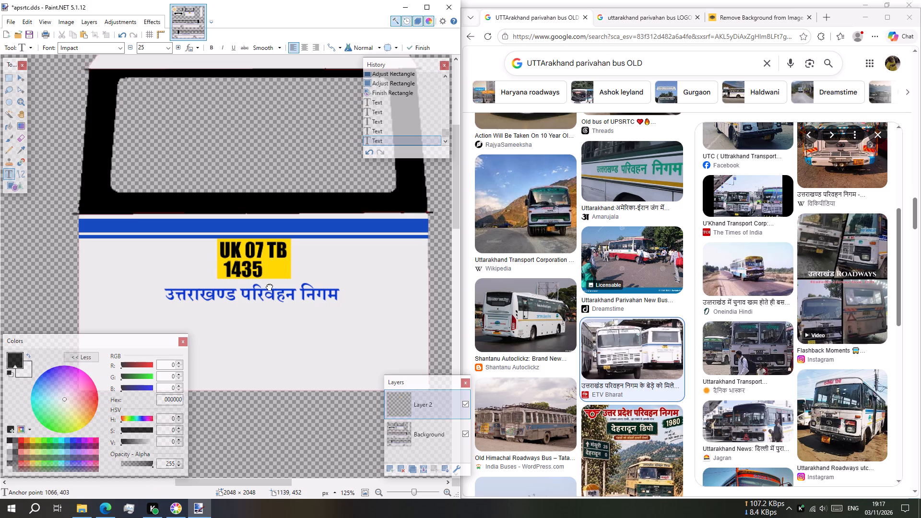
pyautogui.moveTo(269, 286); pyautogui.dragTo(276, 286)
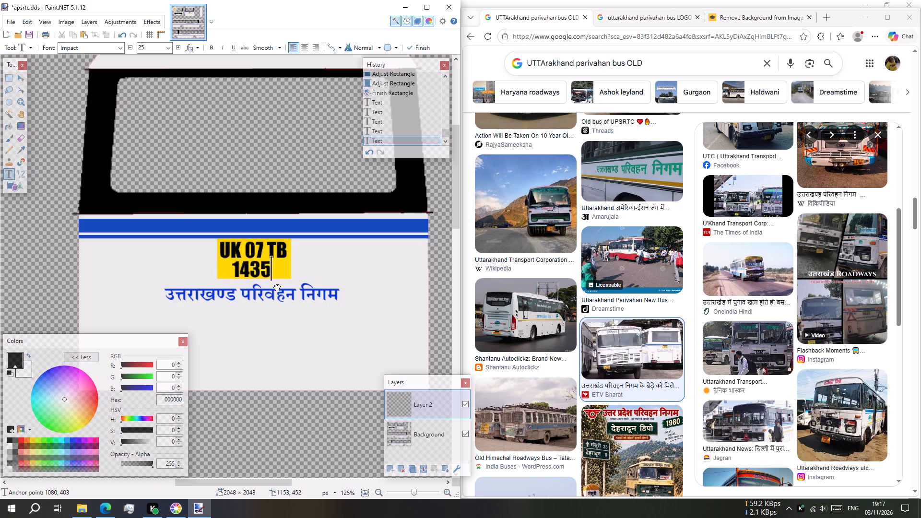
pyautogui.moveTo(276, 286); pyautogui.dragTo(277, 286)
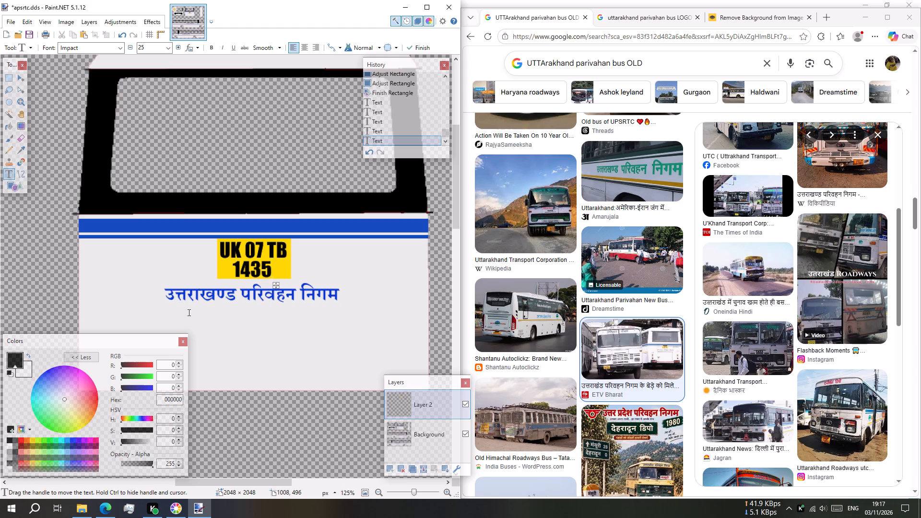
pyautogui.press('Escape')
# Examine the lettered rear panel against the reference photos of old Uttarakhand Parivahan buses.
pyautogui.keyDown('ctrl'); pyautogui.scroll(-3, 428, 407); pyautogui.keyUp('ctrl')
pyautogui.keyDown('ctrl'); pyautogui.scroll(-3, 271, 248); pyautogui.keyUp('ctrl')
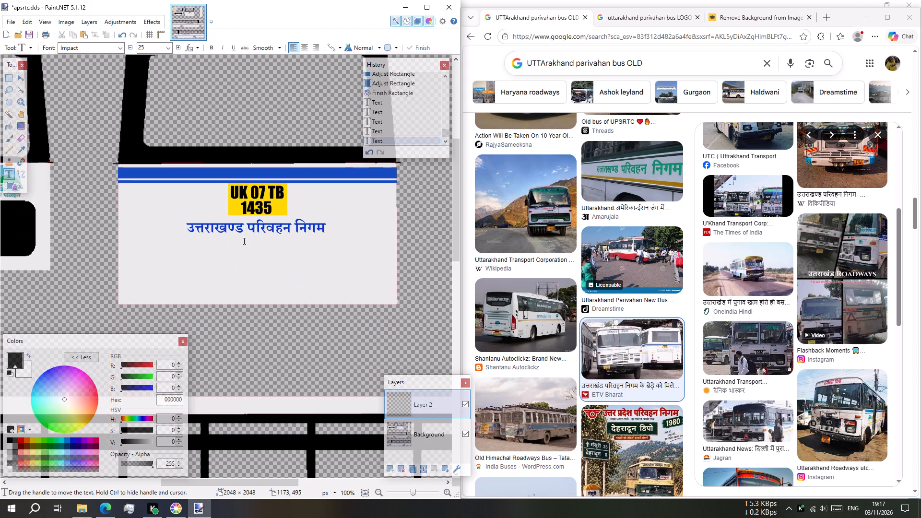
pyautogui.keyDown('ctrl'); pyautogui.scroll(-5, 252, 237); pyautogui.keyUp('ctrl')
pyautogui.scroll(1, 253, 251)
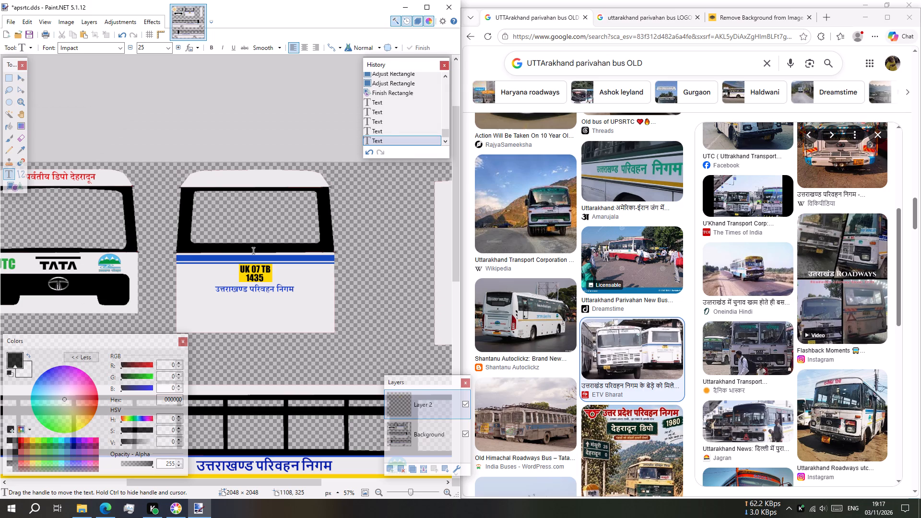
pyautogui.scroll(2, 253, 251)
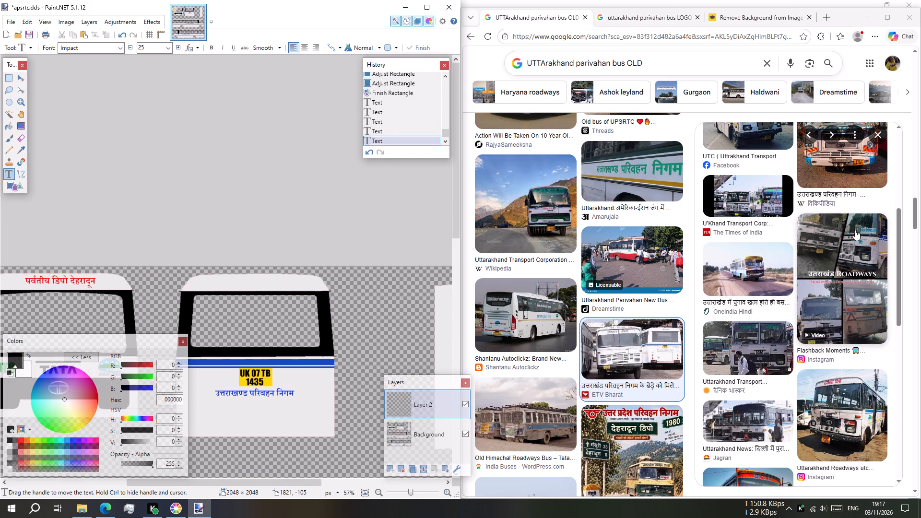
pyautogui.scroll(-4, 773, 250)
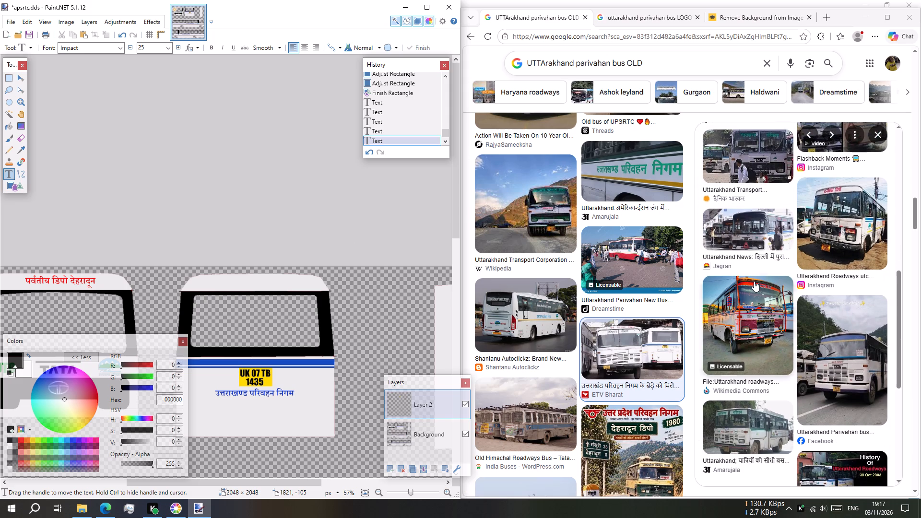
pyautogui.scroll(-2, 749, 286)
pyautogui.scroll(7, 677, 280)
pyautogui.scroll(4, 767, 250)
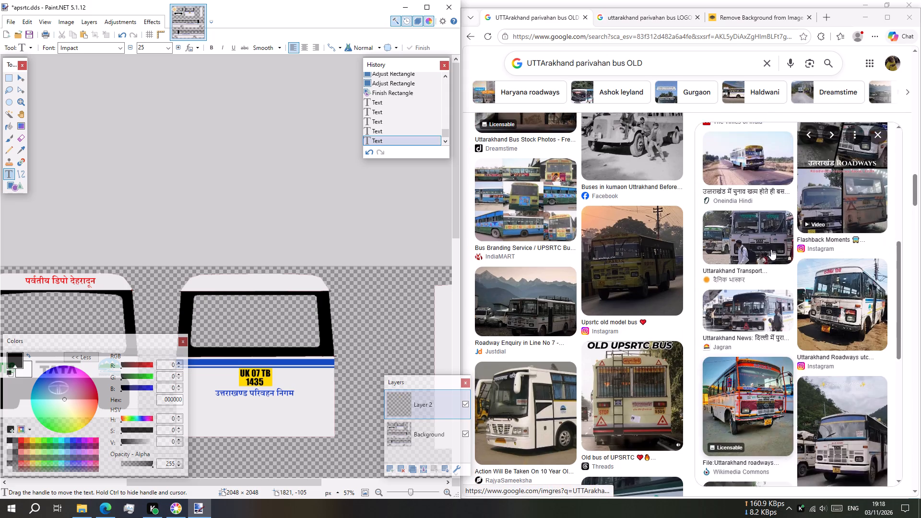
pyautogui.scroll(8, 771, 249)
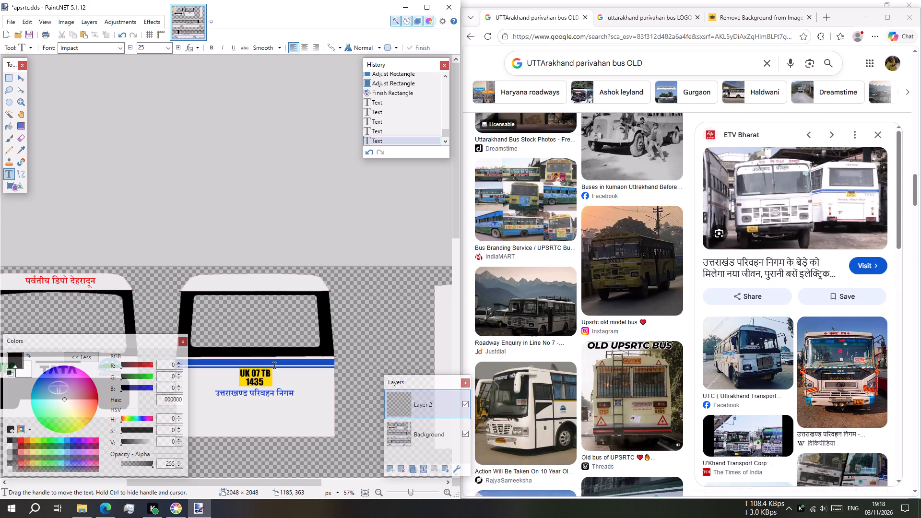
# Draw a solid red (F70000) rectangle about 580 × 16 px as a stripe just above the rear panel's bottom edge.
pyautogui.click(19, 442)
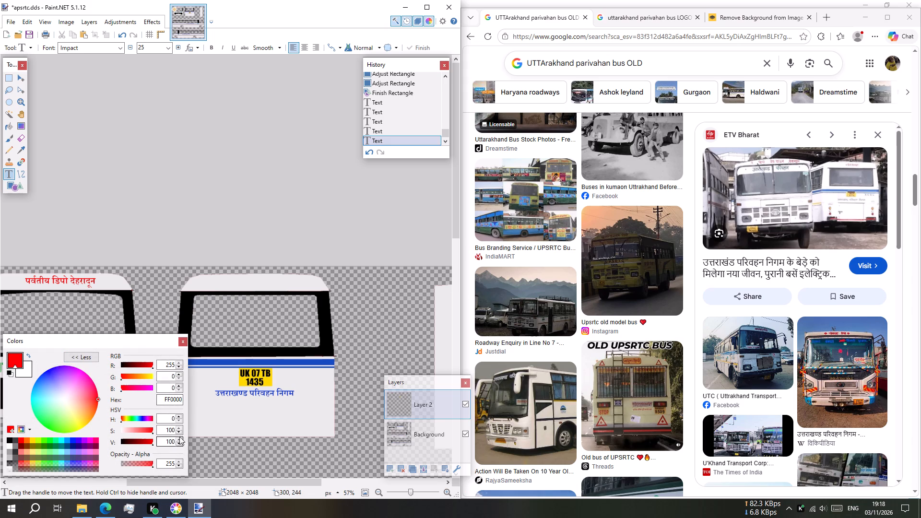
pyautogui.tripleClick(178, 445)
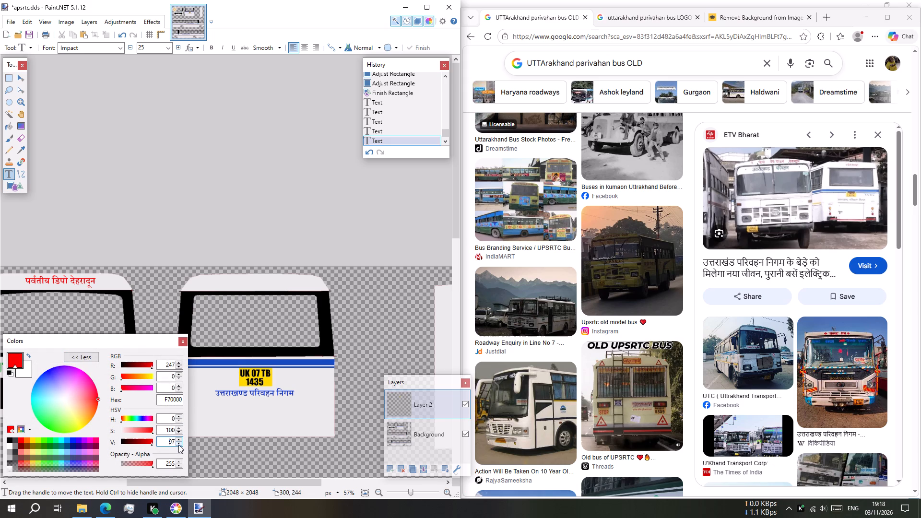
pyautogui.click(13, 185)
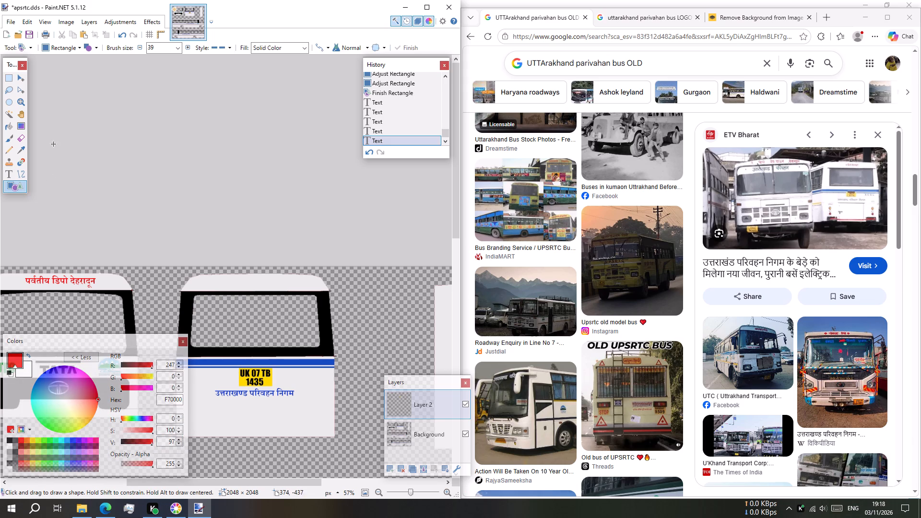
pyautogui.scroll(-2, 221, 408)
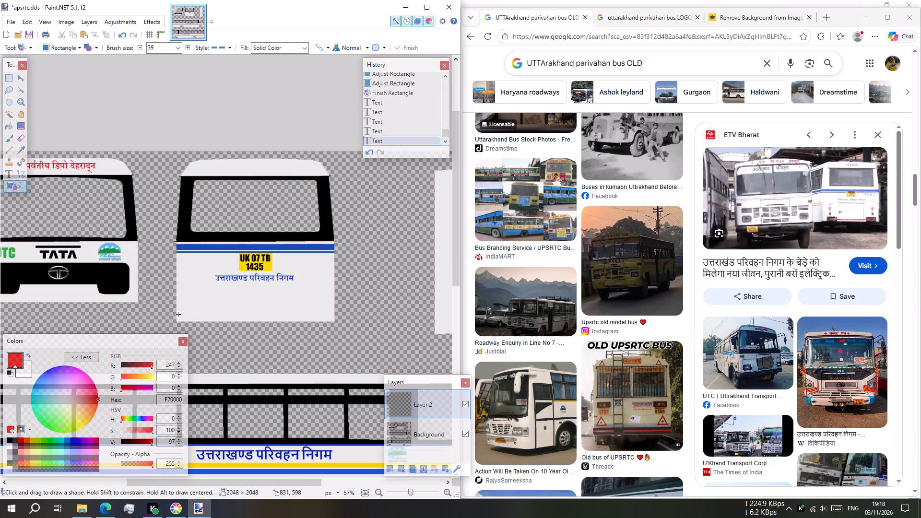
pyautogui.keyDown('ctrl'); pyautogui.scroll(8, 177, 317); pyautogui.keyUp('ctrl')
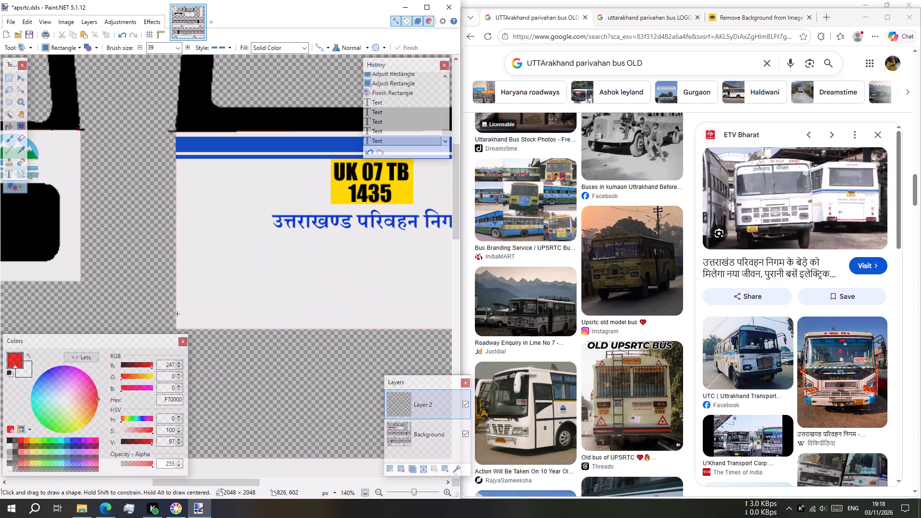
pyautogui.moveTo(177, 311); pyautogui.dragTo(220, 318)
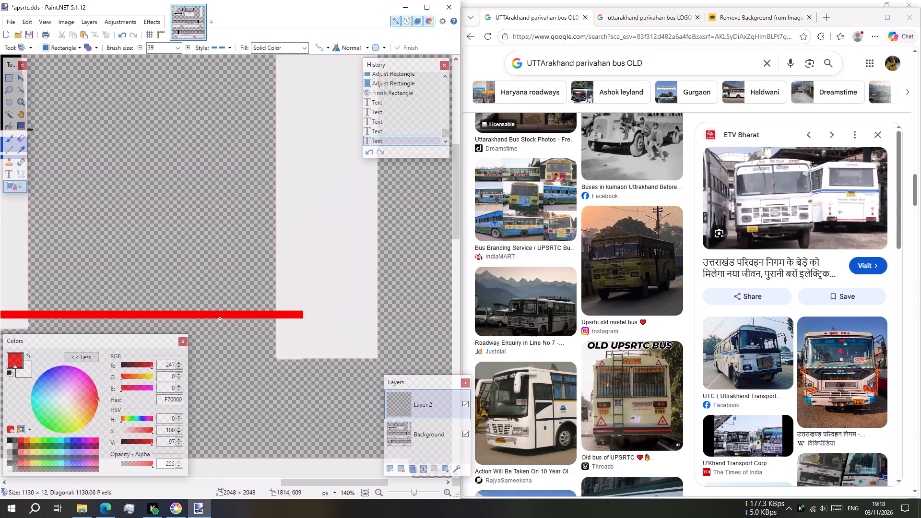
pyautogui.moveTo(220, 318); pyautogui.dragTo(27, 321)
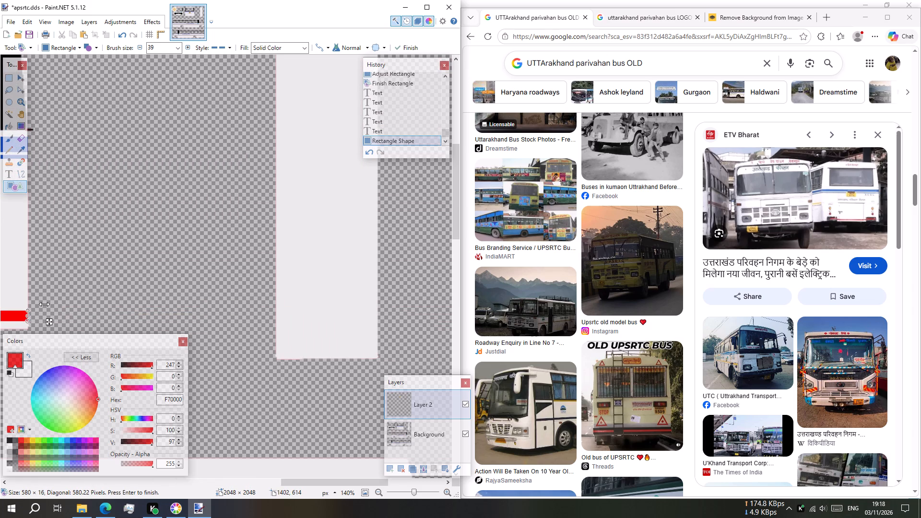
# Extend the red stripe's left end to the rear panel's edge, about 581 px wide overall, and finish the rectangle.
pyautogui.keyDown('shift'); pyautogui.scroll(11, 47, 305); pyautogui.keyUp('shift')
pyautogui.scroll(10, 180, 316)
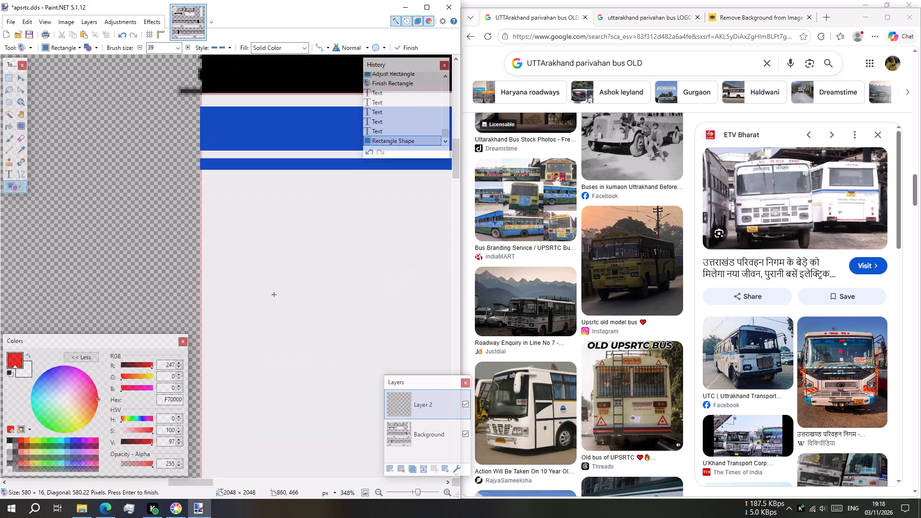
pyautogui.scroll(-6, 274, 293)
pyautogui.moveTo(201, 272); pyautogui.dragTo(200, 274)
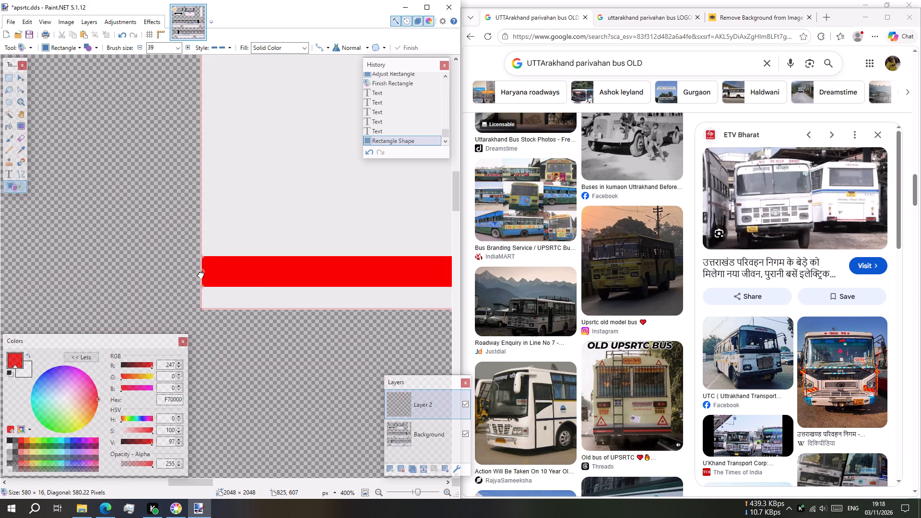
pyautogui.moveTo(200, 274); pyautogui.dragTo(199, 278)
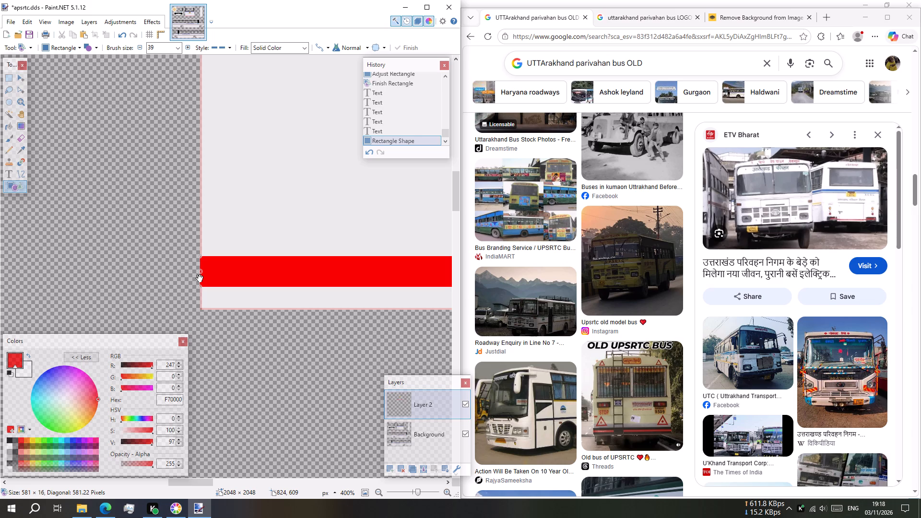
pyautogui.moveTo(199, 278); pyautogui.dragTo(199, 278)
pyautogui.keyDown('ctrl'); pyautogui.scroll(-16, 280, 261); pyautogui.keyUp('ctrl')
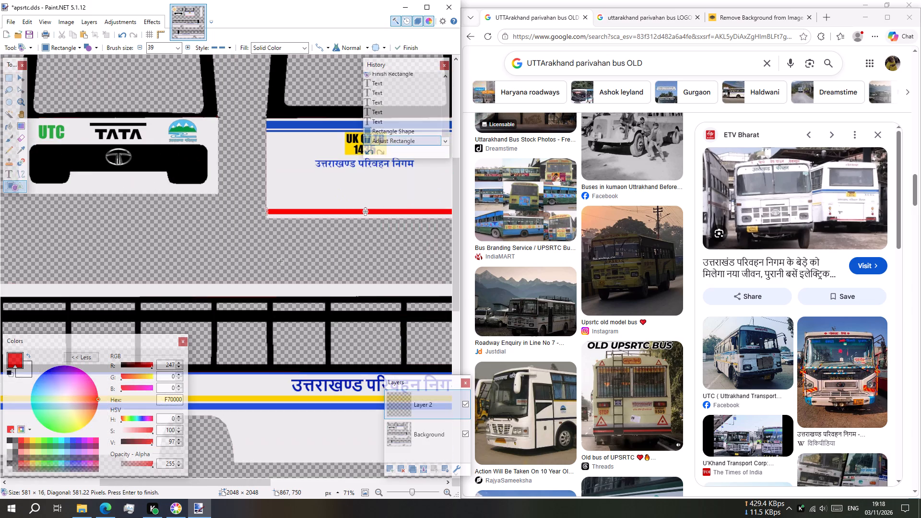
pyautogui.keyDown('ctrl'); pyautogui.scroll(-6, 281, 261); pyautogui.keyUp('ctrl')
pyautogui.scroll(2, 305, 256)
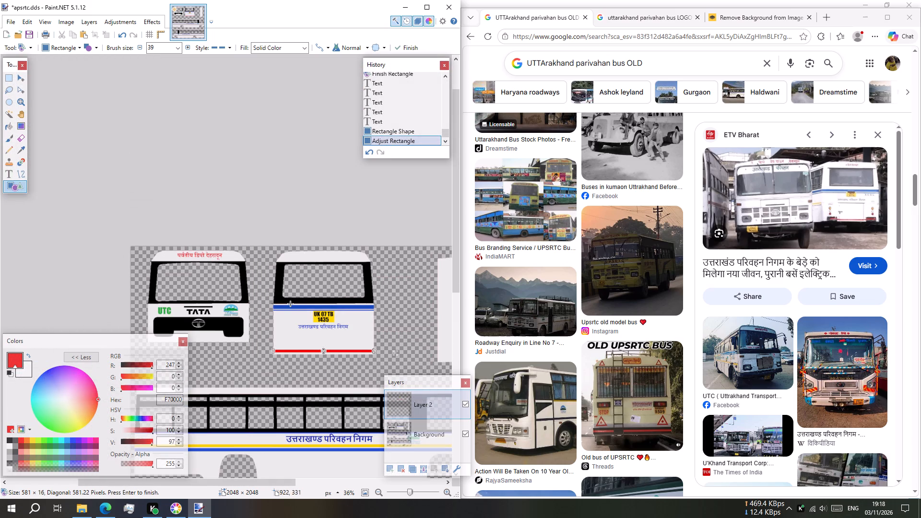
pyautogui.scroll(-1, 290, 304)
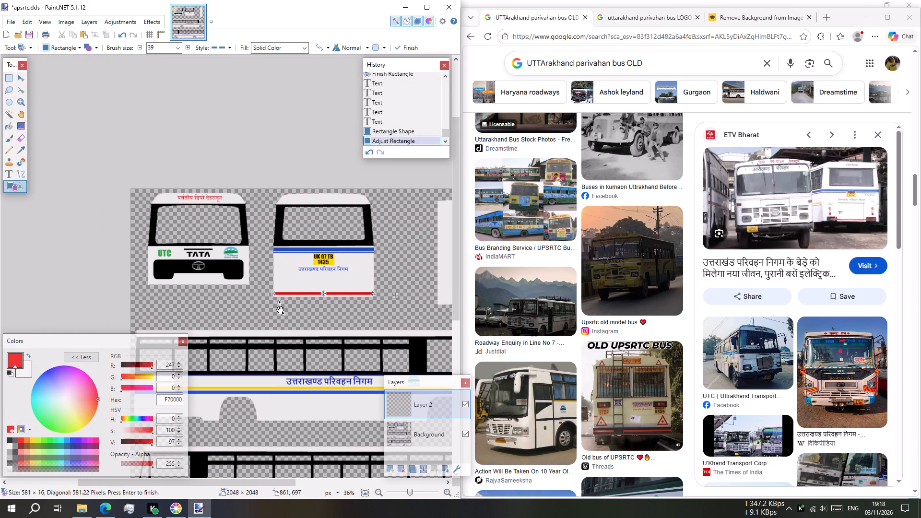
pyautogui.press('Escape')
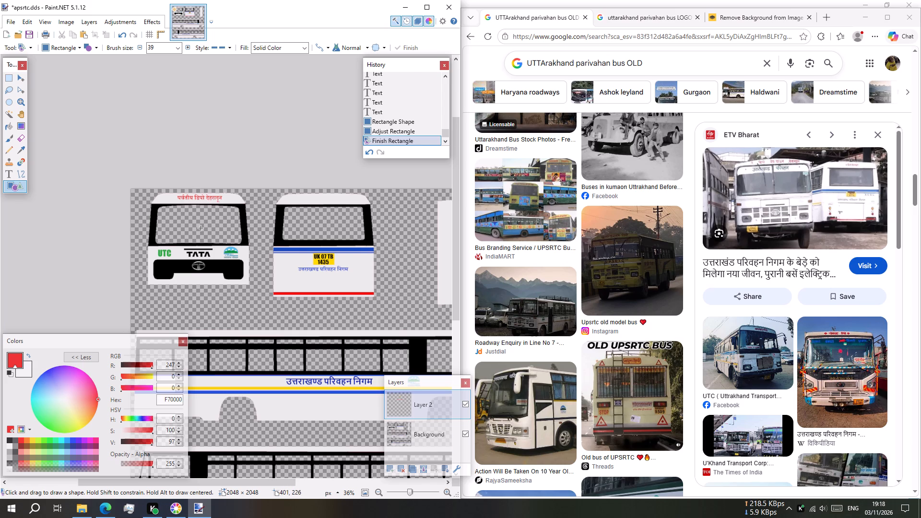
# Merge Layer 2 down into the Background layer and save apsrtc.dds.
pyautogui.scroll(-3, 201, 228)
pyautogui.scroll(-1, 265, 242)
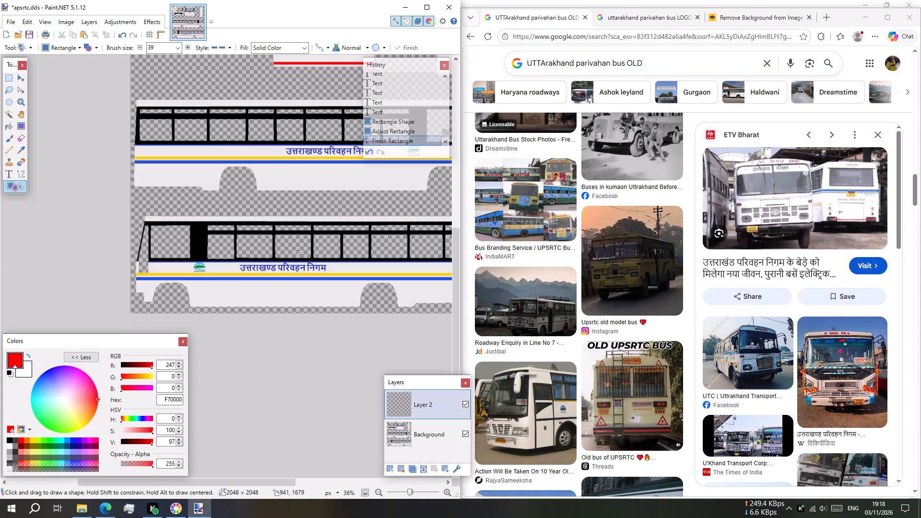
pyautogui.click(421, 469)
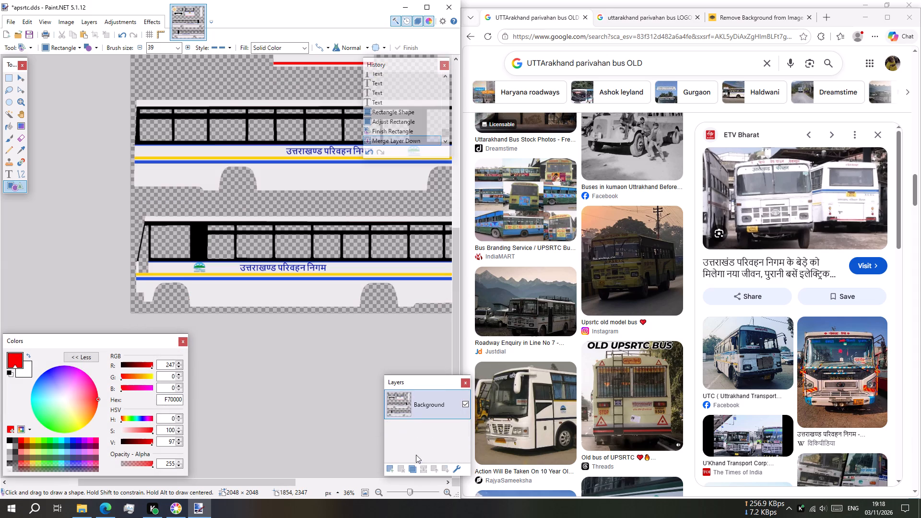
pyautogui.hotkey('ctrl', 's')
pyautogui.hotkey('ctrl', 's')
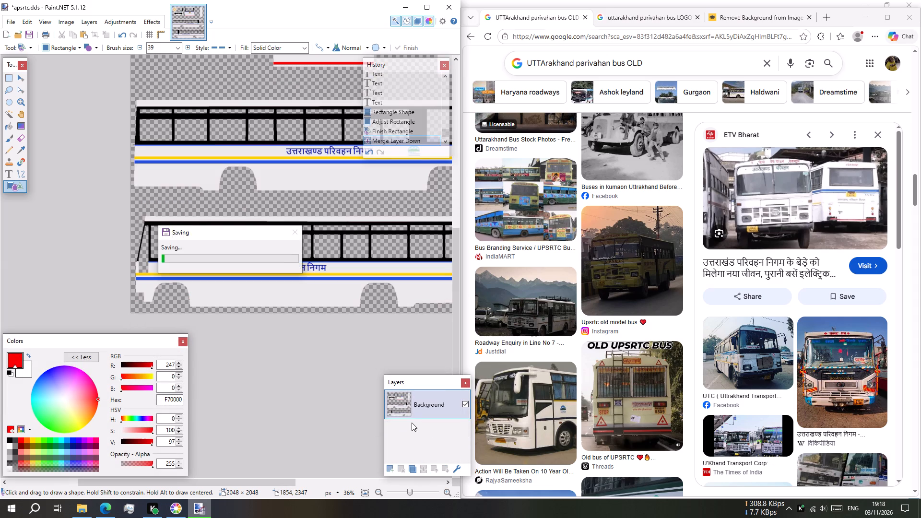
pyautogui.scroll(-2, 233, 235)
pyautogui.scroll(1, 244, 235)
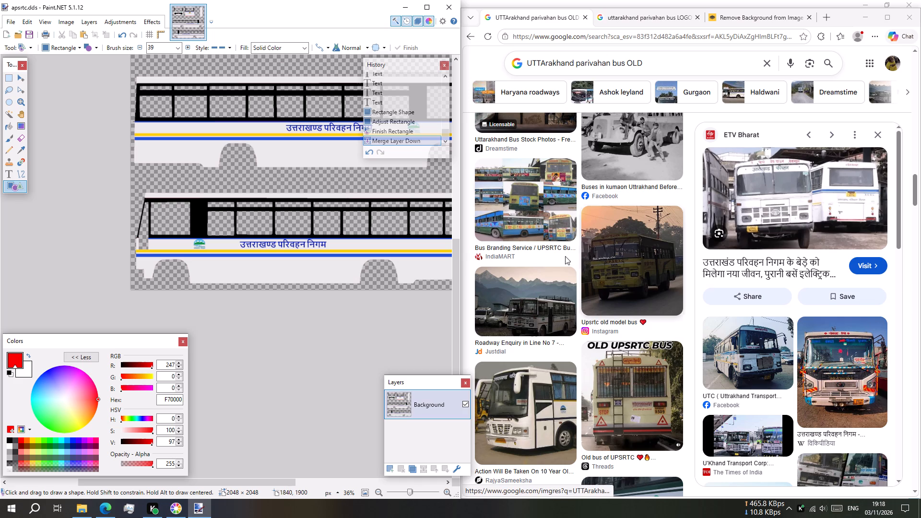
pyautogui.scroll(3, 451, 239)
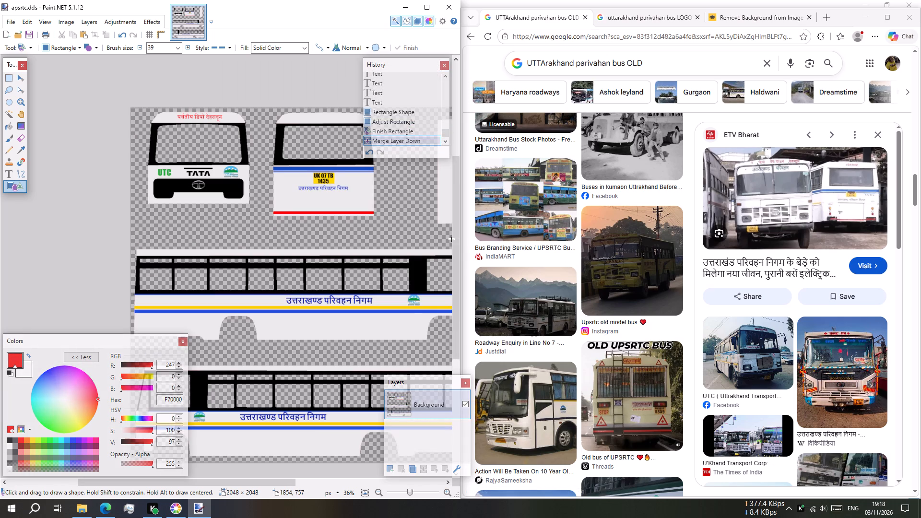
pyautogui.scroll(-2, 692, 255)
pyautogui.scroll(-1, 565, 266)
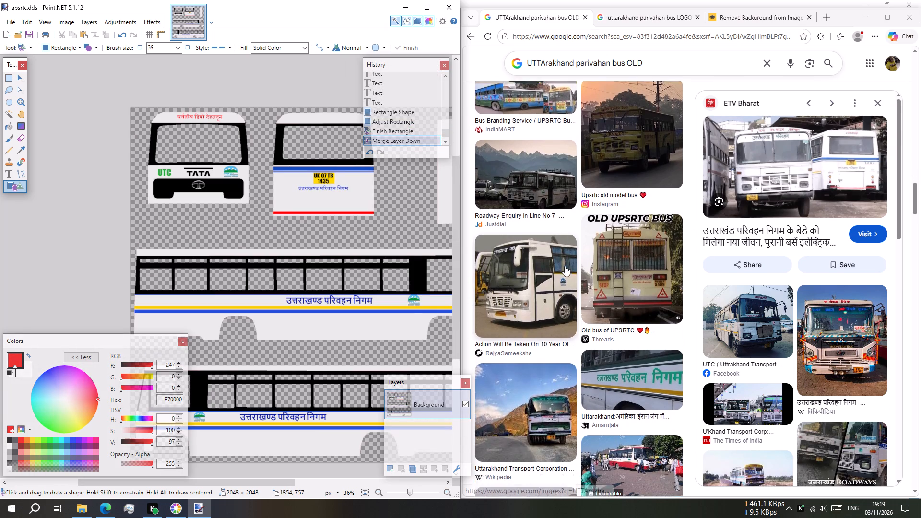
# Close the browser windows, including the one with the reference bus photos.
pyautogui.click(908, 19)
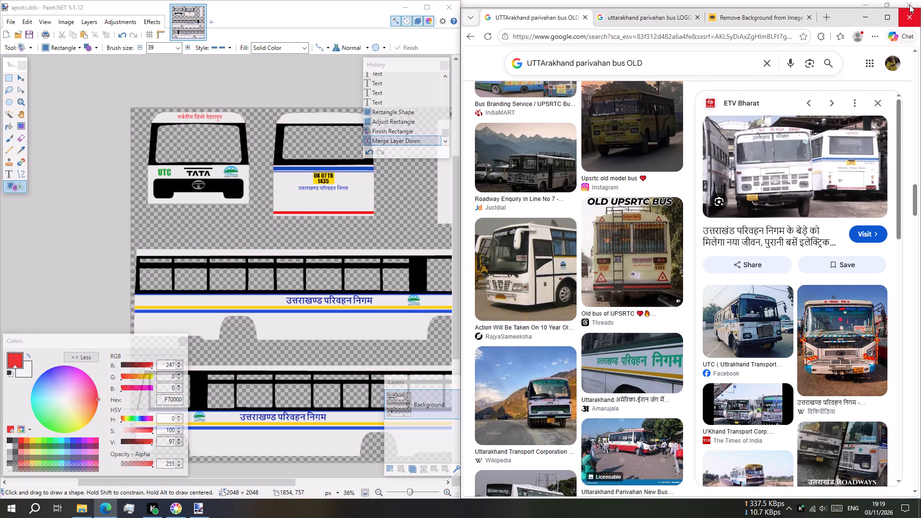
pyautogui.click(909, 4)
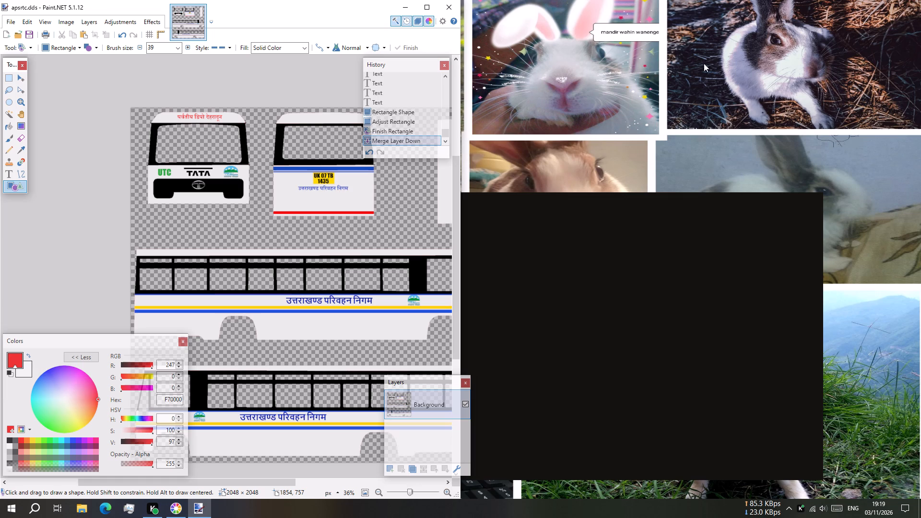